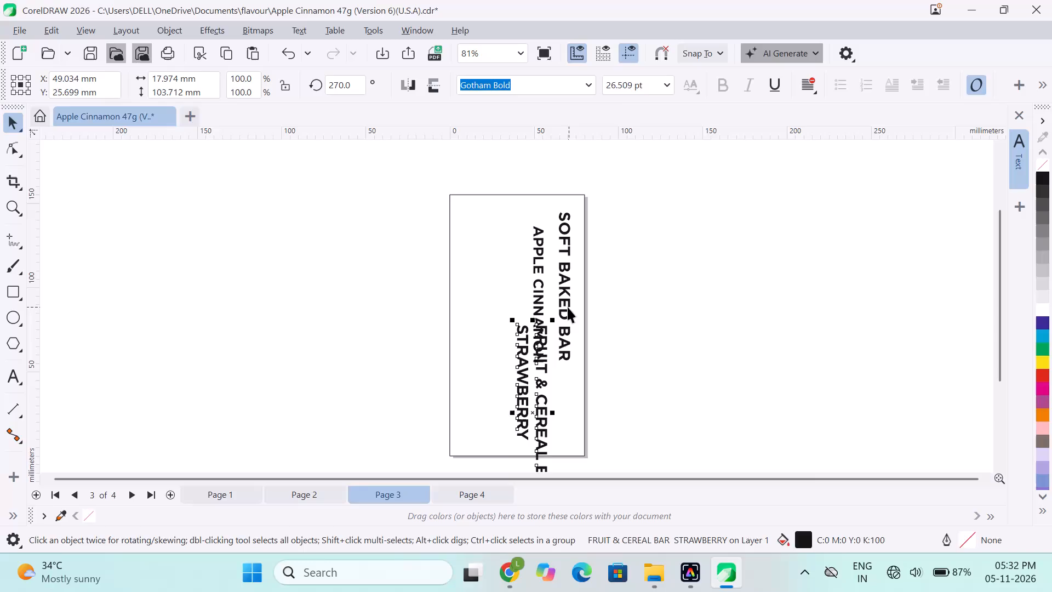
# Delete the separate SOFT BAKED BAR and APPLE CINNAMON text objects on page 3.
pyautogui.click(568, 307)
pyautogui.keyDown('shift'); pyautogui.click(535, 302); pyautogui.keyUp('shift')
pyautogui.press('BackSpace')
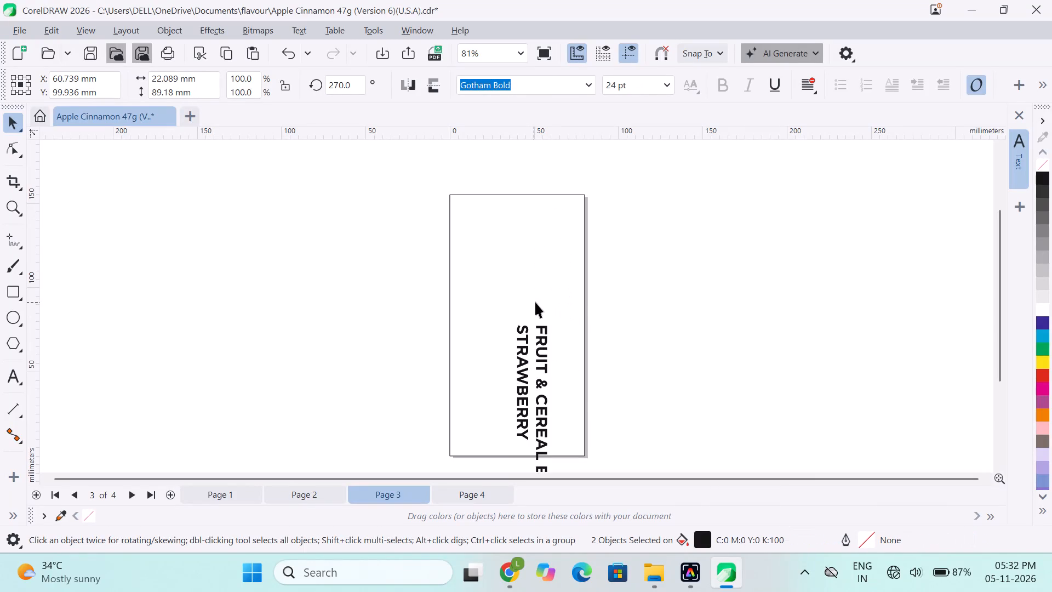
# Move the FRUIT & CEREAL BAR / STRAWBERRY text block beside the page's right edge and centre it vertically on the page rectangle.
pyautogui.click(536, 364)
pyautogui.moveTo(540, 366); pyautogui.dragTo(538, 311)
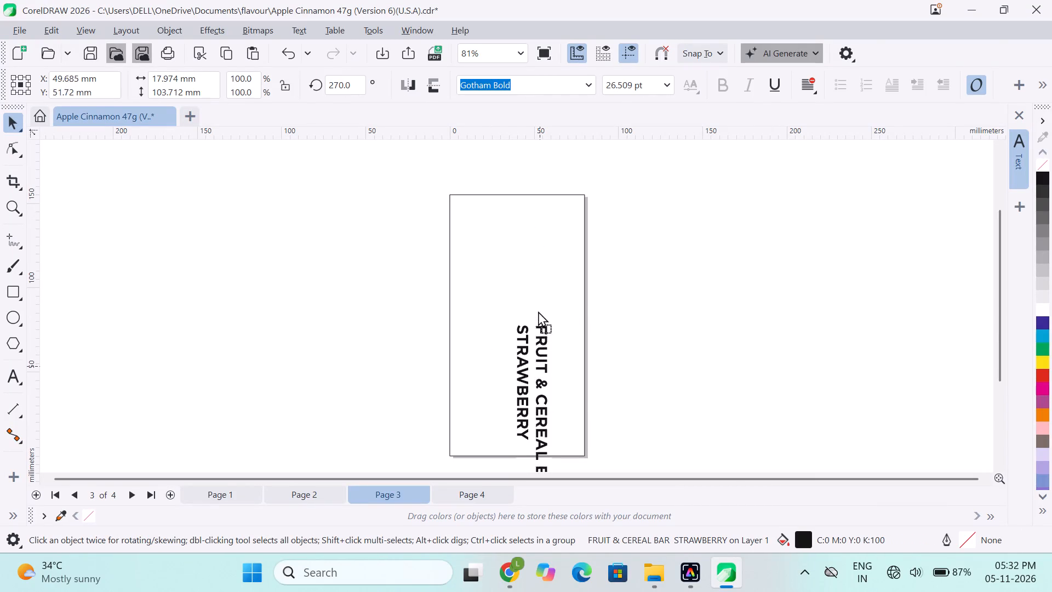
pyautogui.moveTo(538, 311); pyautogui.dragTo(568, 266)
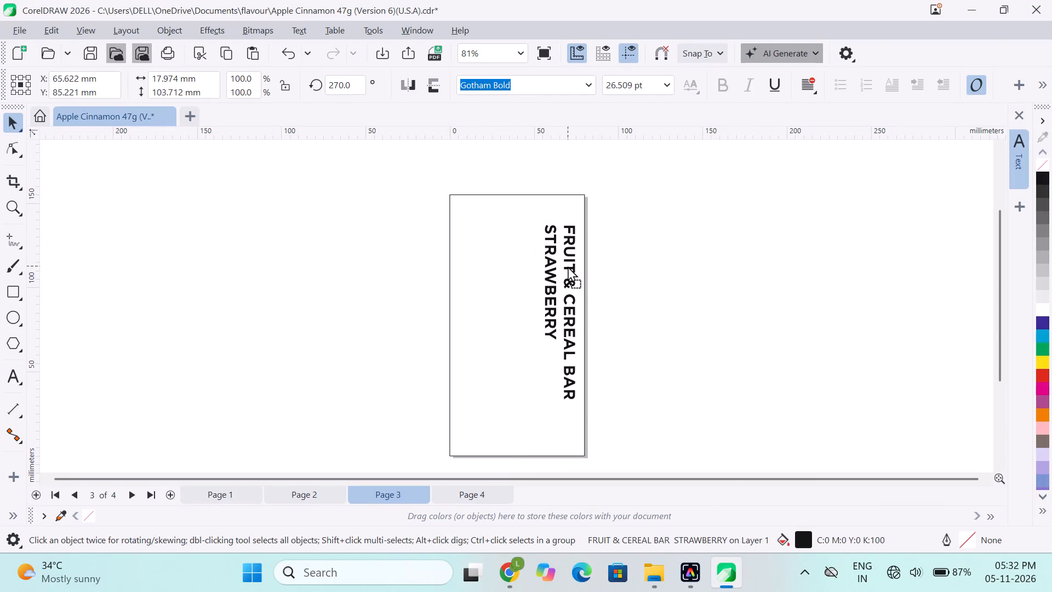
pyautogui.moveTo(568, 266); pyautogui.dragTo(568, 266)
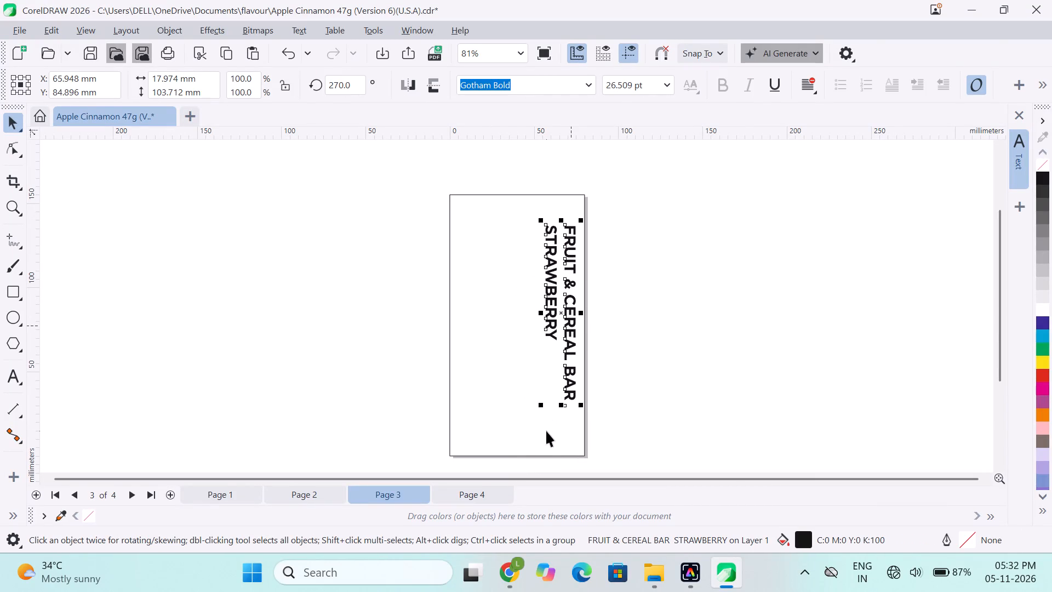
pyautogui.keyDown('shift'); pyautogui.click(546, 431); pyautogui.keyUp('shift')
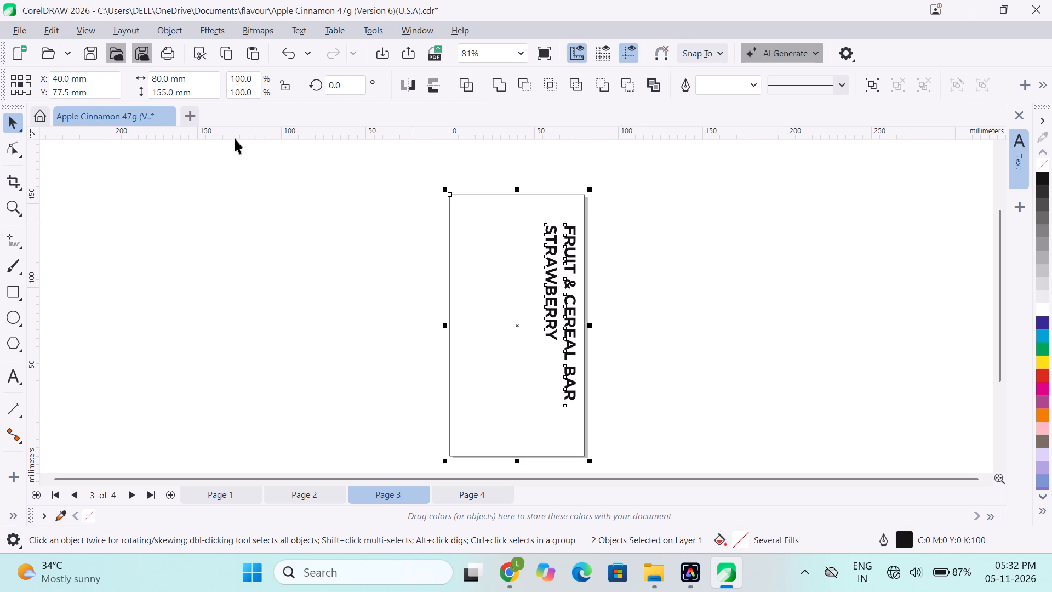
pyautogui.press('e')
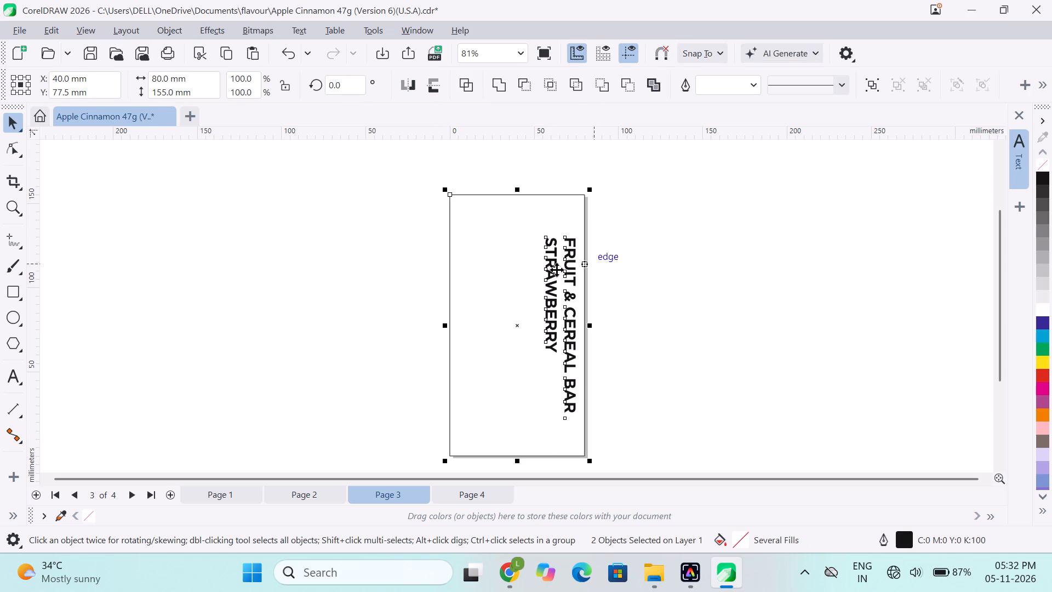
pyautogui.click(357, 321)
# Replace the text block's first line, FRUIT & CEREAL BAR, with SOFT BAKED BAR.
pyautogui.click(563, 316)
pyautogui.click(567, 316)
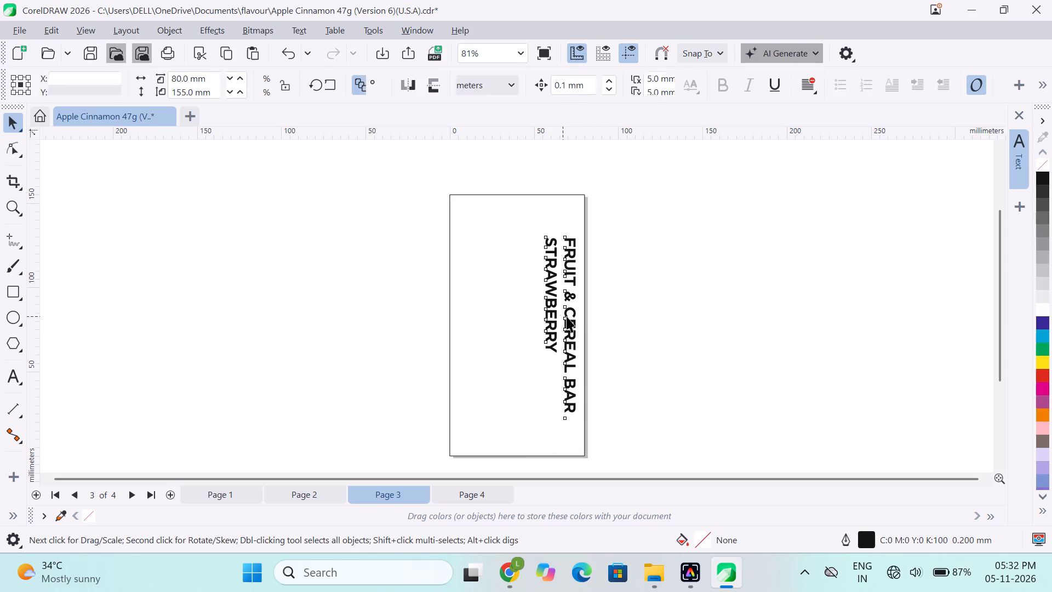
pyautogui.doubleClick(569, 329)
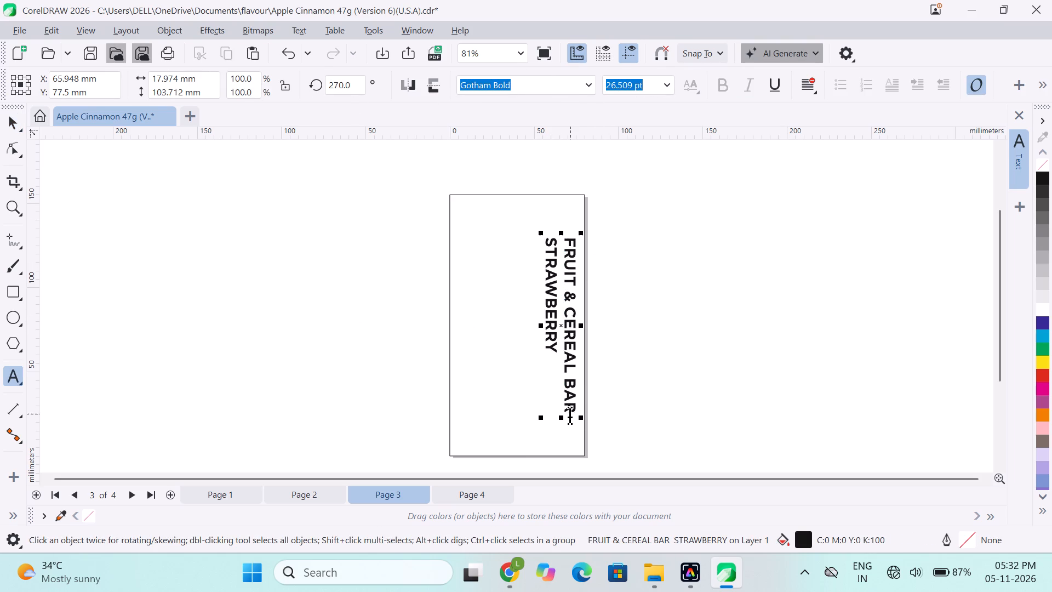
pyautogui.press('Right')
pyautogui.press('Right')
pyautogui.press('Right')
pyautogui.press('Right')
pyautogui.press('Right')
pyautogui.press('Right')
pyautogui.press('Right')
pyautogui.press('Right')
pyautogui.press('BackSpace')
pyautogui.press('BackSpace')
pyautogui.press('BackSpace')
pyautogui.press('BackSpace')
pyautogui.press('BackSpace')
pyautogui.press('BackSpace')
pyautogui.press('BackSpace')
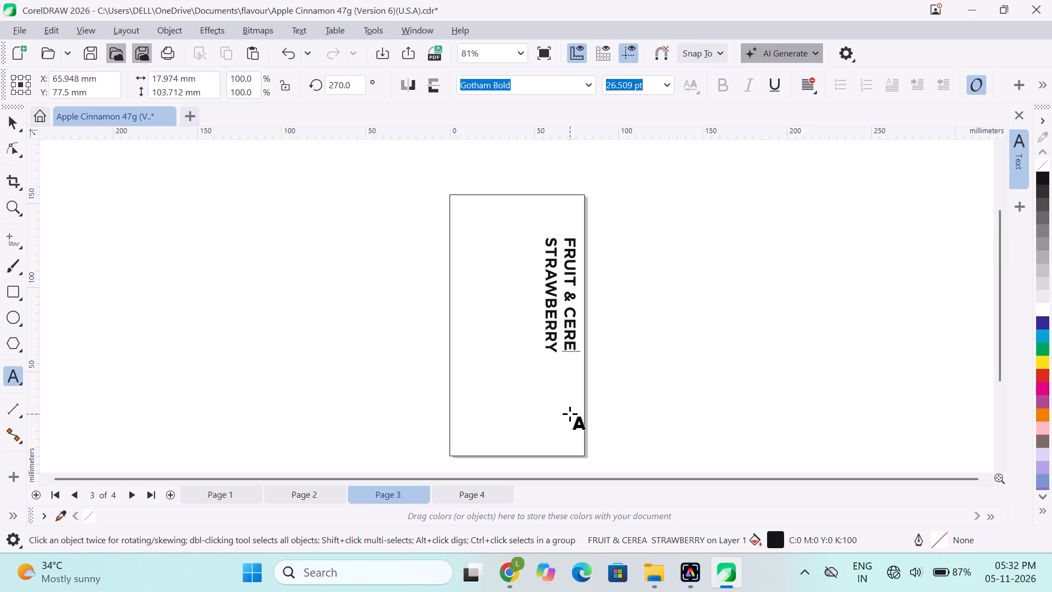
pyautogui.press('BackSpace')
pyautogui.press('BackSpace')
pyautogui.press('BackSpace')
pyautogui.press('BackSpace')
pyautogui.press('BackSpace')
pyautogui.press('BackSpace')
pyautogui.press('BackSpace')
pyautogui.press('BackSpace')
pyautogui.press('BackSpace')
pyautogui.press('BackSpace')
pyautogui.press('BackSpace')
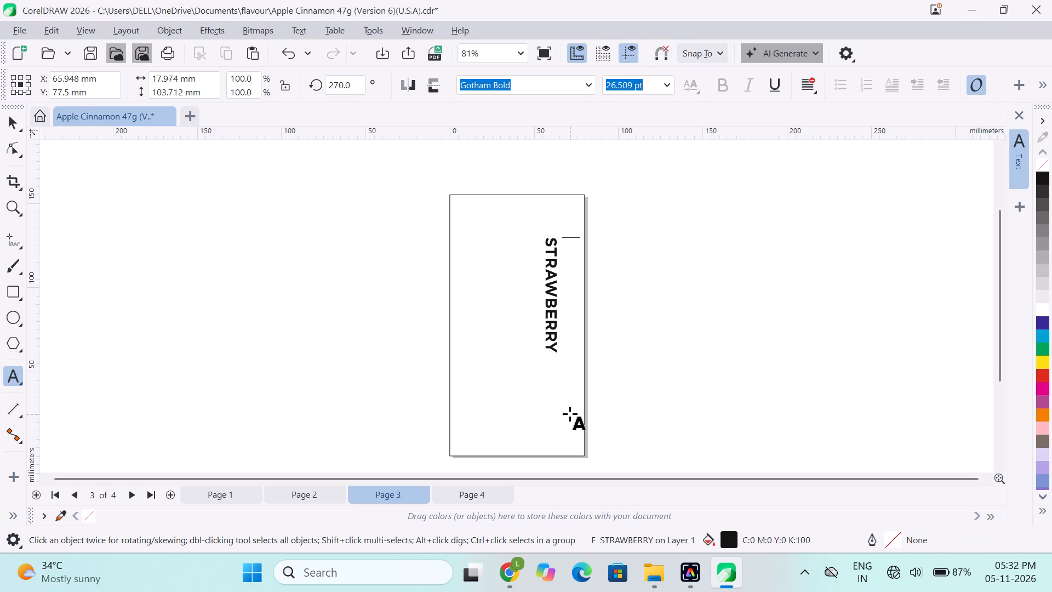
pyautogui.write('SOFT')
pyautogui.press('space')
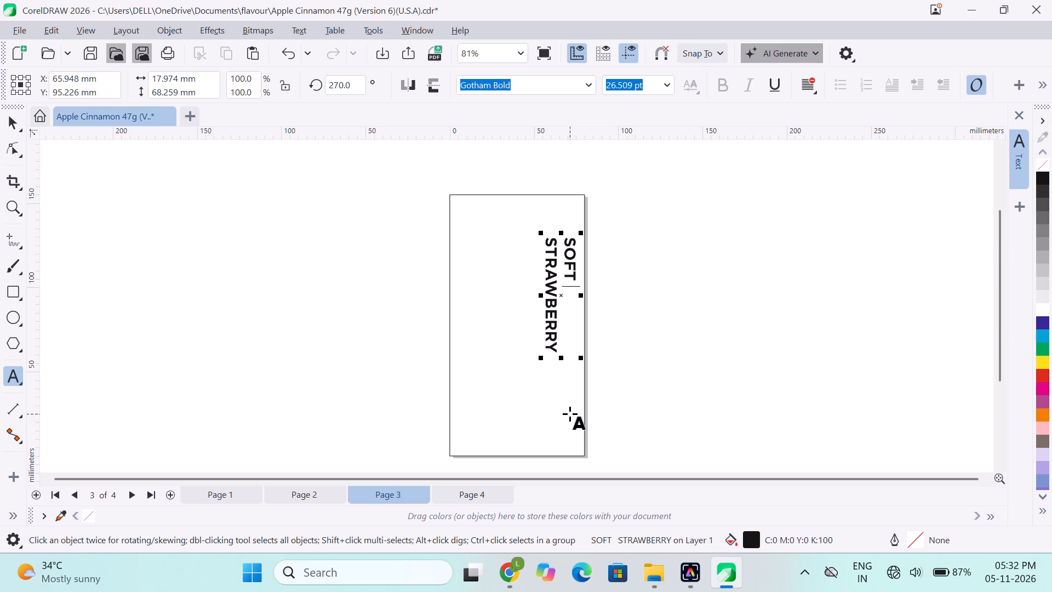
pyautogui.write('BAKED')
pyautogui.press('space')
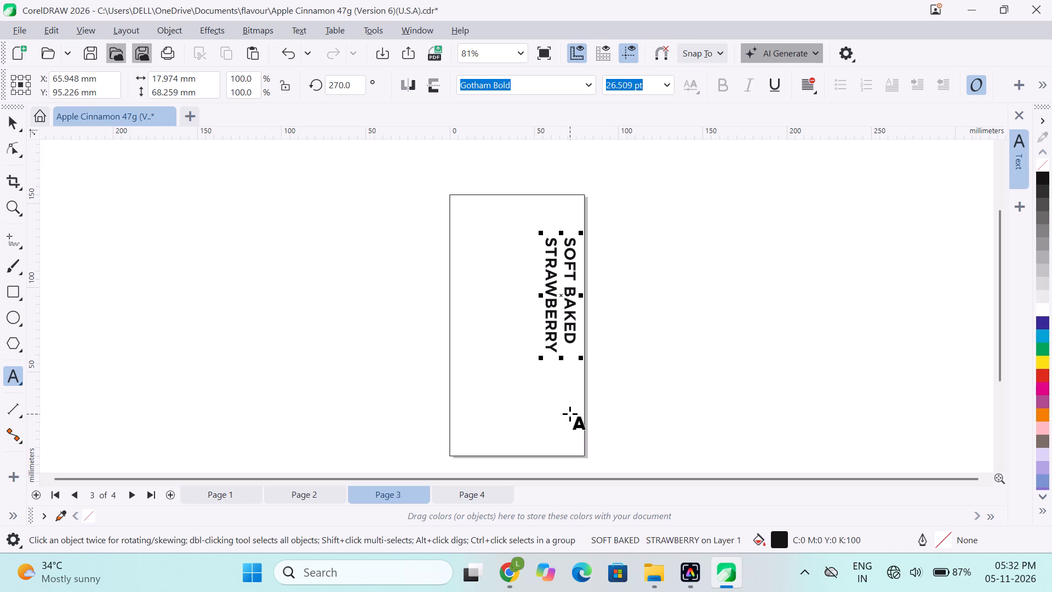
pyautogui.write('BAR')
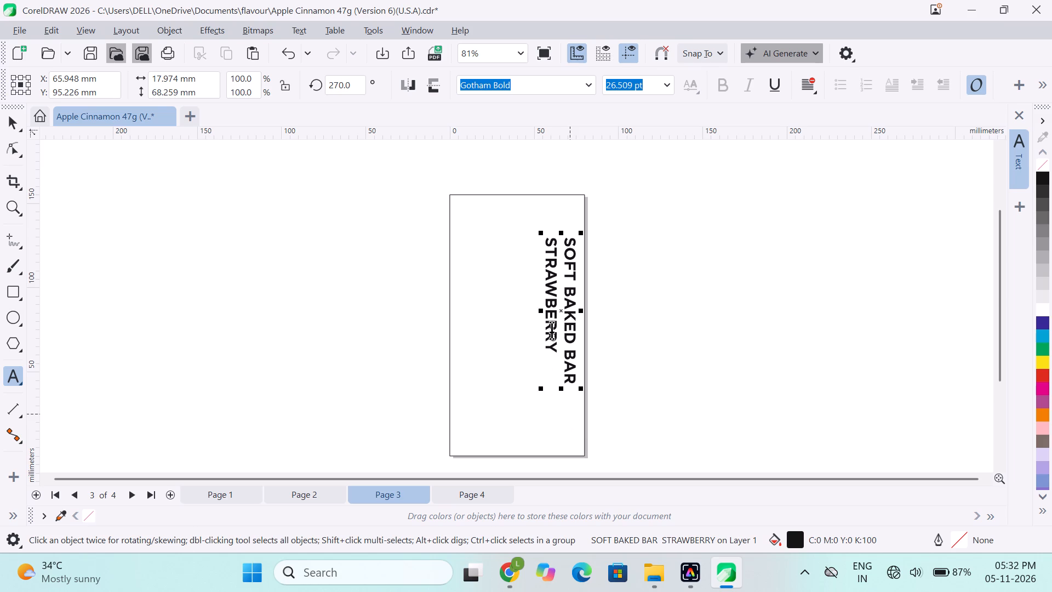
# Replace the second line, STRAWBERRY, with APPLE CINNAMON and finish editing the text.
pyautogui.click(553, 357)
pyautogui.press('BackSpace')
pyautogui.press('BackSpace')
pyautogui.press('BackSpace')
pyautogui.press('BackSpace')
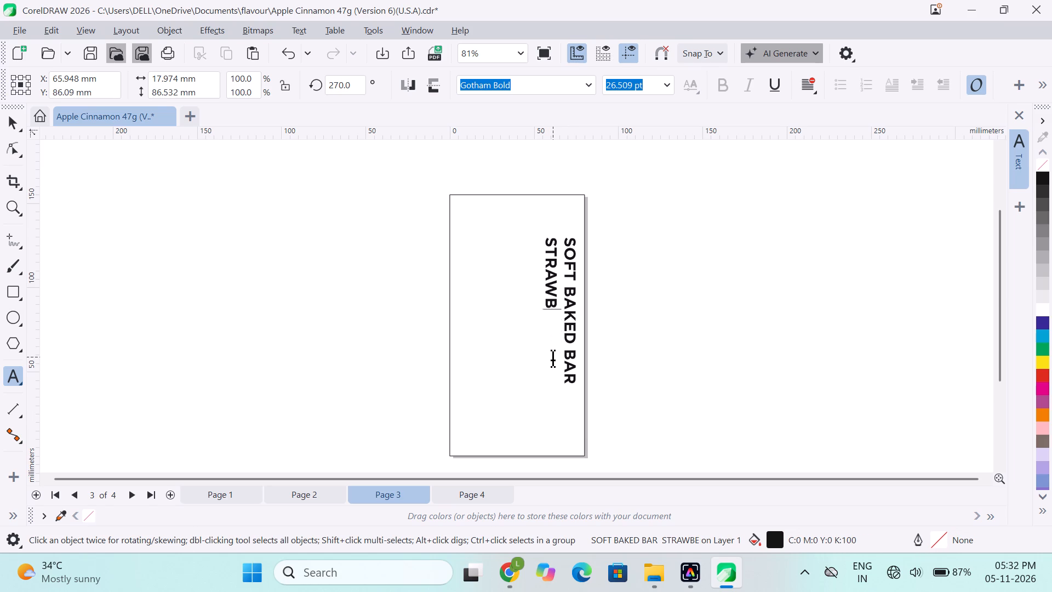
pyautogui.press('BackSpace')
pyautogui.press('BackSpace')
pyautogui.press('BackSpace')
pyautogui.press('BackSpace')
pyautogui.press('BackSpace')
pyautogui.press('BackSpace')
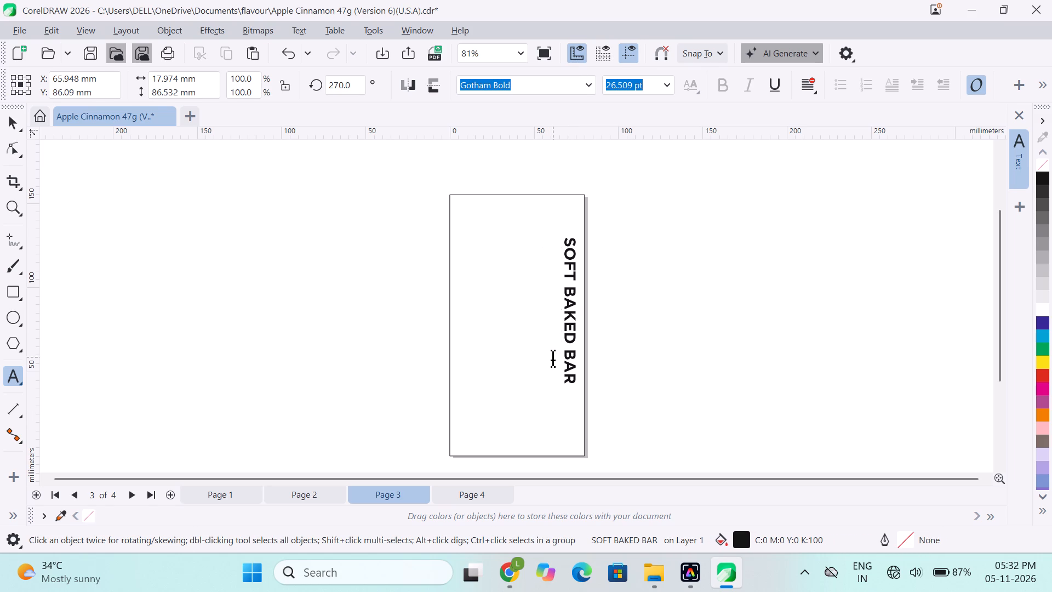
pyautogui.write('APPLE')
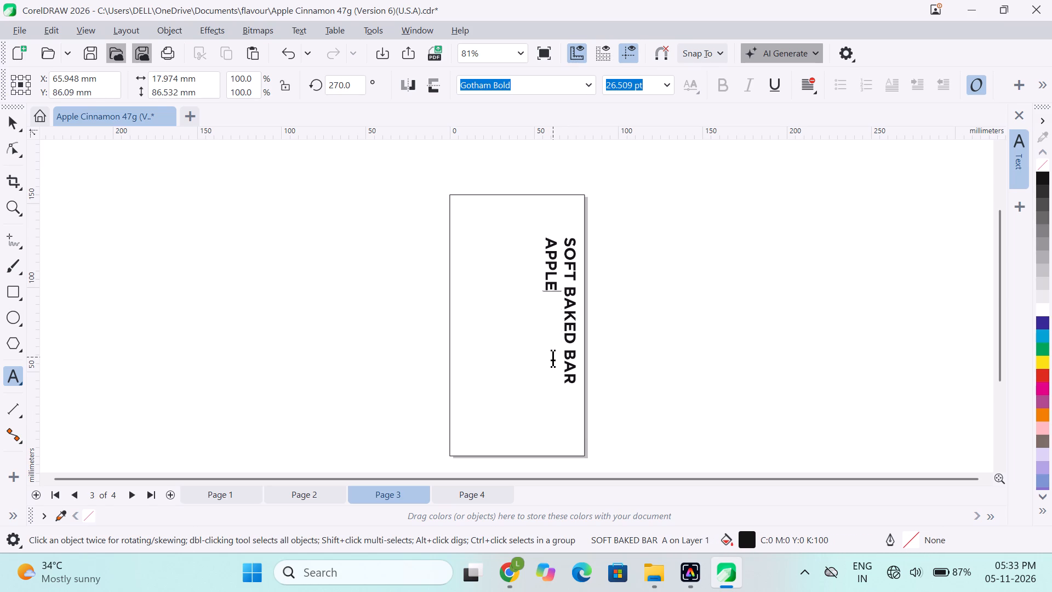
pyautogui.press('space')
pyautogui.write('CINNAMON')
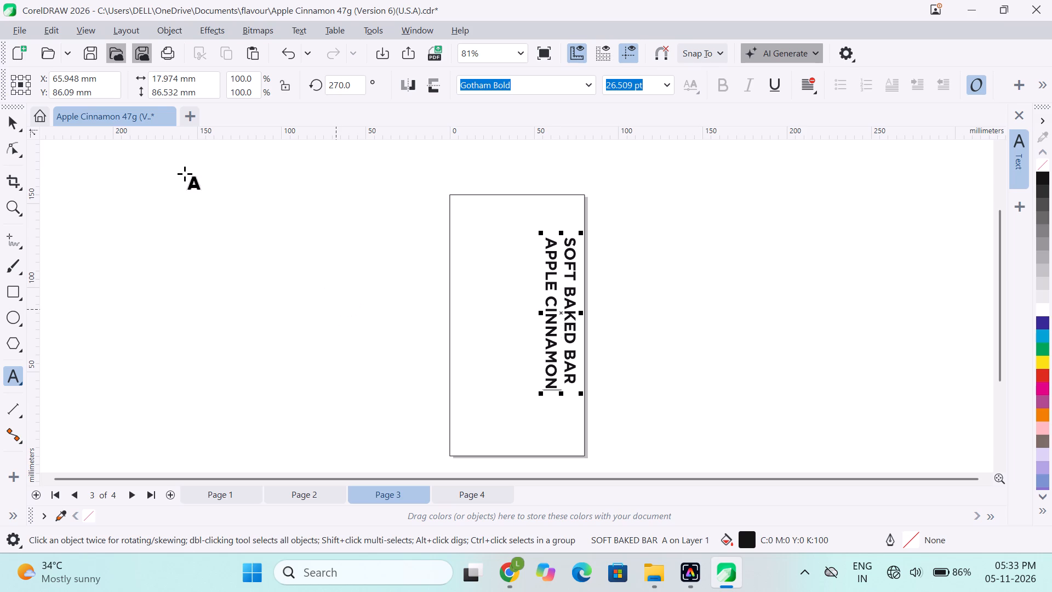
pyautogui.click(12, 132)
pyautogui.click(318, 231)
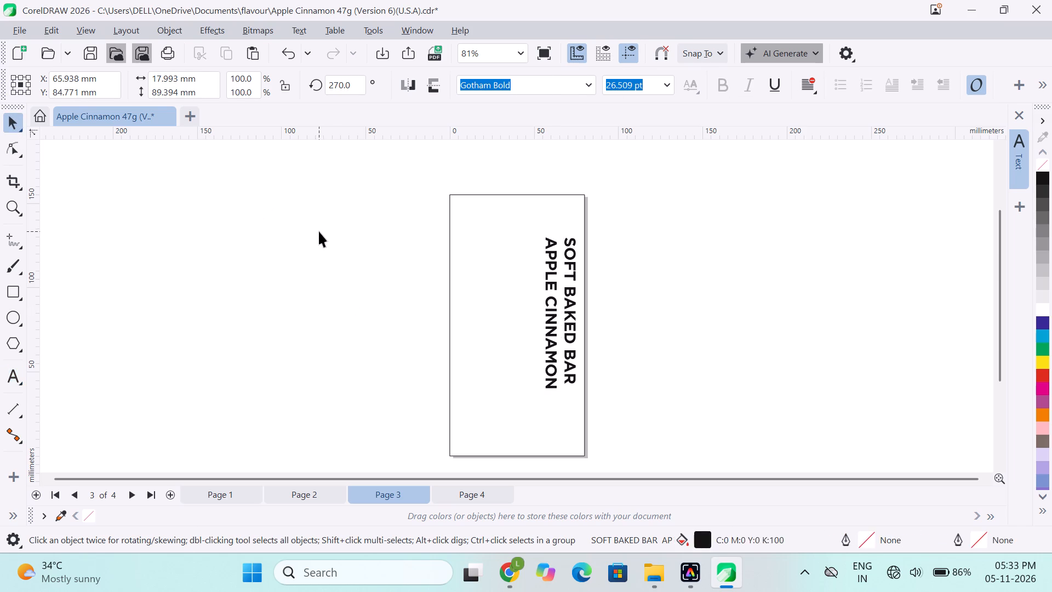
# Set the font size of only the APPLE CINNAMON line to 24 pt.
pyautogui.doubleClick(548, 311)
pyautogui.click(547, 310)
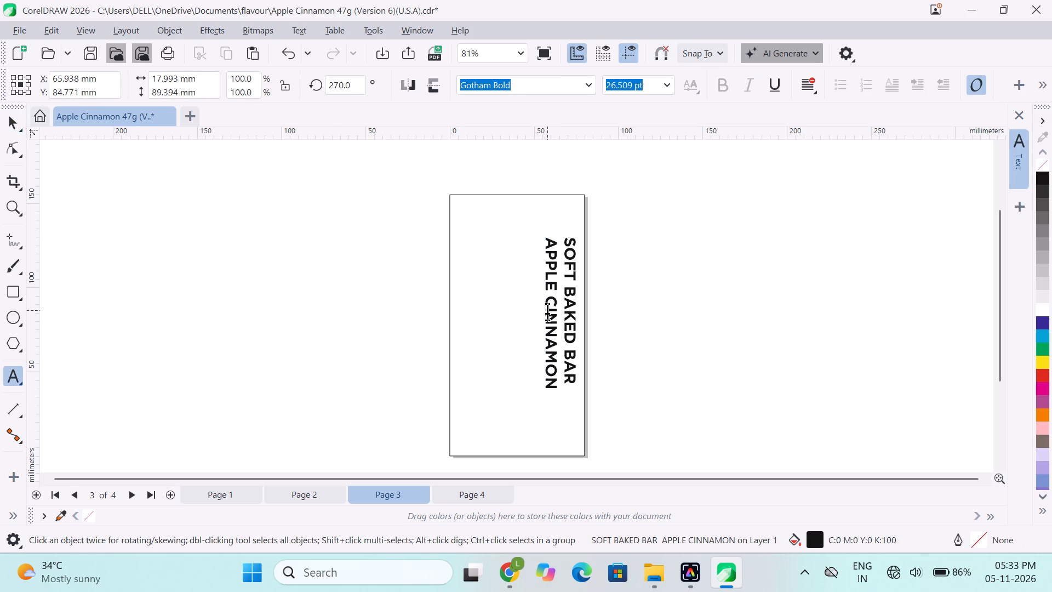
pyautogui.tripleClick(547, 310)
pyautogui.doubleClick(546, 308)
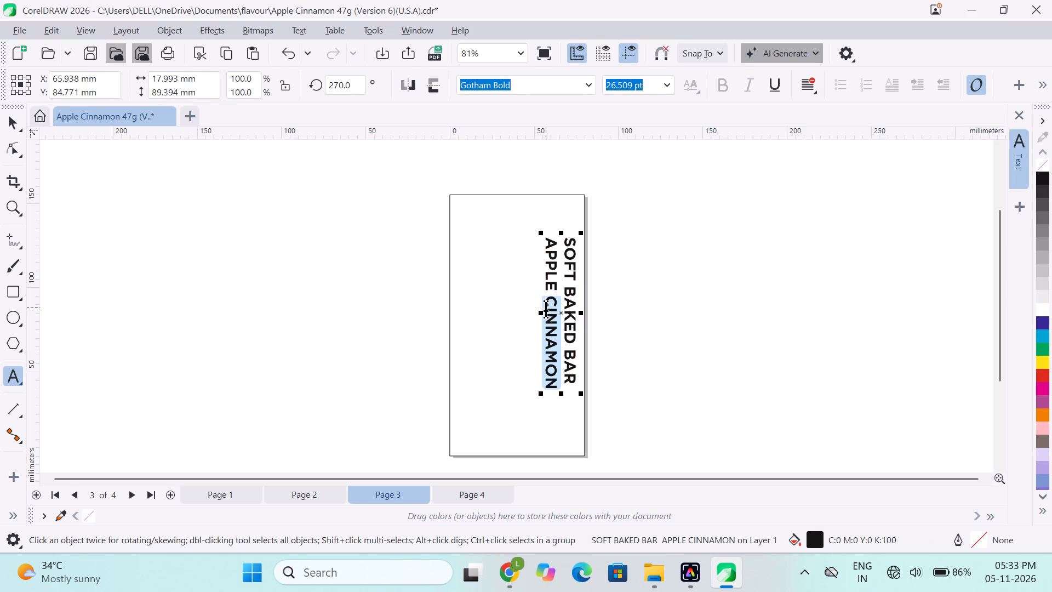
pyautogui.keyDown('shift'); pyautogui.click(555, 278); pyautogui.keyUp('shift')
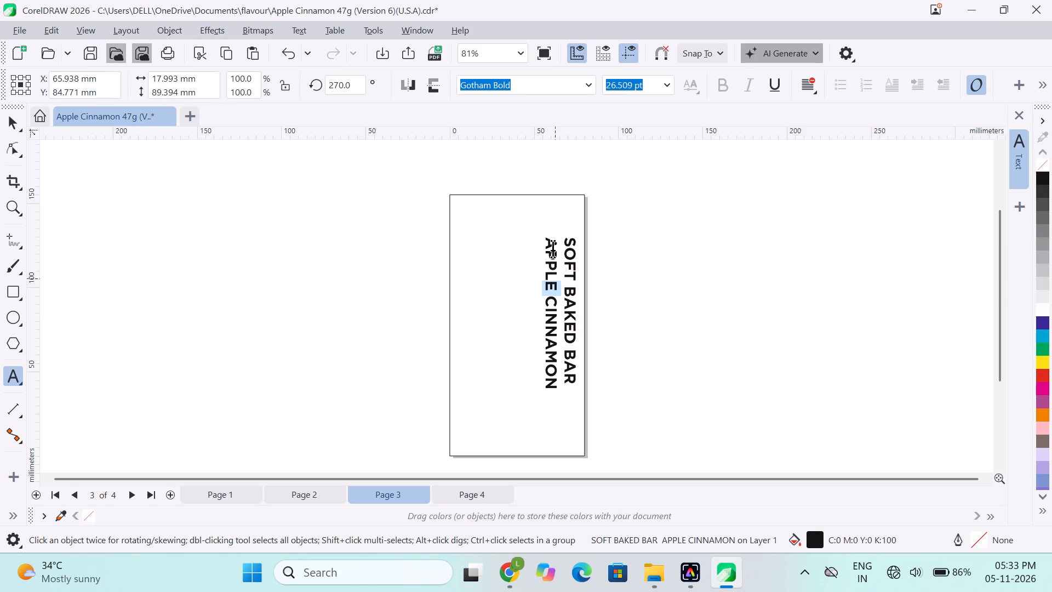
pyautogui.click(552, 246)
pyautogui.click(554, 237)
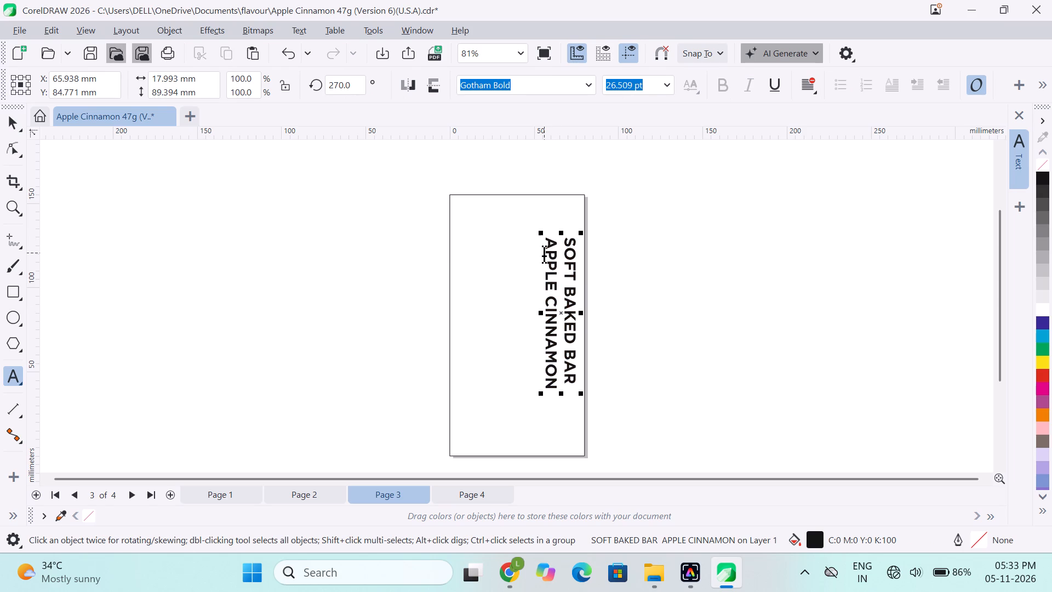
pyautogui.hotkey('shift', 'Right')
pyautogui.hotkey('shift', 'Right')
pyautogui.hotkey('shift', 'Right')
pyautogui.hotkey('shift', 'Right')
pyautogui.hotkey('shift', 'Right')
pyautogui.hotkey('shift', 'Right')
pyautogui.hotkey('shift', 'Right')
pyautogui.hotkey('shift', 'Right')
pyautogui.hotkey('shift', 'Right')
pyautogui.hotkey('shift', 'Right')
pyautogui.hotkey('shift', 'Right')
pyautogui.hotkey('shift', 'Right')
pyautogui.hotkey('shift', 'Right')
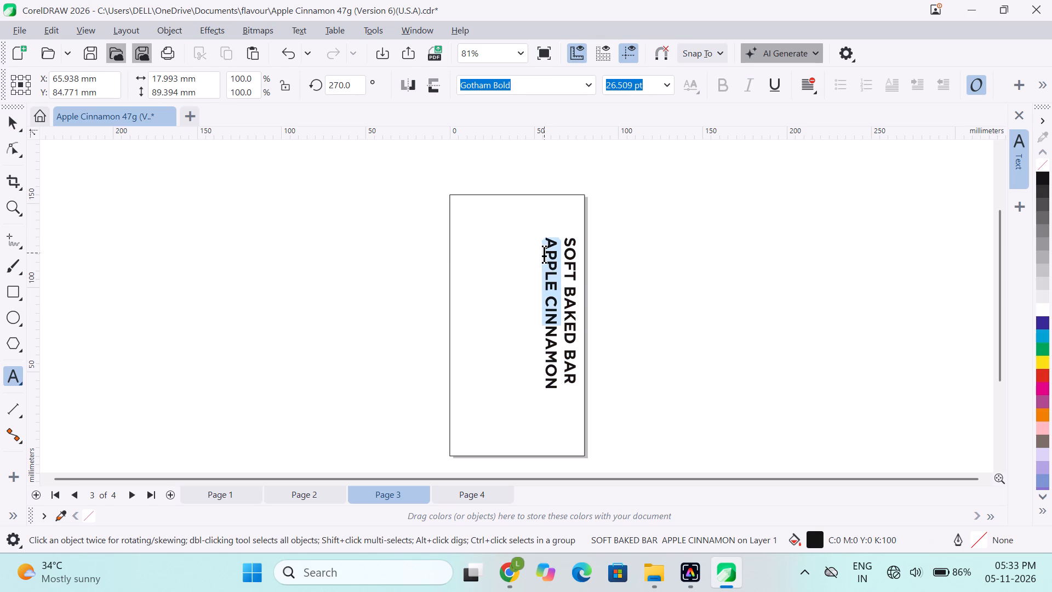
pyautogui.hotkey('shift', 'Right')
pyautogui.hotkey('shift', 'Right')
pyautogui.hotkey('shift', 'Right')
pyautogui.hotkey('shift', 'Right')
pyautogui.hotkey('shift', 'Right')
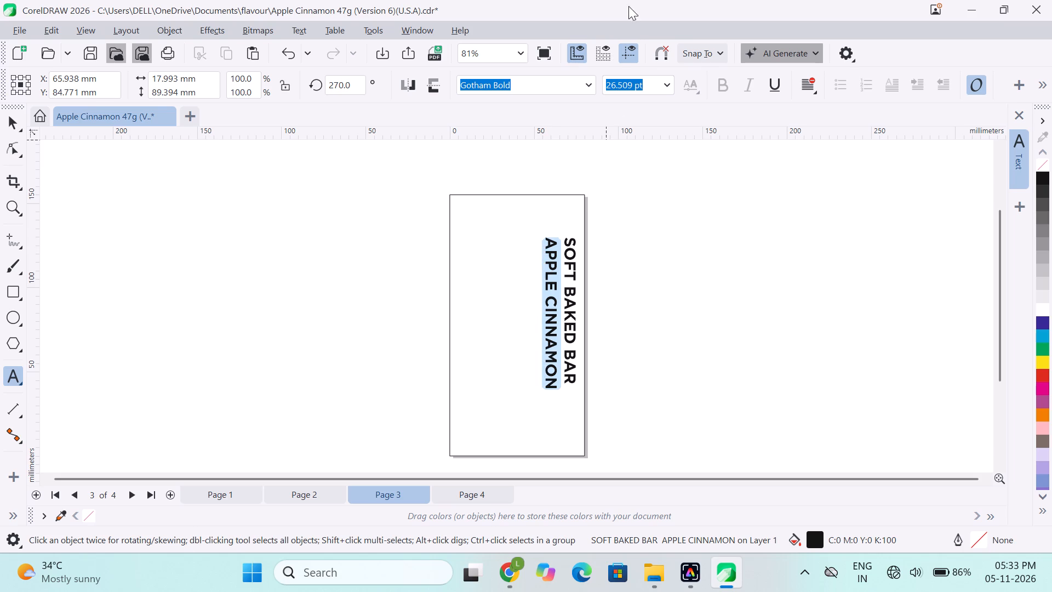
pyautogui.click(666, 87)
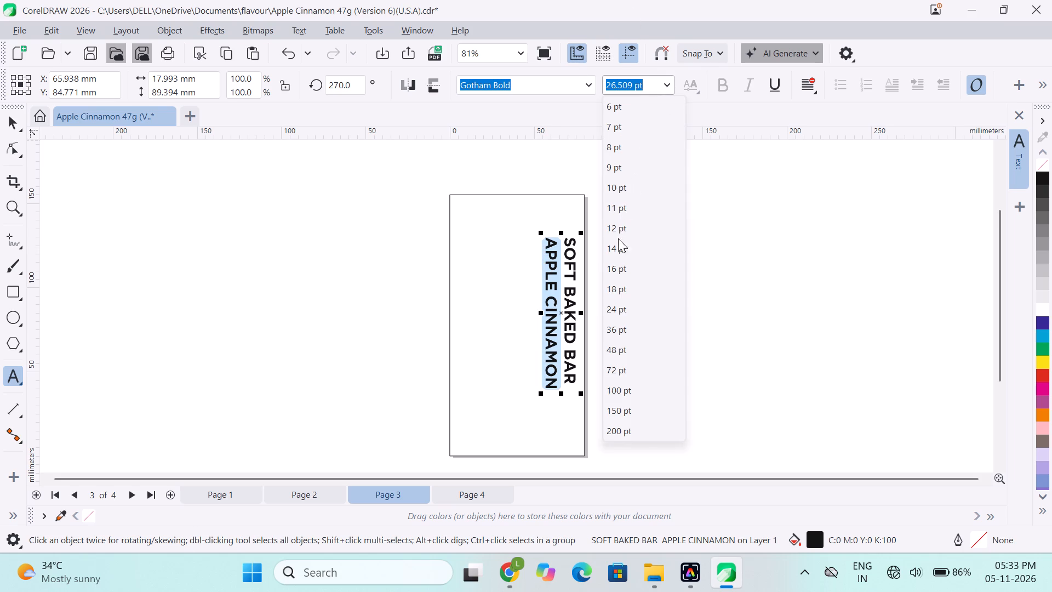
pyautogui.click(618, 308)
pyautogui.click(311, 347)
pyautogui.click(732, 302)
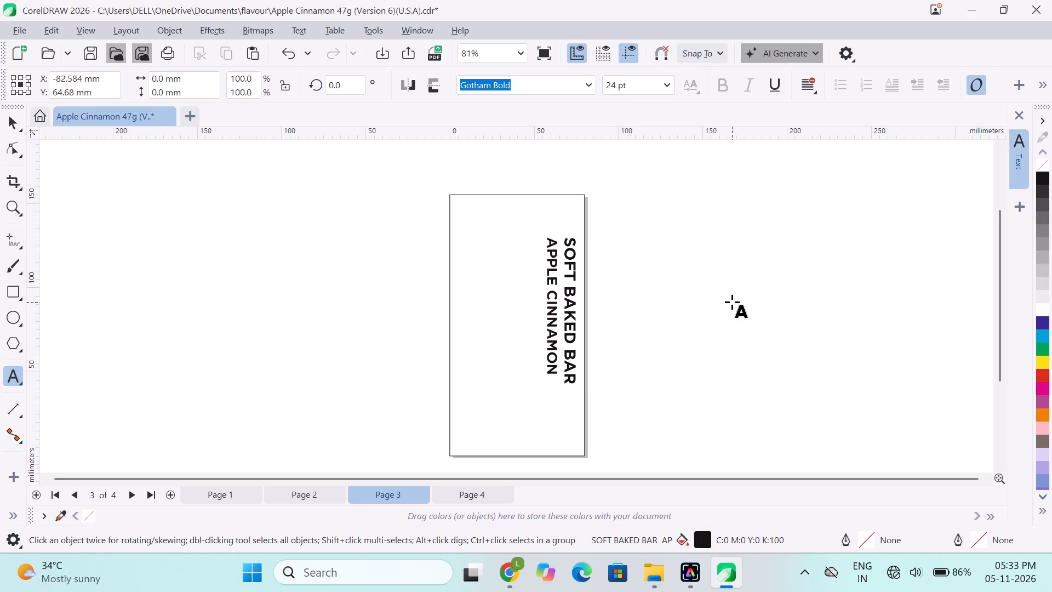
pyautogui.click(18, 127)
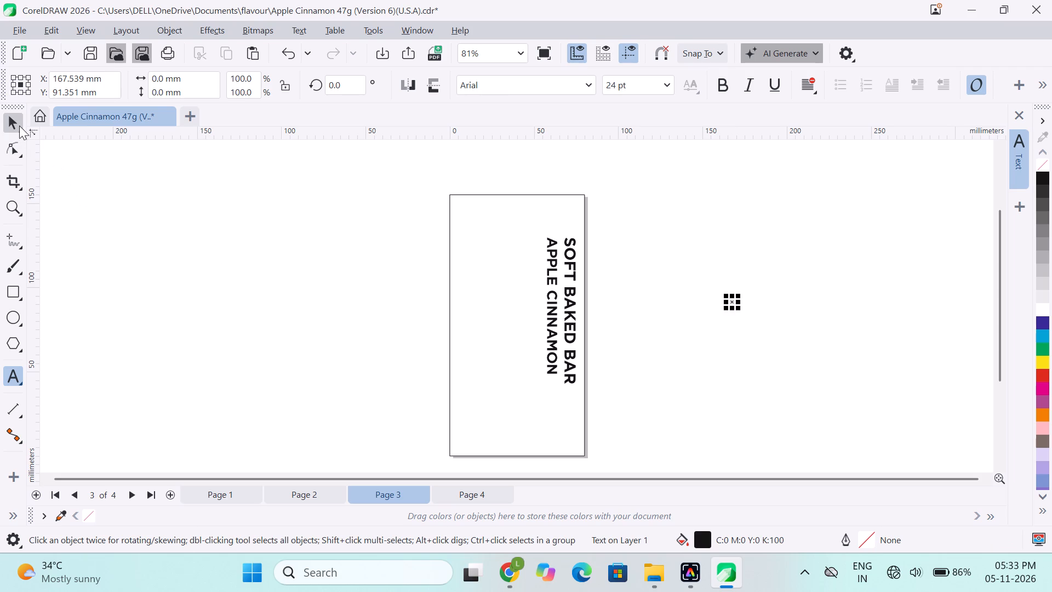
# Centre the SOFT BAKED BAR / APPLE CINNAMON text block vertically on the page rectangle.
pyautogui.click(571, 311)
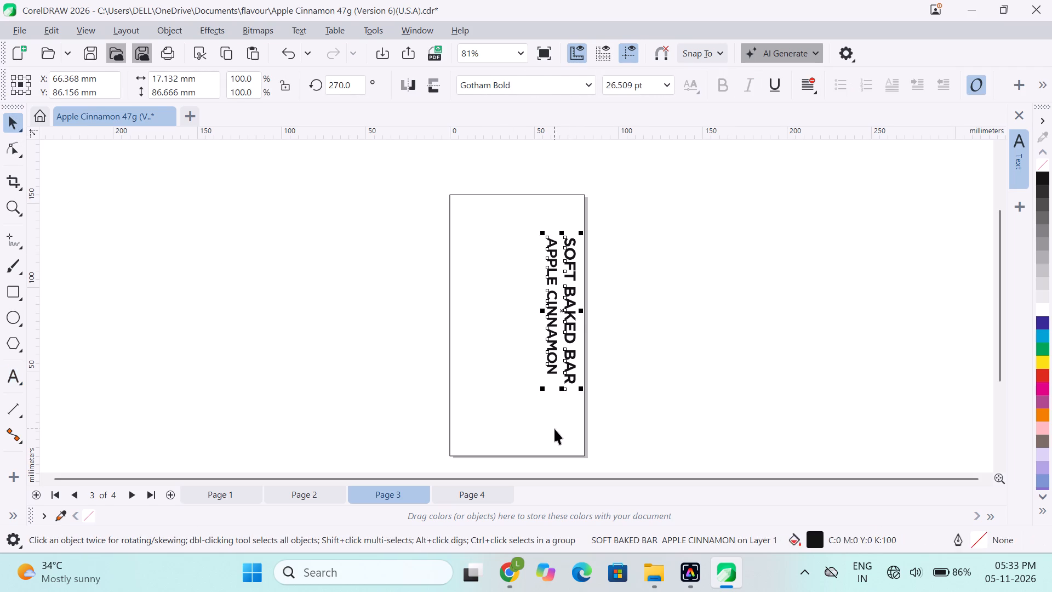
pyautogui.keyDown('shift'); pyautogui.click(554, 429); pyautogui.keyUp('shift')
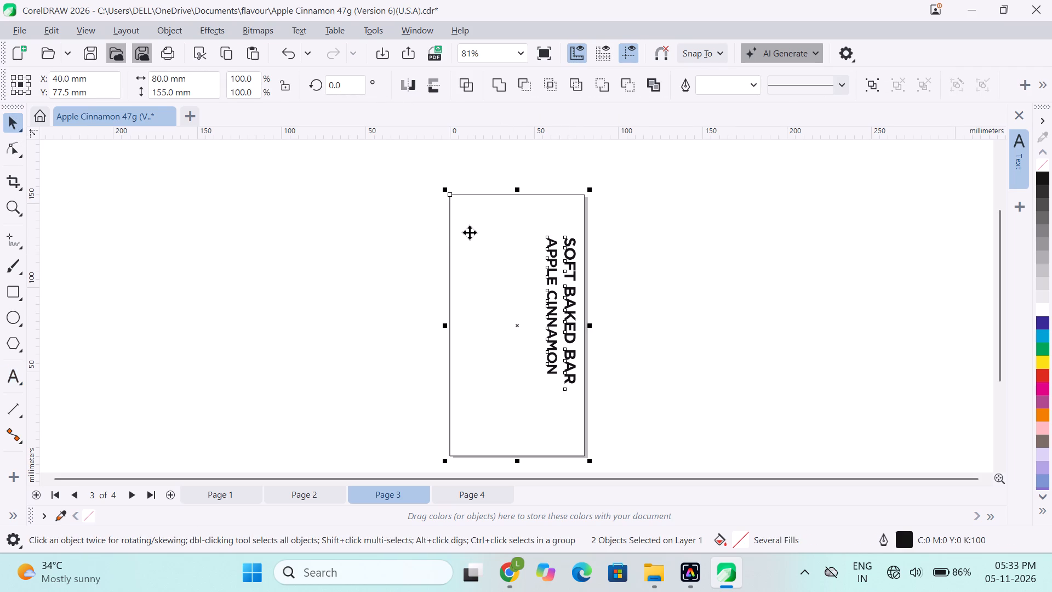
pyautogui.press('e')
pyautogui.click(348, 326)
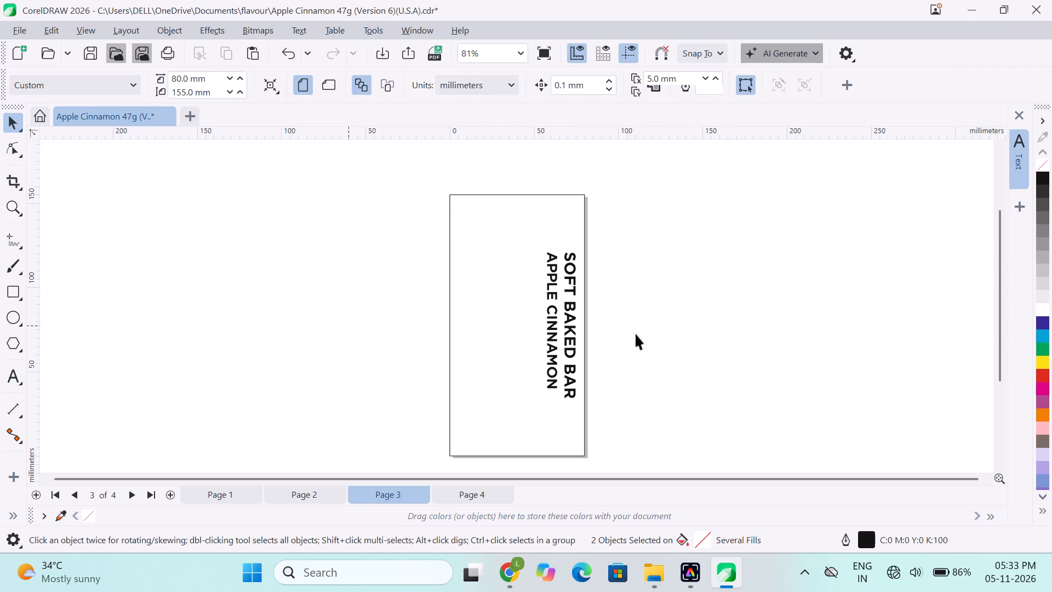
pyautogui.click(662, 333)
# Nudge the text block slightly down the page to a Y position of 76.9 mm, undoing the excess upward nudges.
pyautogui.click(569, 328)
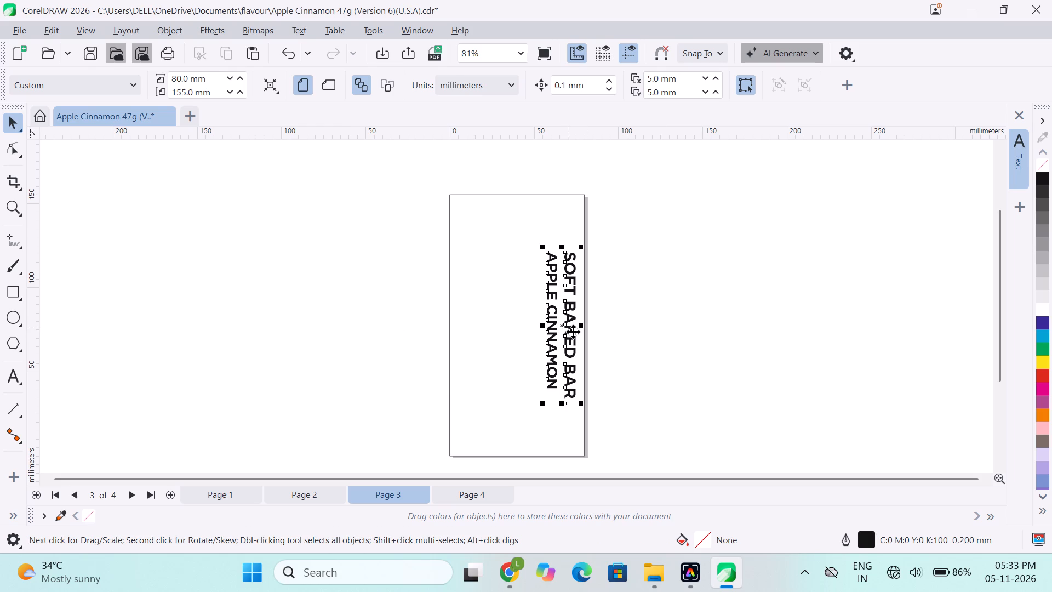
pyautogui.press('Down')
pyautogui.press('Down')
pyautogui.press('Down')
pyautogui.press('Down')
pyautogui.press('Down')
pyautogui.press('Down')
pyautogui.press('Up')
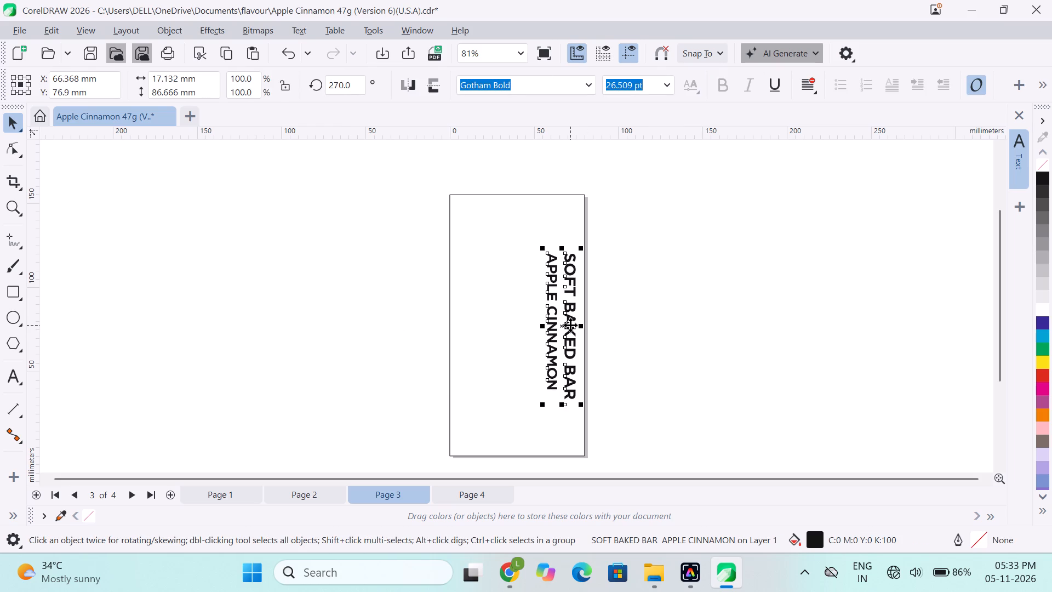
pyautogui.press('Up')
pyautogui.press('Up')
pyautogui.hotkey('ctrl', 'z')
pyautogui.hotkey('ctrl', 'z')
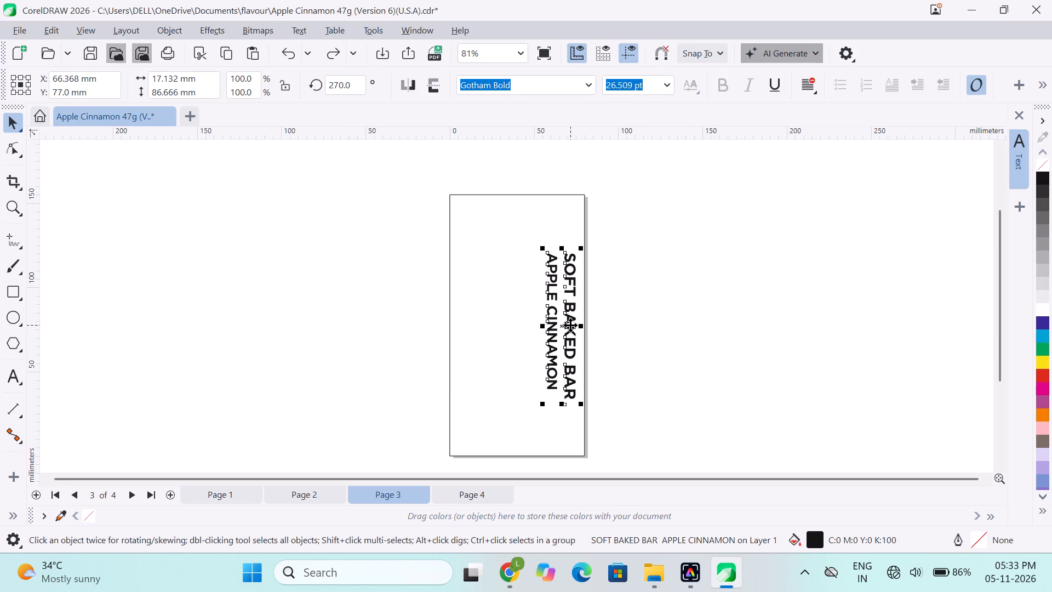
pyautogui.hotkey('ctrl', 'z')
pyautogui.click(646, 317)
pyautogui.click(555, 295)
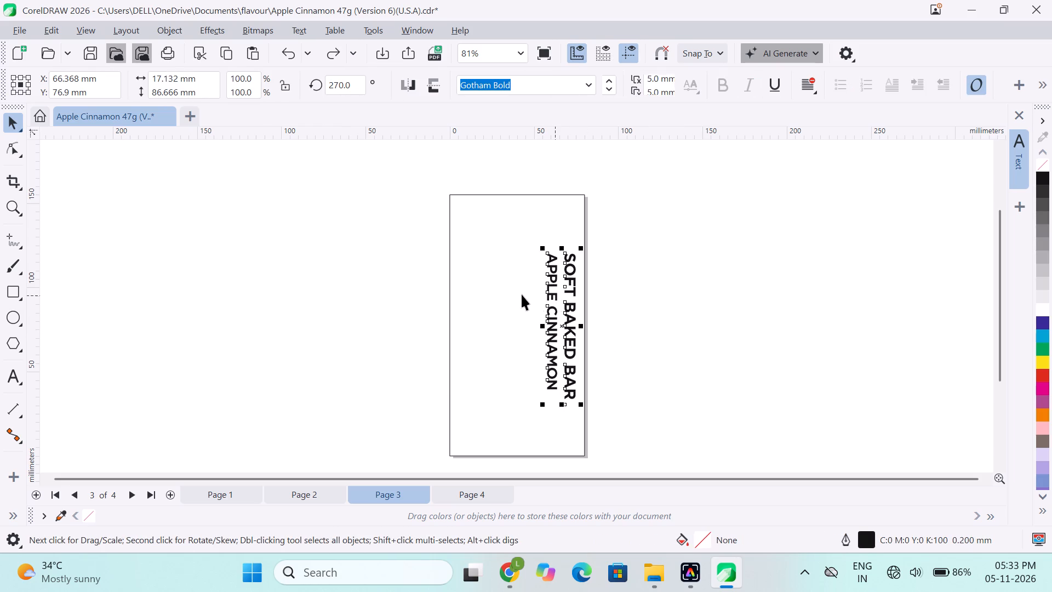
# Centre the SOFT BAKED BAR / APPLE CINNAMON text block vertically on the page rectangle again.
pyautogui.keyDown('shift'); pyautogui.click(514, 299); pyautogui.keyUp('shift')
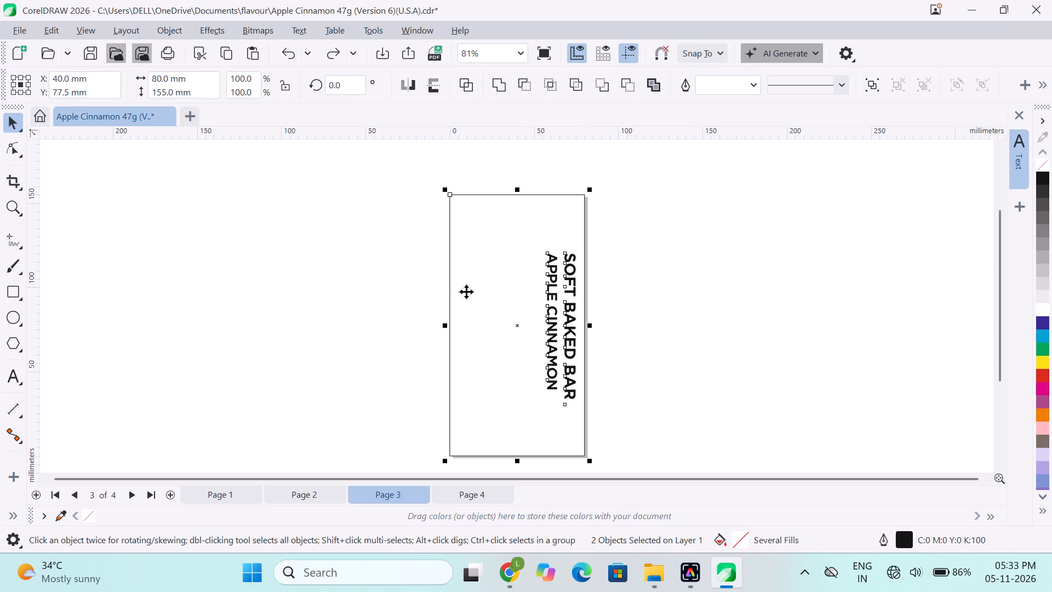
pyautogui.press('e')
pyautogui.click(665, 355)
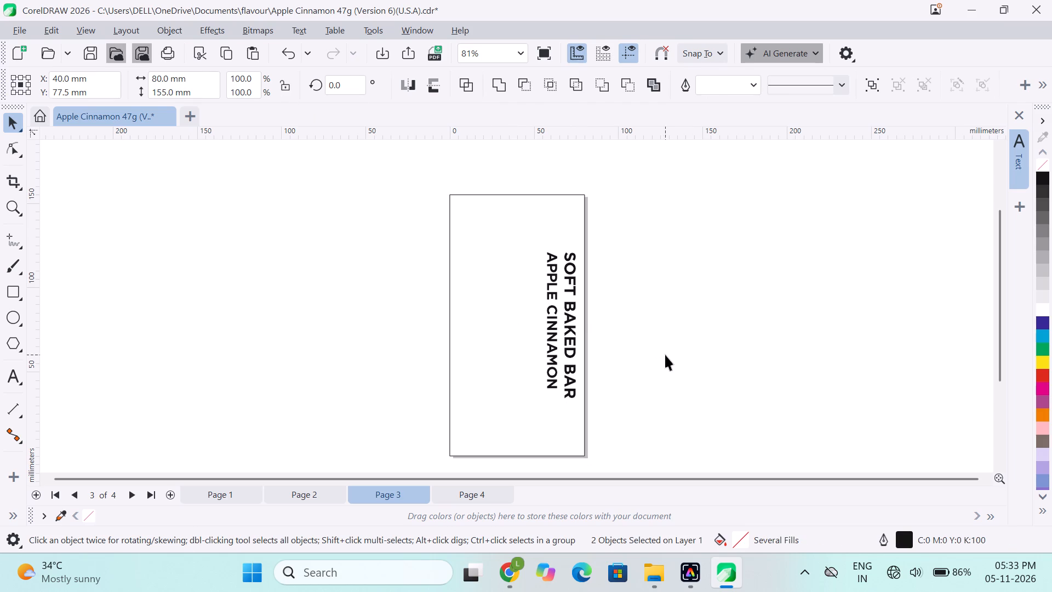
# Nudge the SOFT BAKED BAR / APPLE CINNAMON text block left, away from the page edge, to an X position of about 65 mm.
pyautogui.click(574, 377)
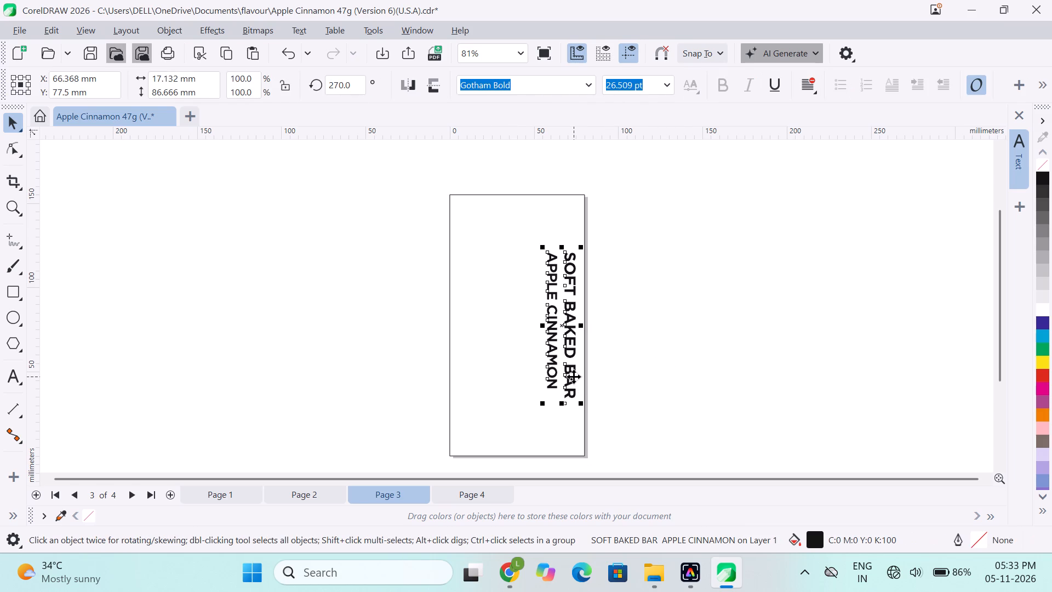
pyautogui.press('Left')
pyautogui.press('Left')
pyautogui.press('Left')
pyautogui.press('Left')
pyautogui.press('Left')
pyautogui.press('Left')
pyautogui.press('Left')
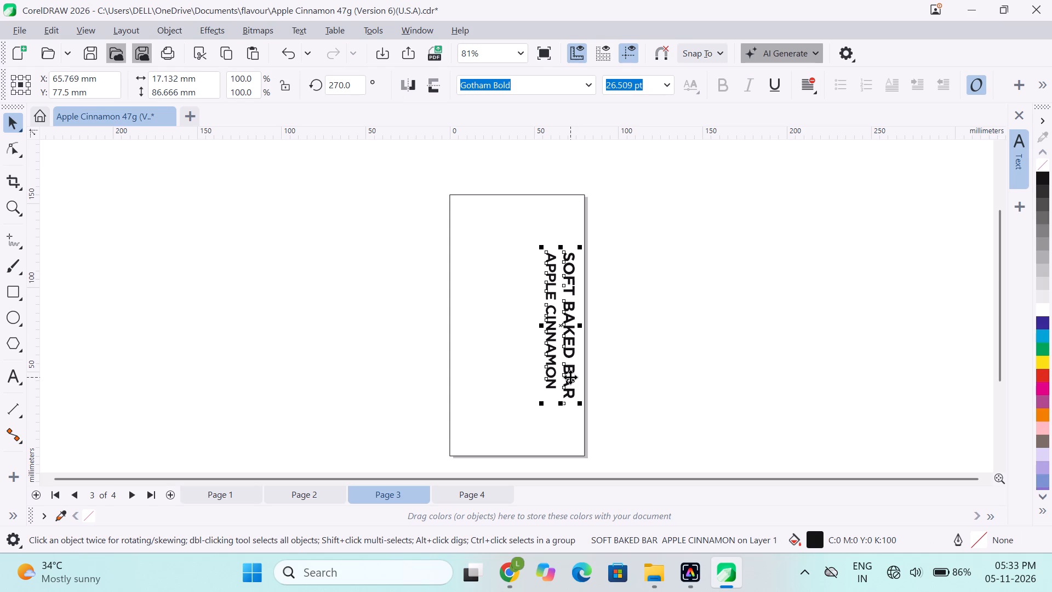
pyautogui.click(646, 351)
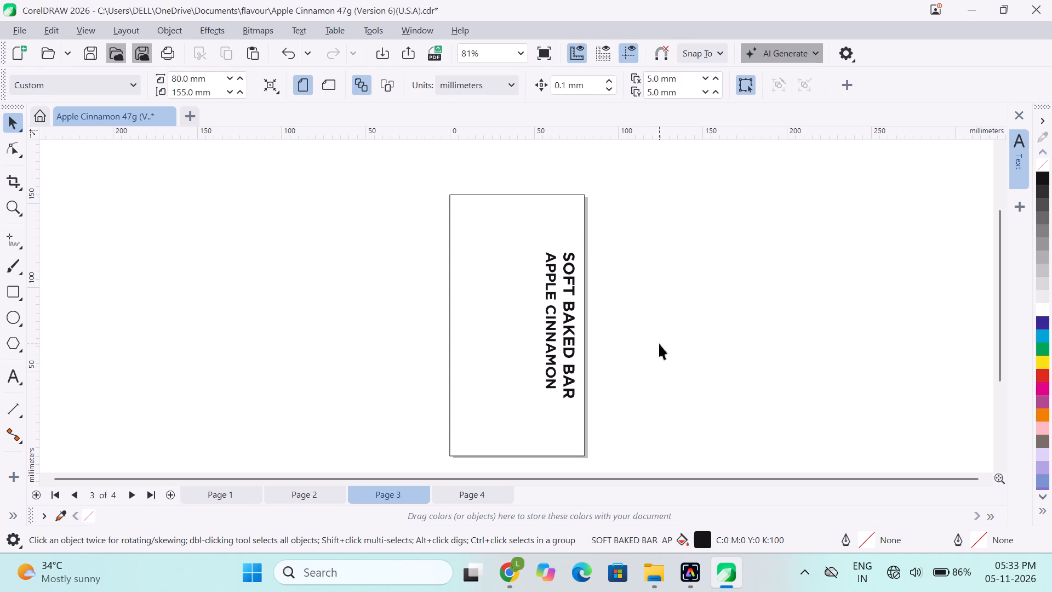
pyautogui.click(554, 333)
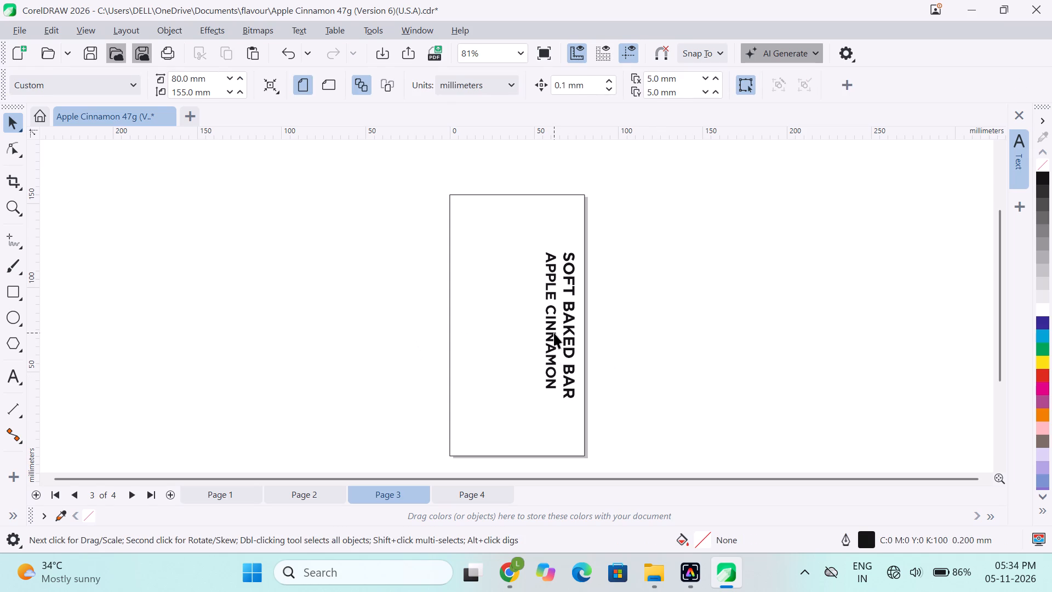
pyautogui.press('Left')
pyautogui.press('Left')
pyautogui.press('Left')
pyautogui.press('Left')
pyautogui.press('Left')
pyautogui.press('Left')
pyautogui.press('Left')
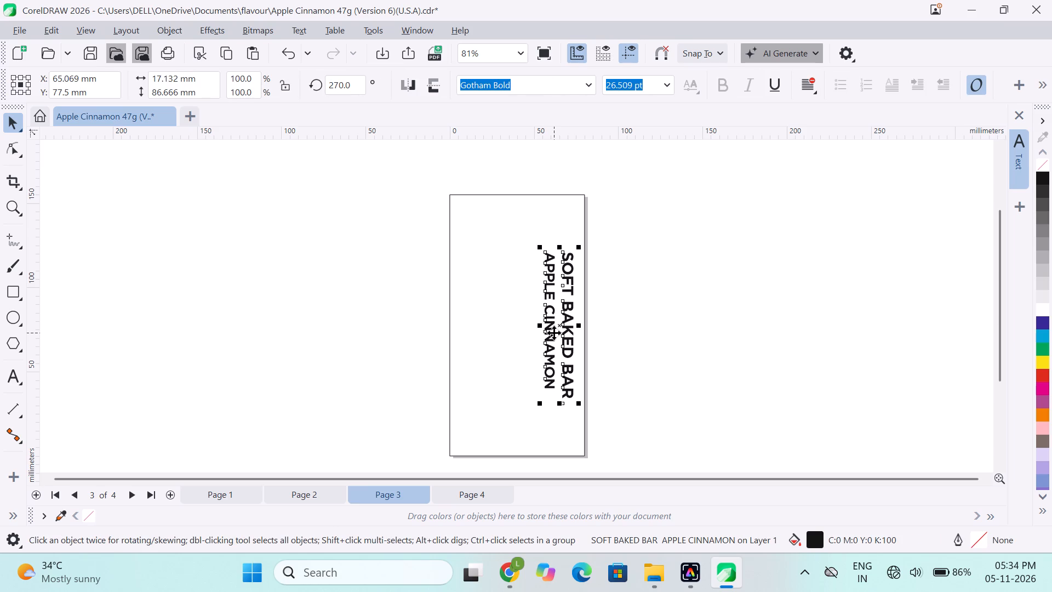
pyautogui.press('Left')
pyautogui.press('Left')
pyautogui.press('Left')
pyautogui.click(636, 331)
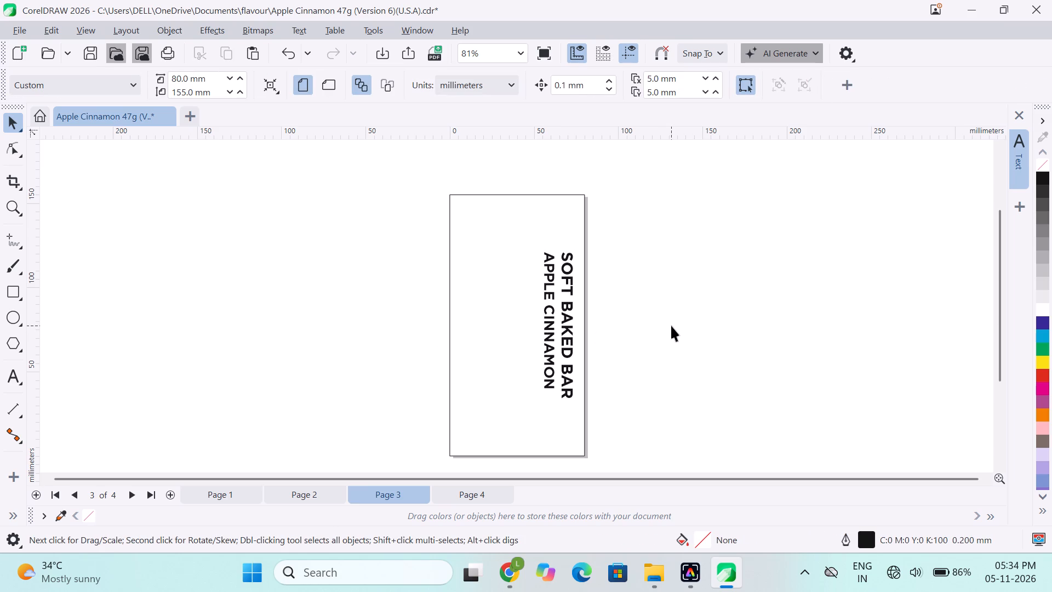
# Switch to the PLMA STANDEE 33x81inch design in Canva in Chrome and examine the layout and content of both pages.
pyautogui.click(498, 576)
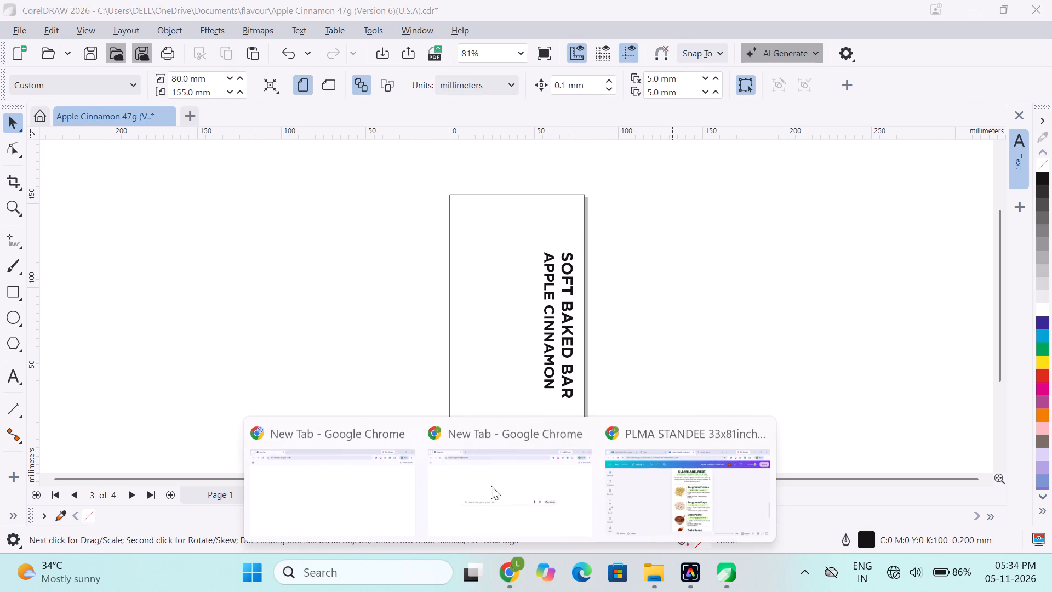
pyautogui.click(628, 488)
pyautogui.click(319, 412)
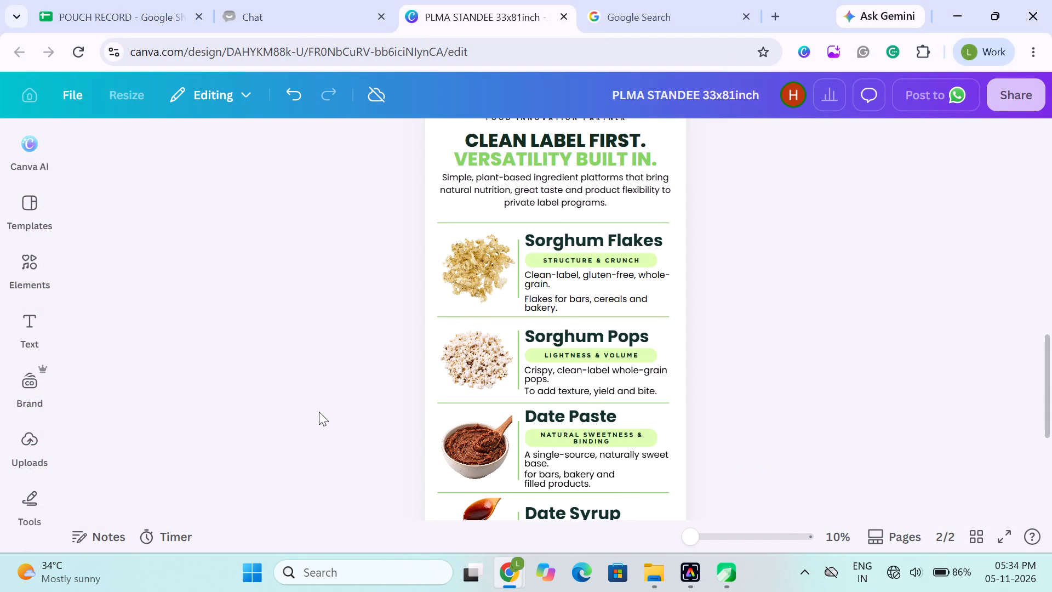
pyautogui.click(346, 344)
pyautogui.scroll(1, 346, 344)
pyautogui.scroll(-1, 346, 344)
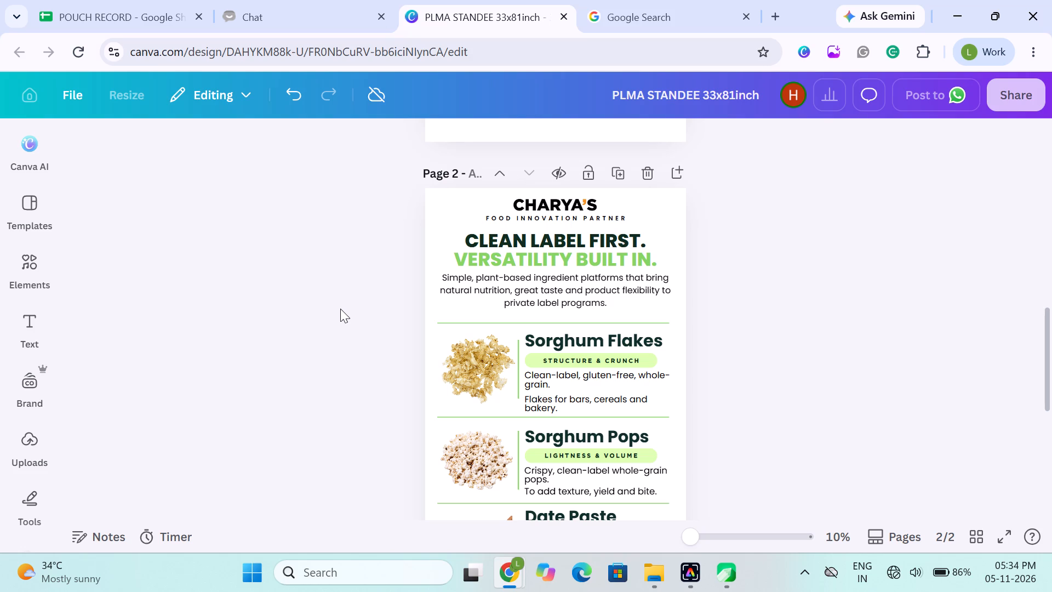
pyautogui.scroll(5, 345, 306)
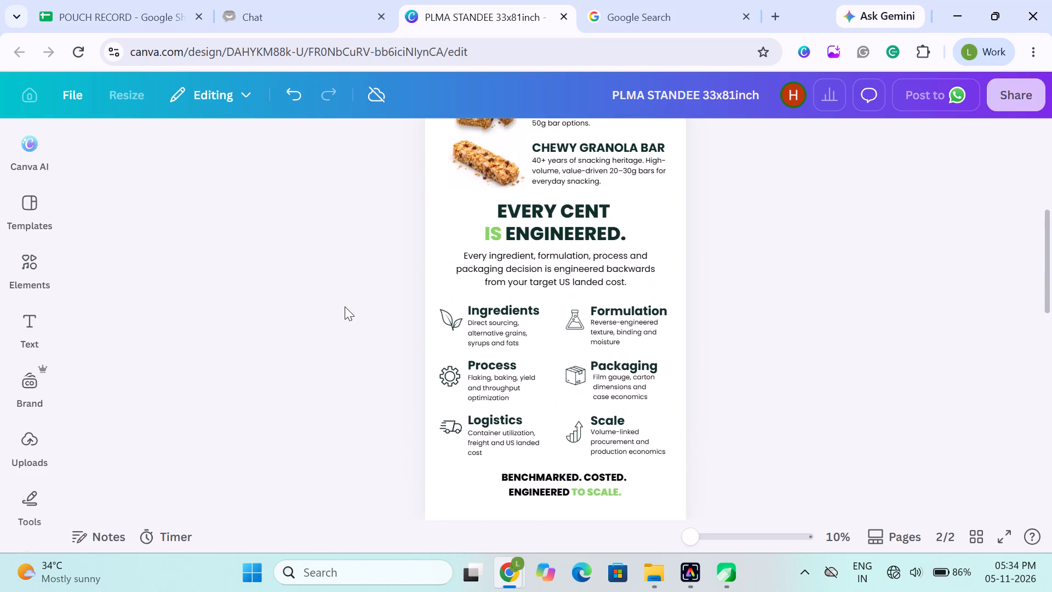
pyautogui.scroll(4, 345, 306)
pyautogui.scroll(-5, 345, 306)
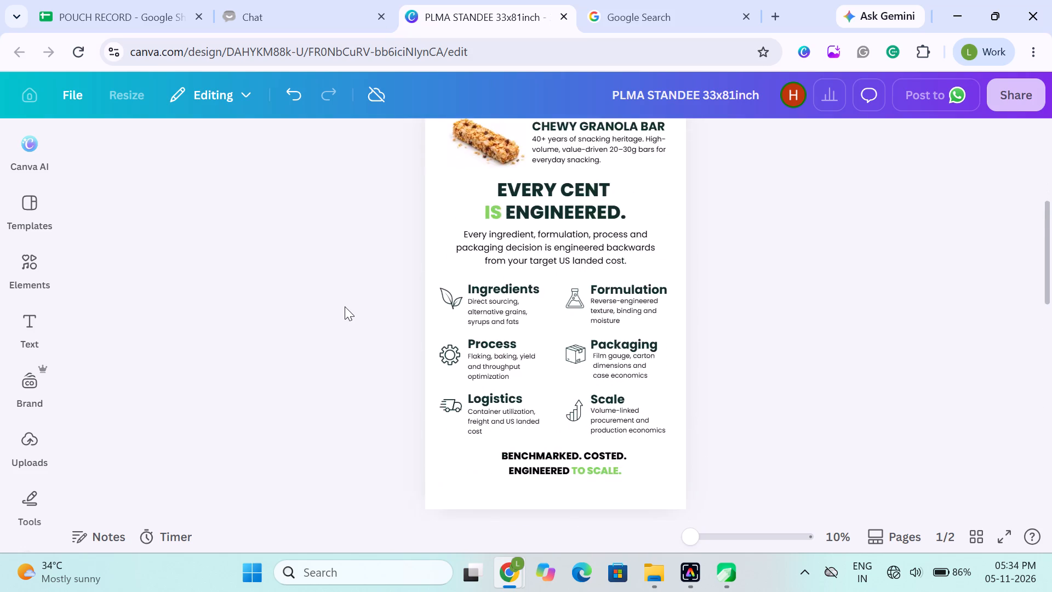
pyautogui.scroll(-2, 345, 306)
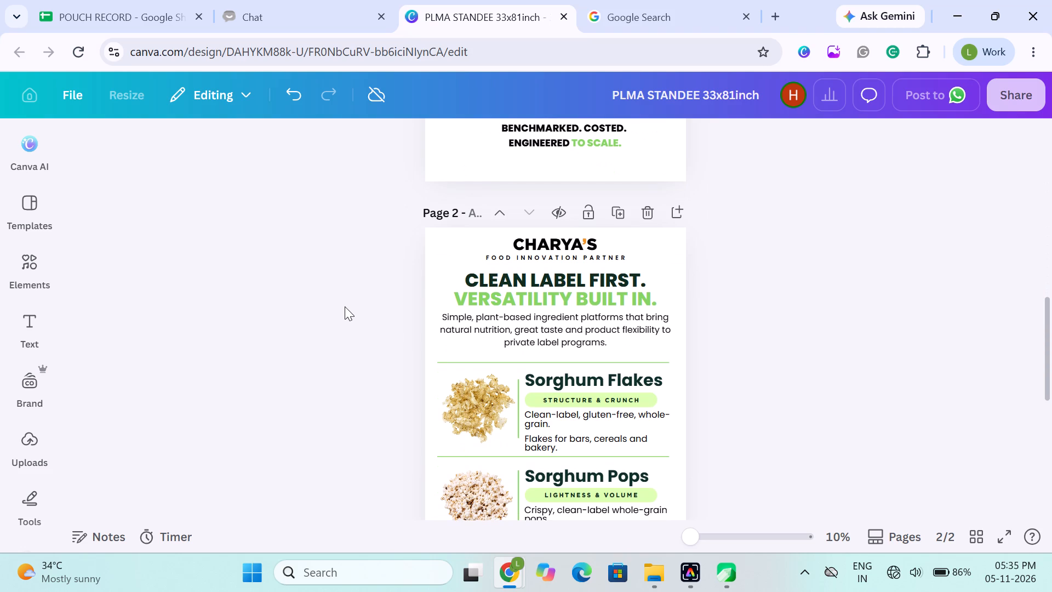
pyautogui.scroll(5, 345, 306)
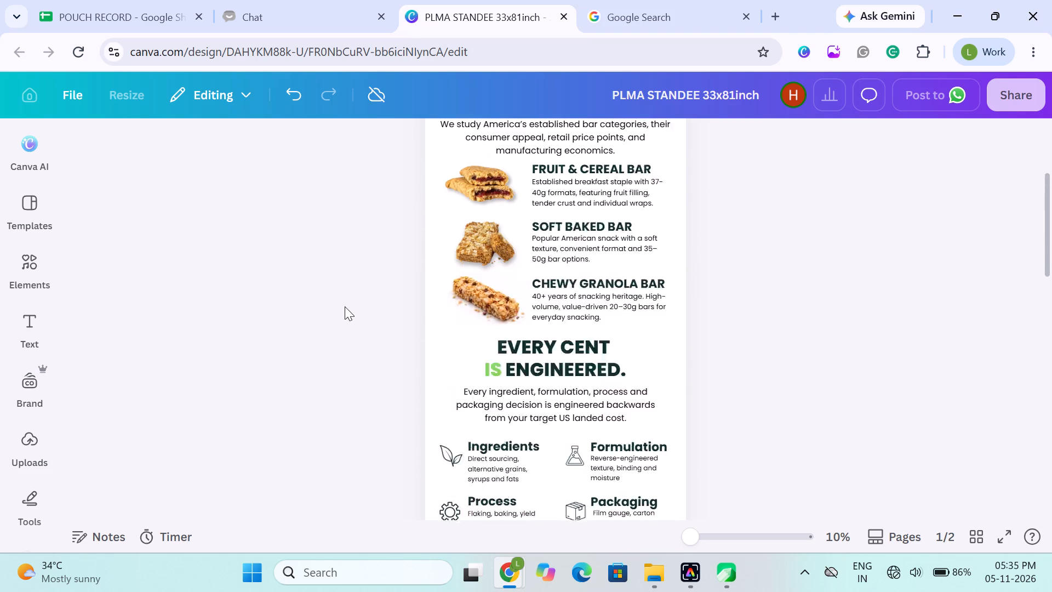
pyautogui.scroll(2, 345, 306)
pyautogui.scroll(-5, 345, 306)
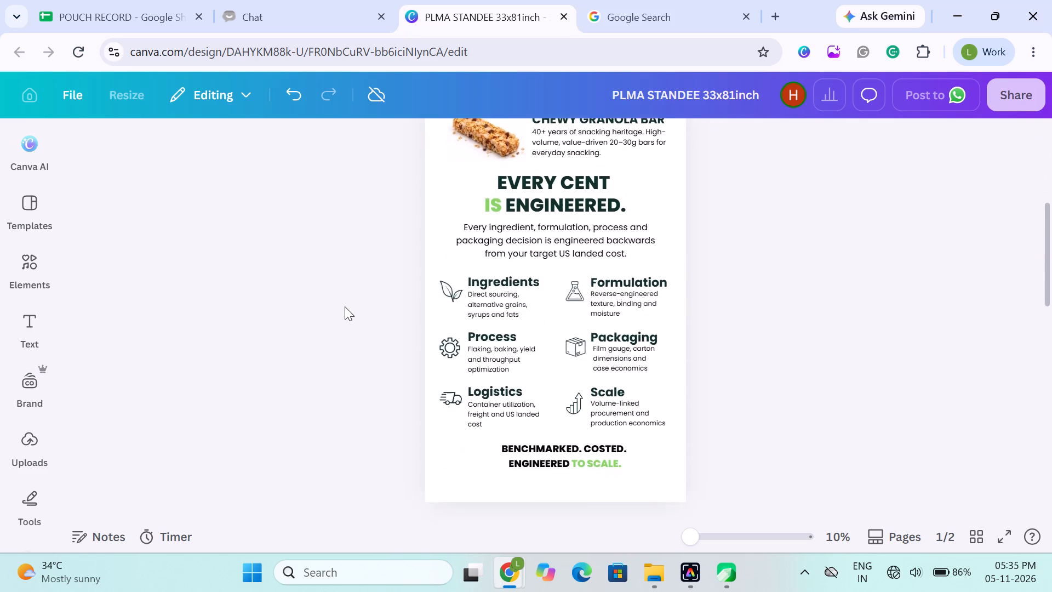
pyautogui.scroll(-3, 345, 306)
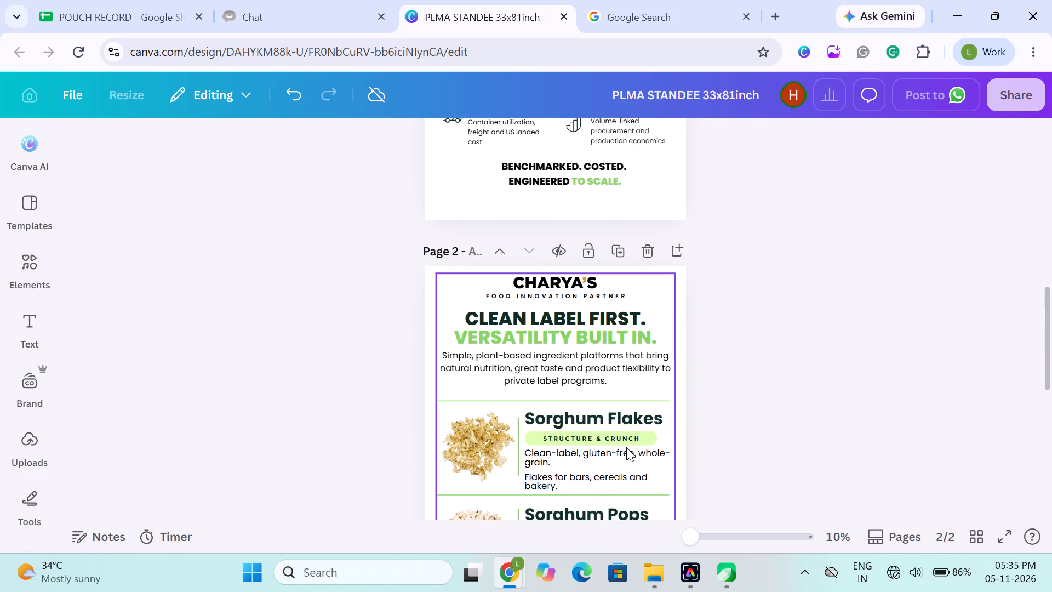
# Ungroup the page 2 content of the standee design into separate elements.
pyautogui.click(626, 447)
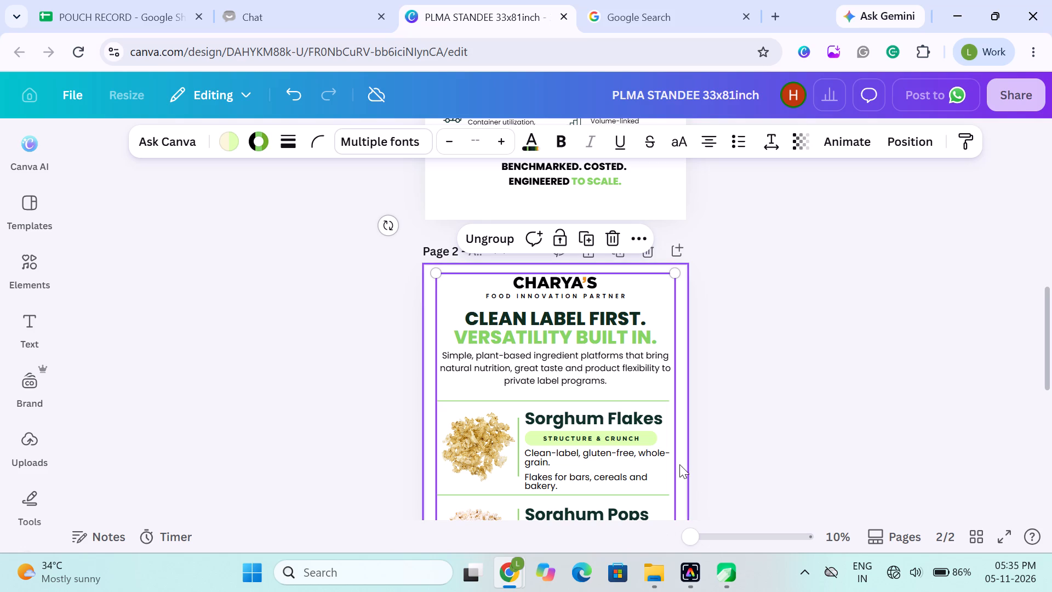
pyautogui.click(822, 381)
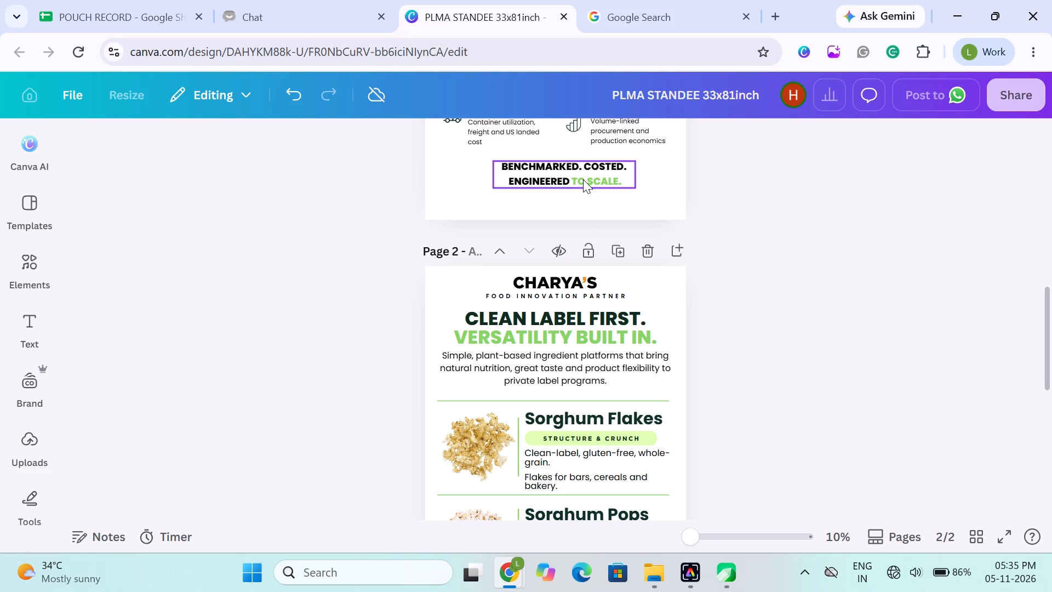
pyautogui.click(637, 444)
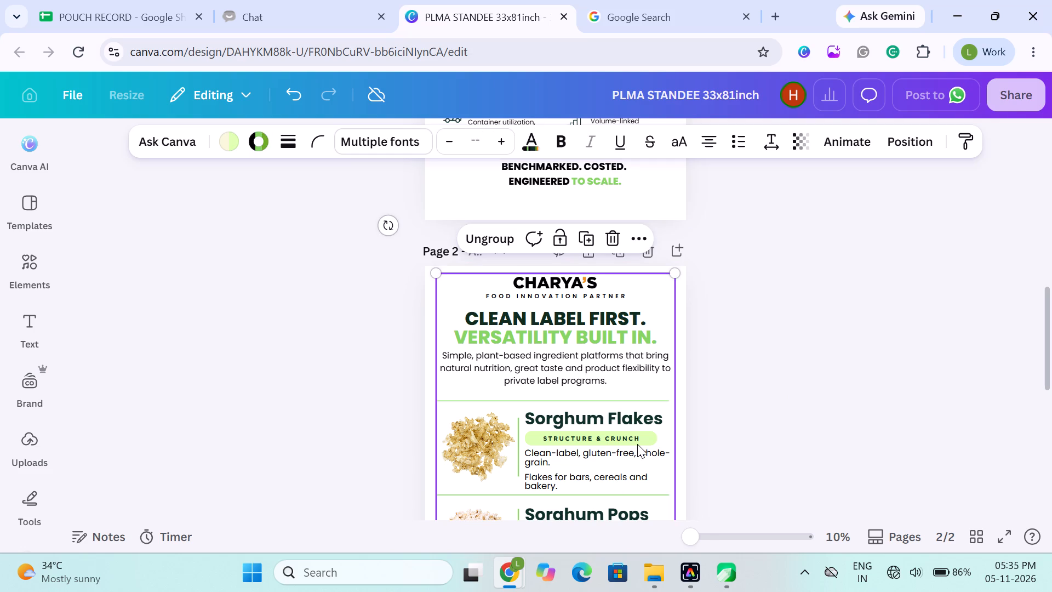
pyautogui.click(473, 234)
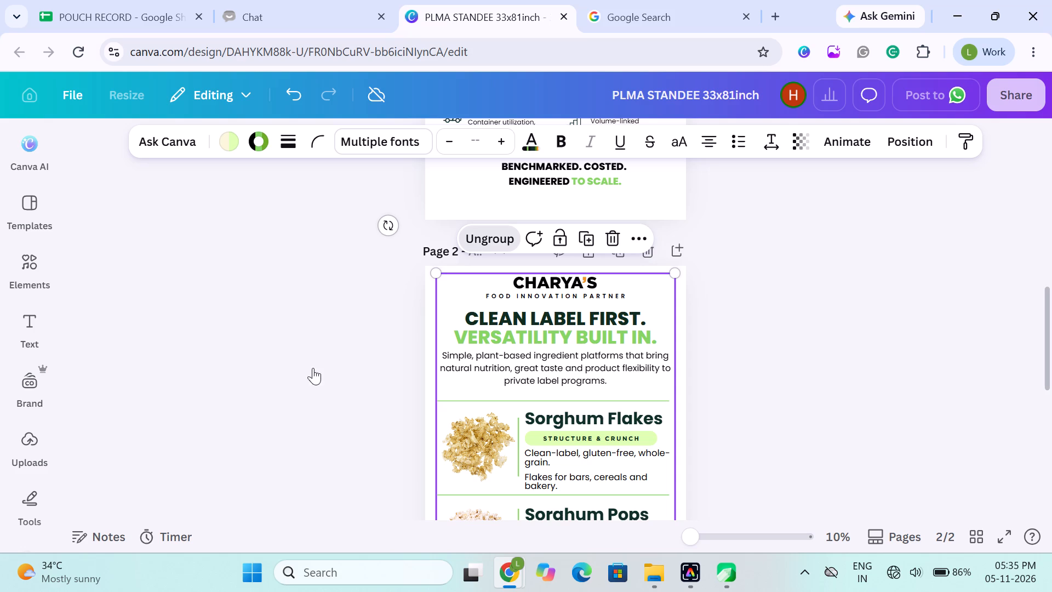
pyautogui.click(313, 368)
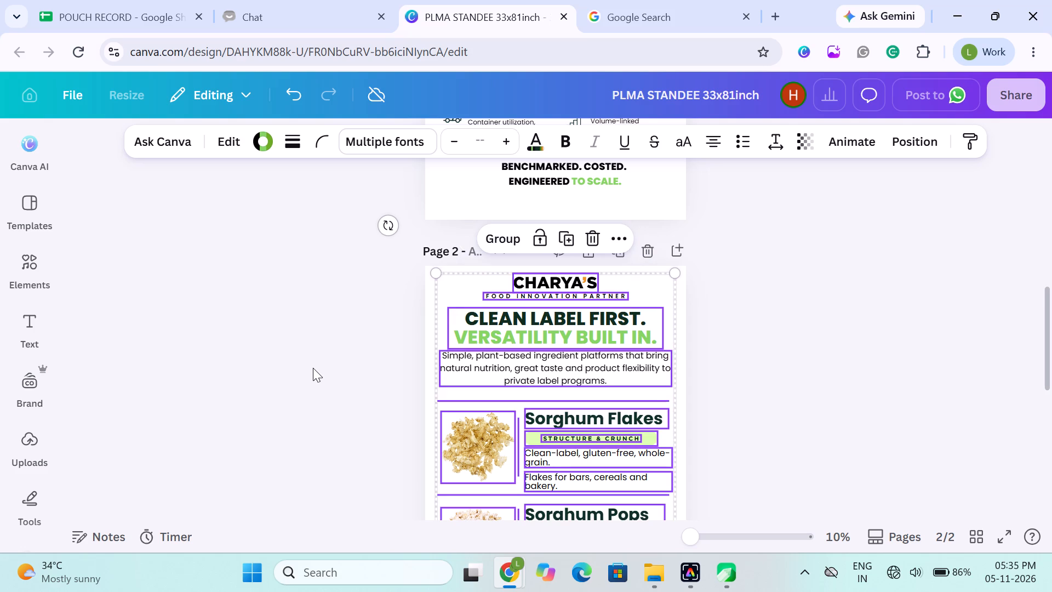
pyautogui.click(313, 368)
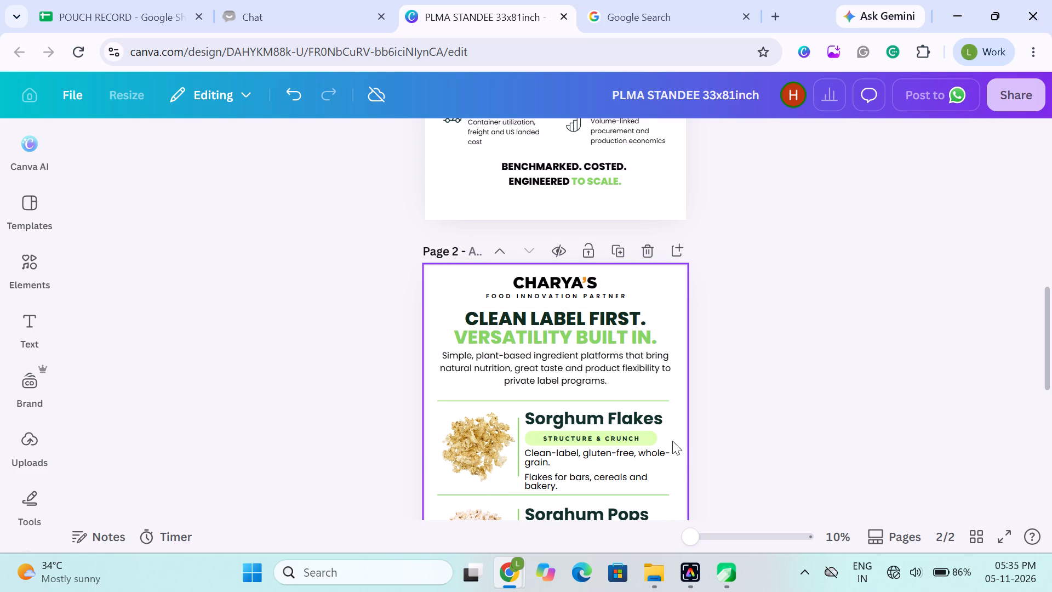
# Look up the text colour of the green VERSATILITY BUILT IN. line in the page 2 headline.
pyautogui.click(653, 441)
pyautogui.scroll(-3, 647, 442)
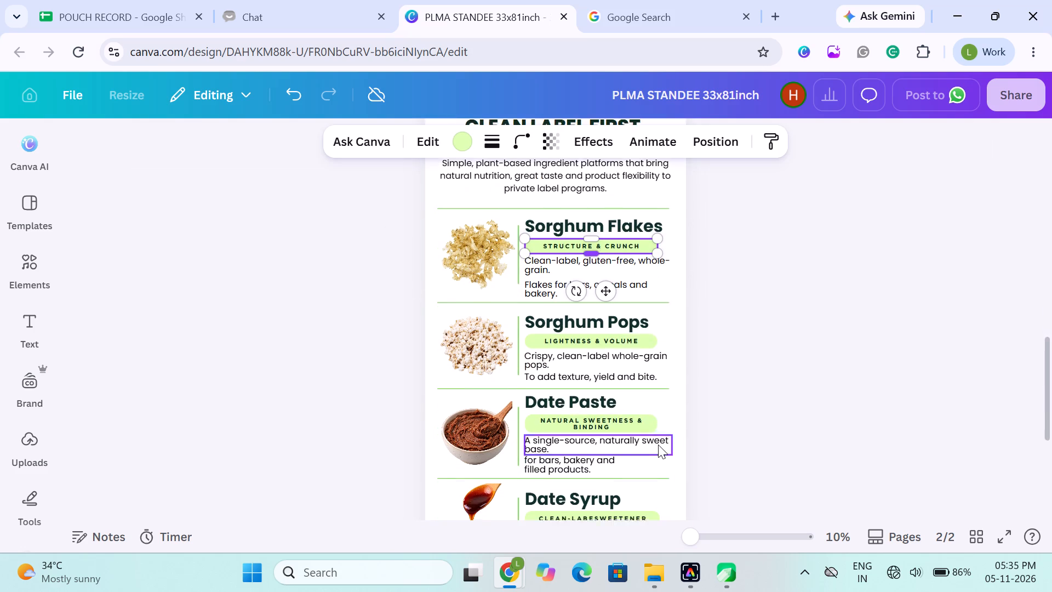
pyautogui.scroll(2, 510, 249)
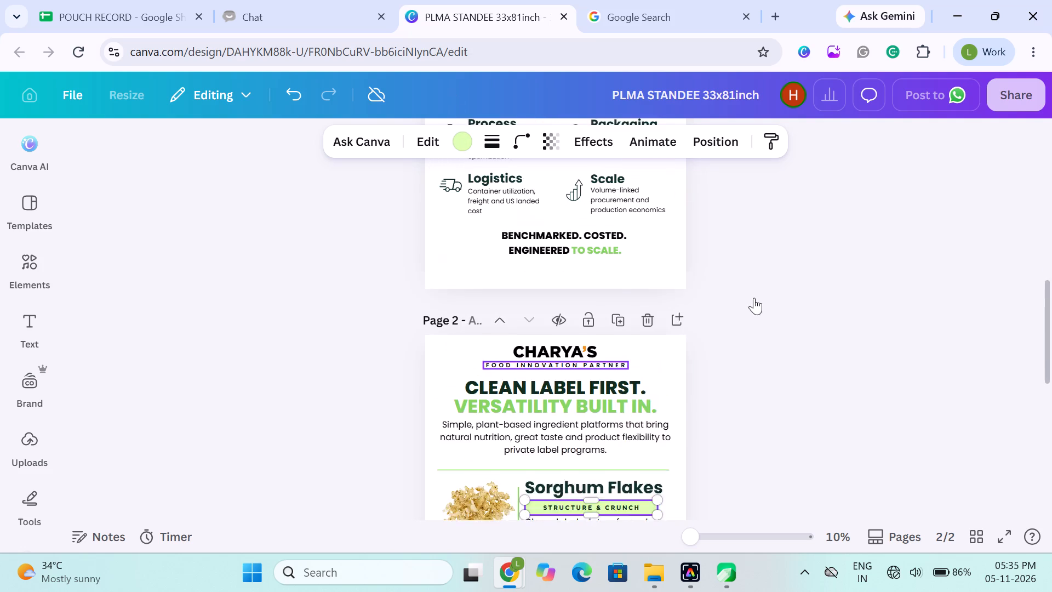
pyautogui.click(750, 298)
pyautogui.click(605, 267)
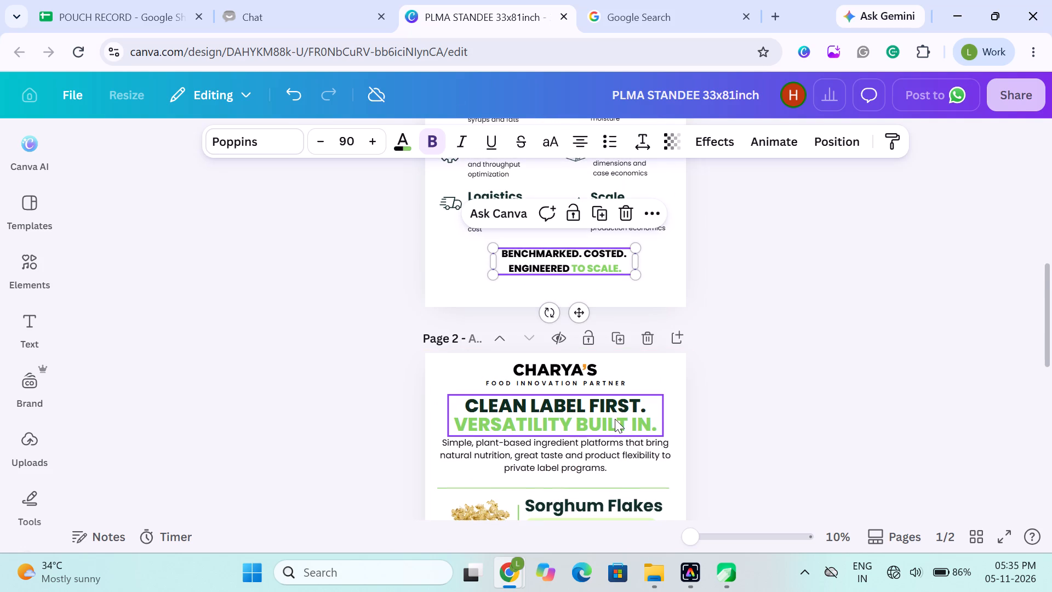
pyautogui.click(615, 419)
pyautogui.click(398, 150)
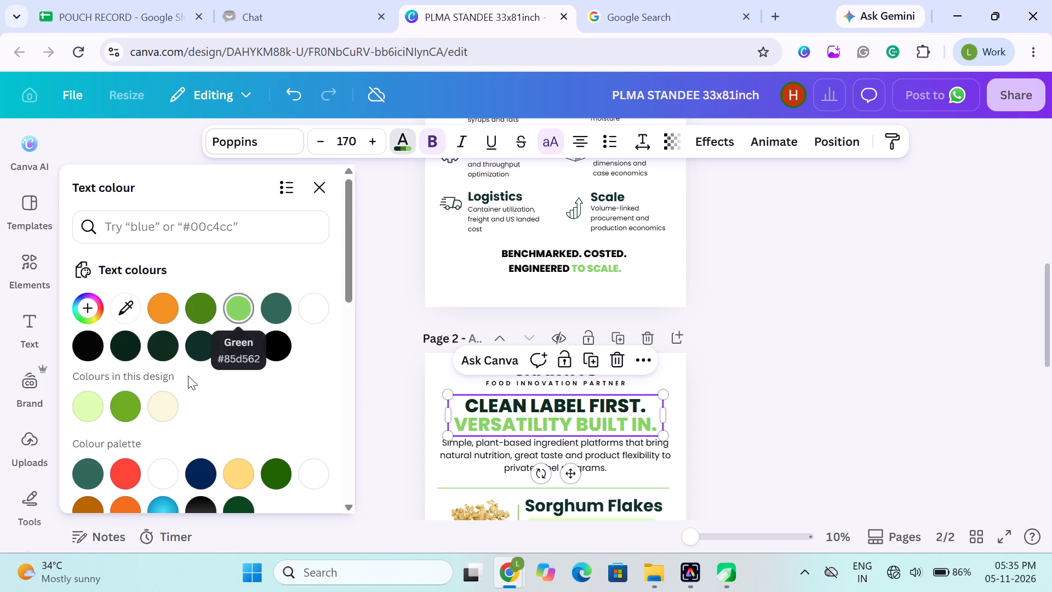
pyautogui.doubleClick(527, 421)
pyautogui.click(527, 421)
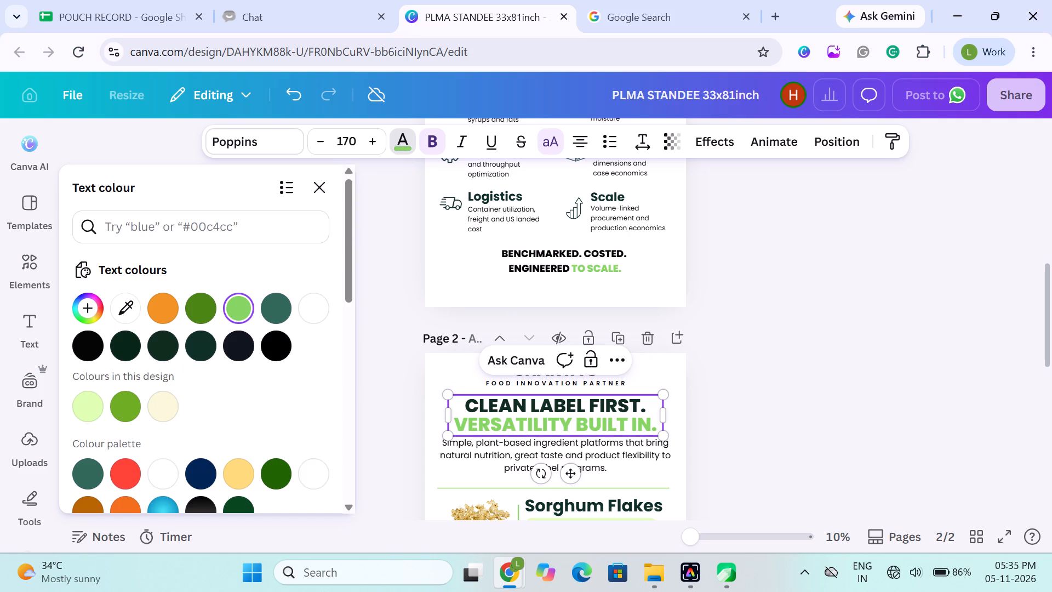
pyautogui.click(527, 421)
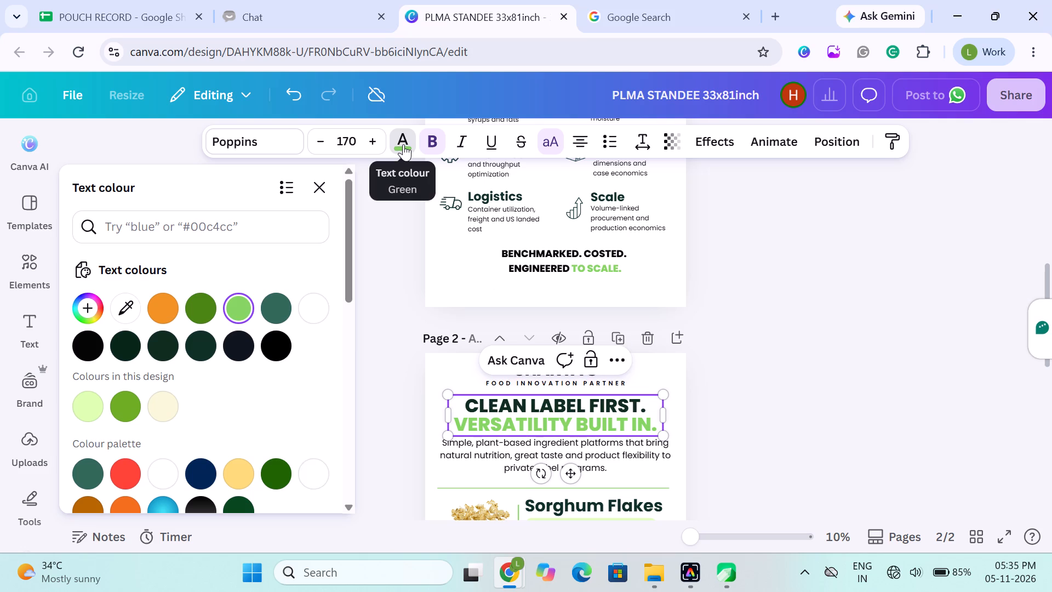
pyautogui.rightClick(231, 309)
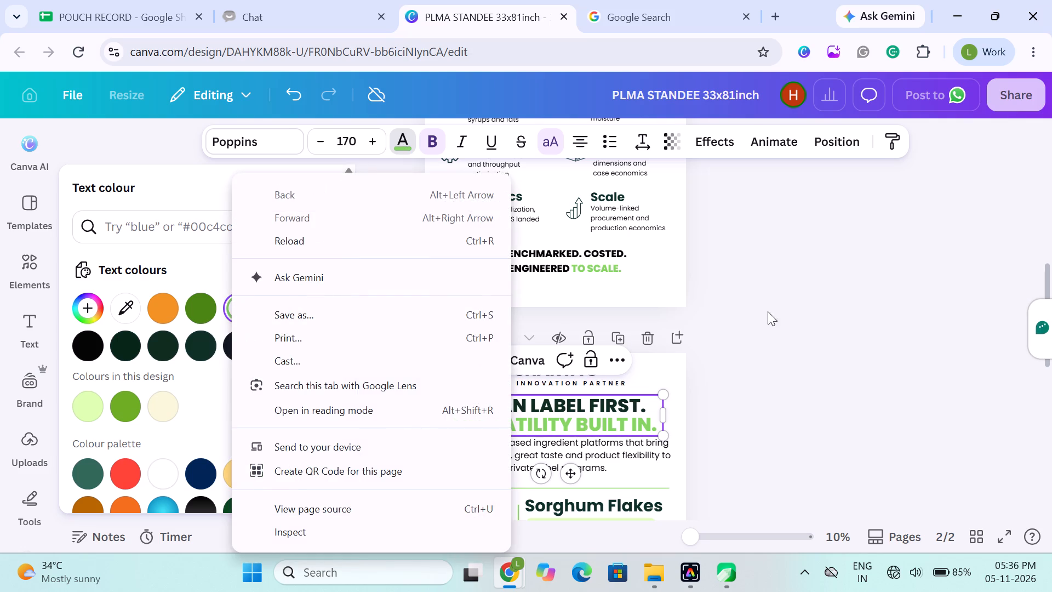
pyautogui.click(802, 310)
pyautogui.click(803, 339)
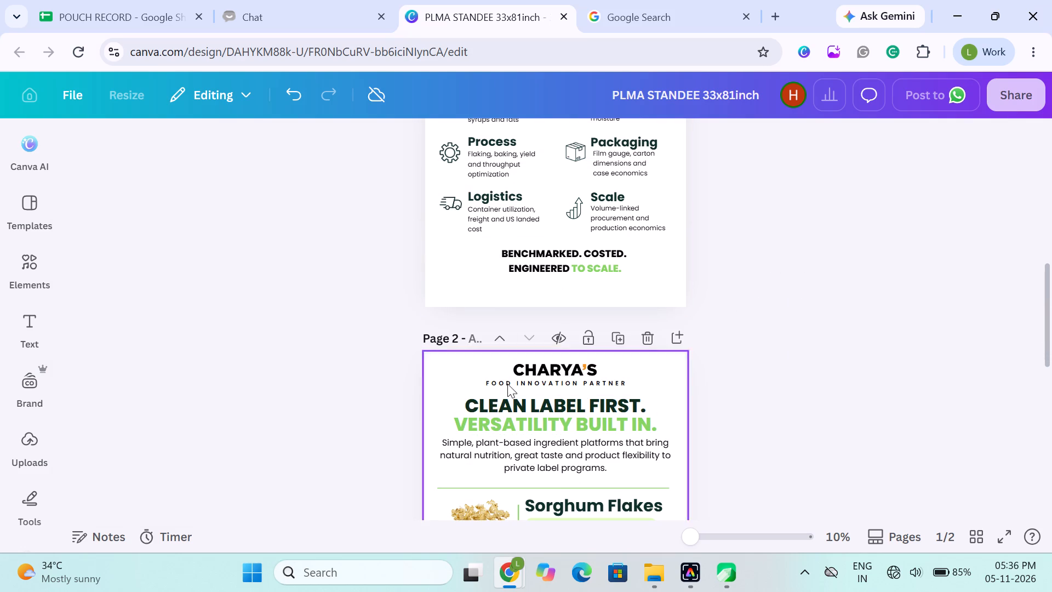
# Copy the hex code #85D562 from the page 2 headline's green text colour, then undo the resulting recolour of the headline.
pyautogui.click(508, 419)
pyautogui.click(400, 147)
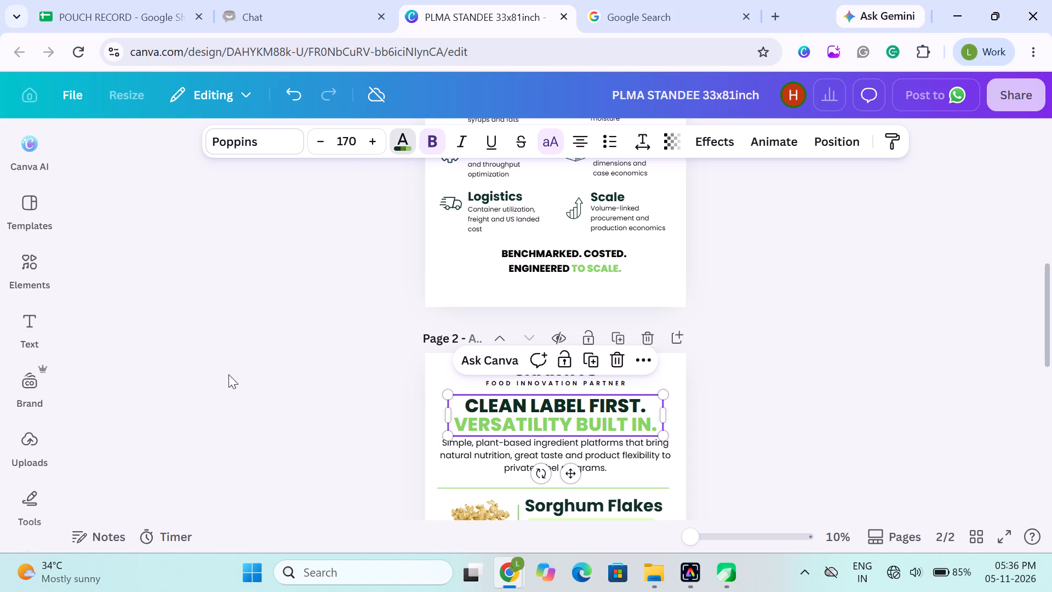
pyautogui.click(245, 310)
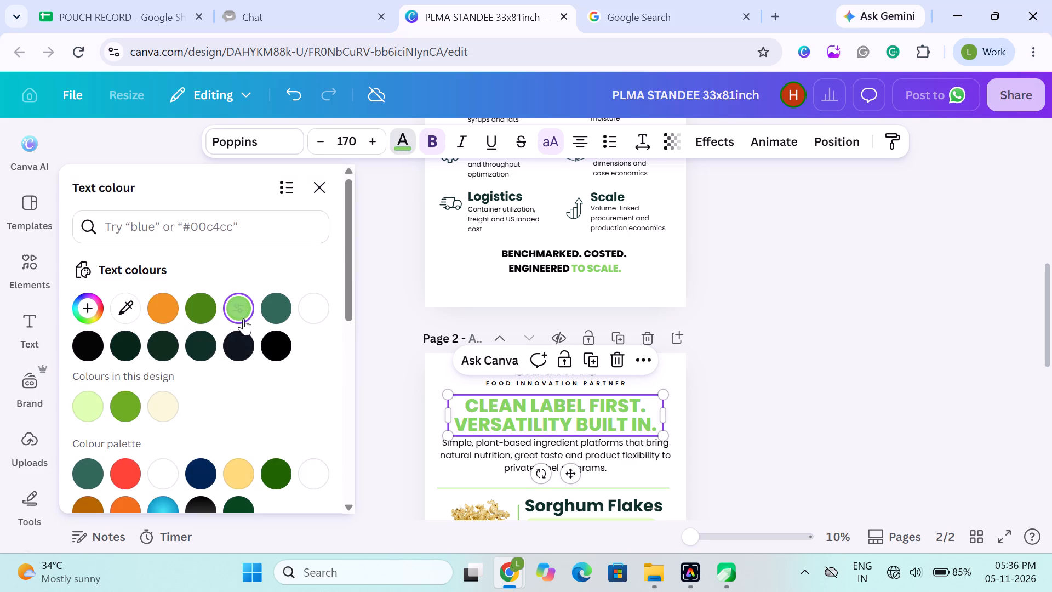
pyautogui.click(240, 314)
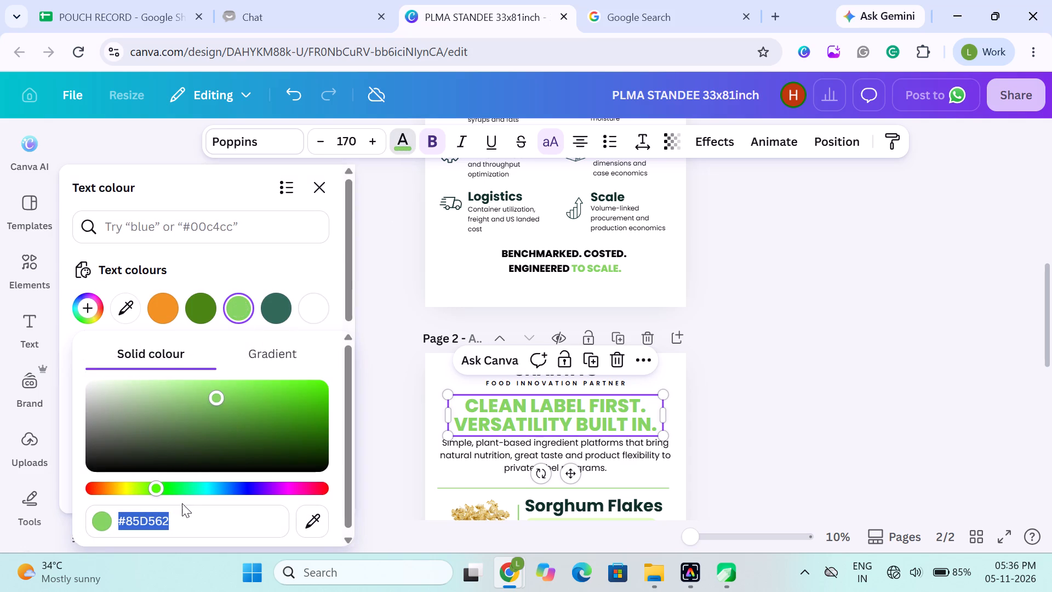
pyautogui.hotkey('ctrl', 'c')
pyautogui.click(316, 185)
pyautogui.hotkey('ctrl', 'z')
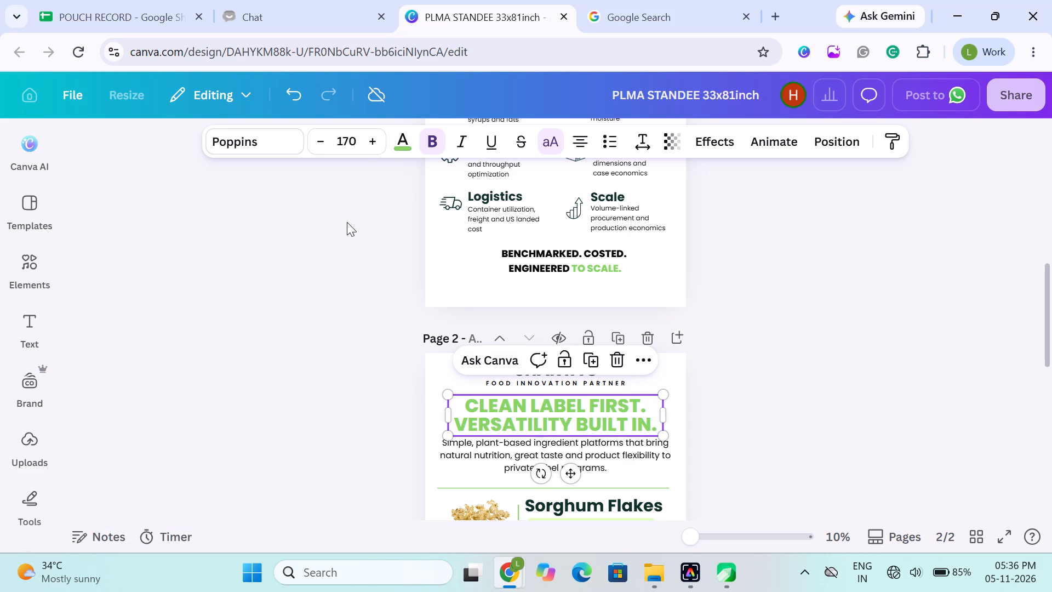
pyautogui.click(332, 375)
# Recolour the STRUCTURE & CRUNCH pill to #85D562 and apply the change to all matching light-green shapes on page 2.
pyautogui.scroll(-2, 501, 415)
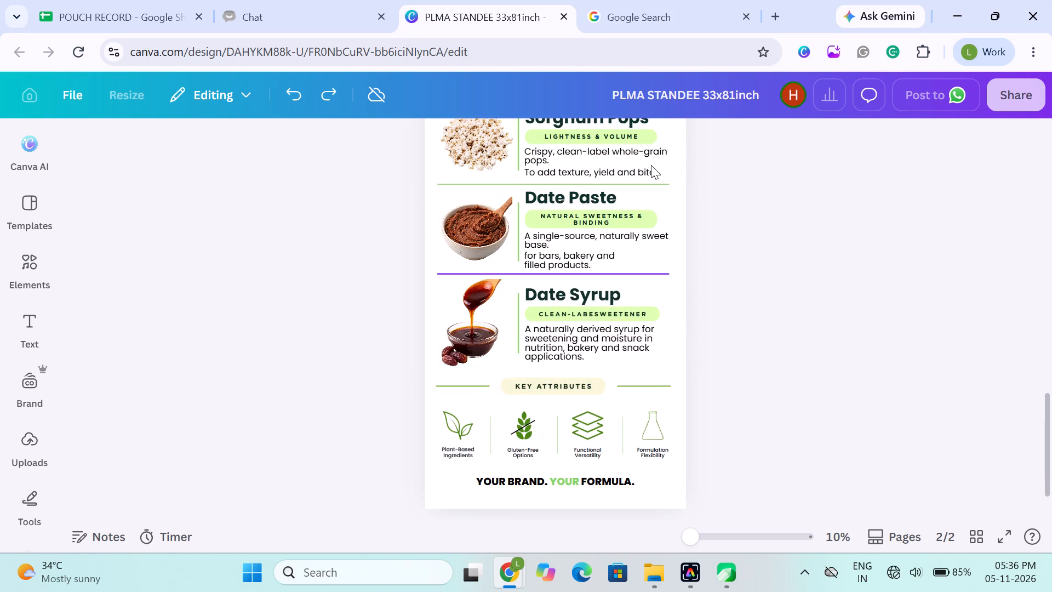
pyautogui.scroll(1, 651, 161)
pyautogui.click(644, 186)
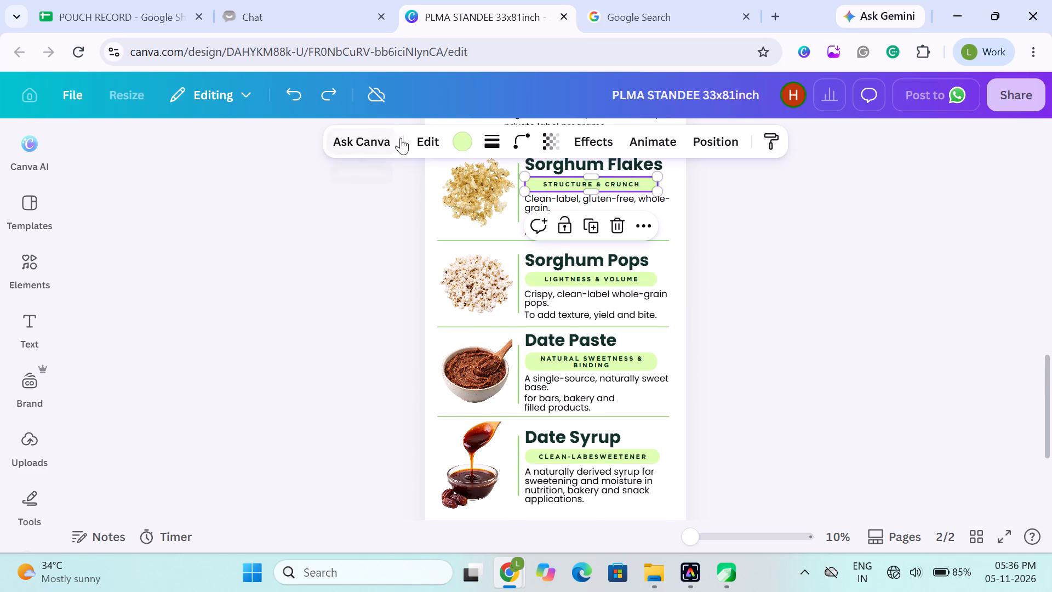
pyautogui.click(459, 134)
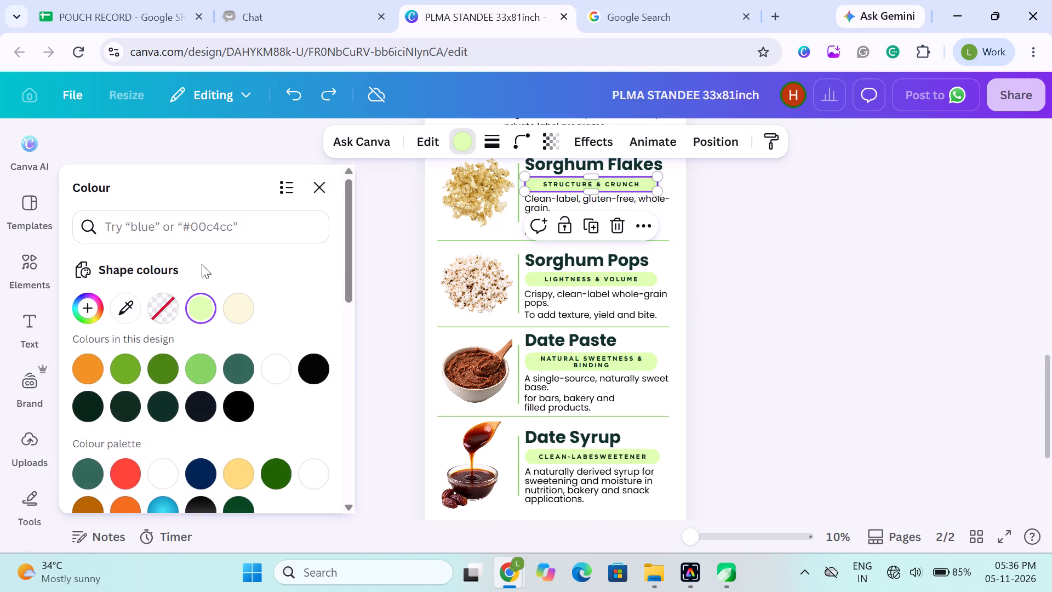
pyautogui.click(180, 226)
pyautogui.hotkey('ctrl', 'v')
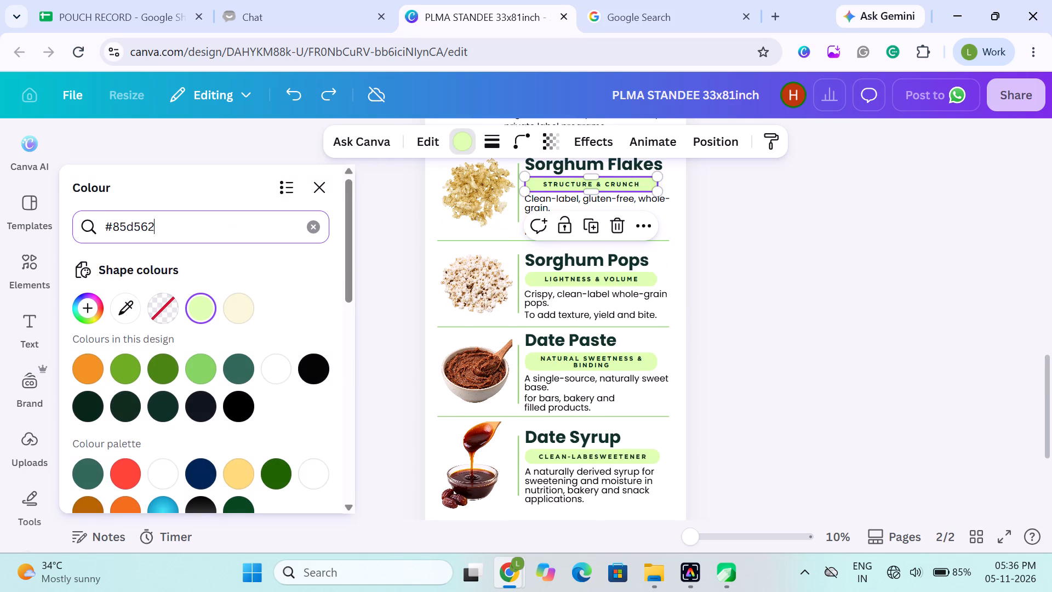
pyautogui.click(92, 301)
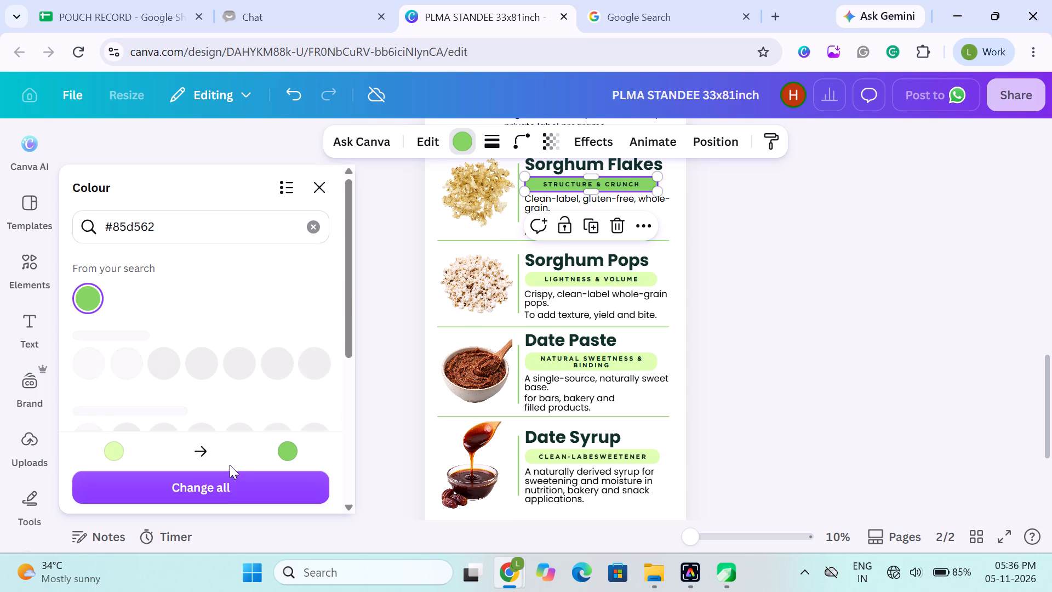
pyautogui.click(230, 482)
pyautogui.click(780, 435)
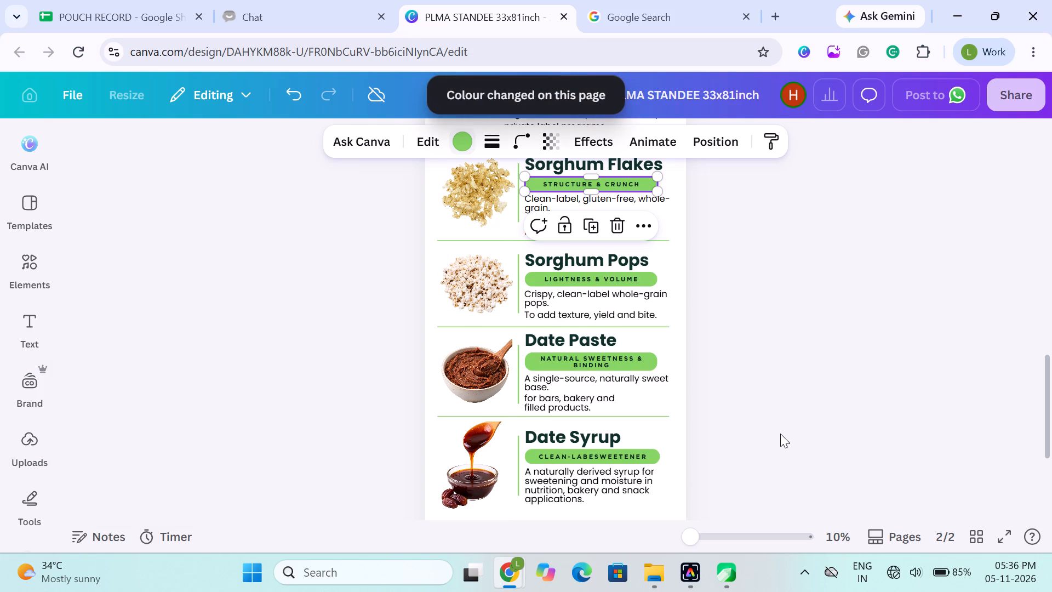
# Review the recoloured shapes on page 2 and open the STRUCTURE & CRUNCH pill's colour options.
pyautogui.scroll(-2, 780, 434)
pyautogui.click(885, 366)
pyautogui.scroll(2, 885, 366)
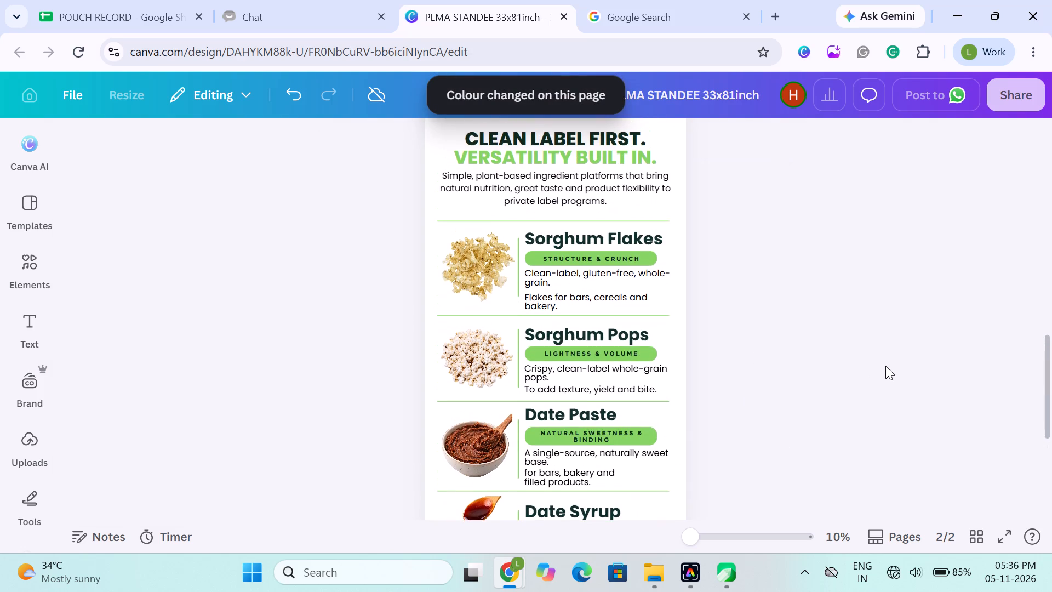
pyautogui.scroll(2, 885, 366)
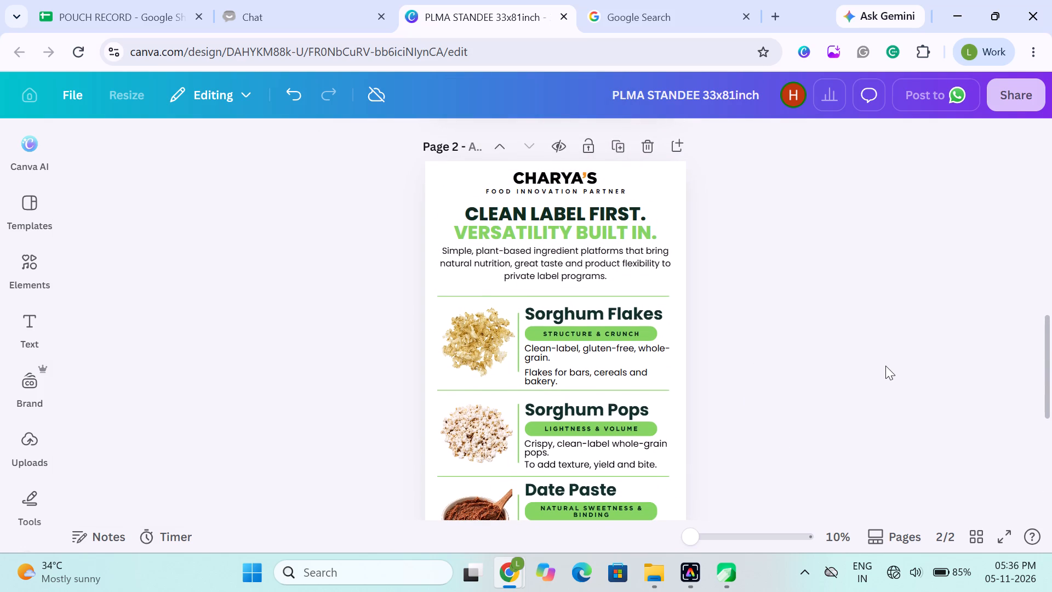
pyautogui.click(645, 332)
pyautogui.click(457, 132)
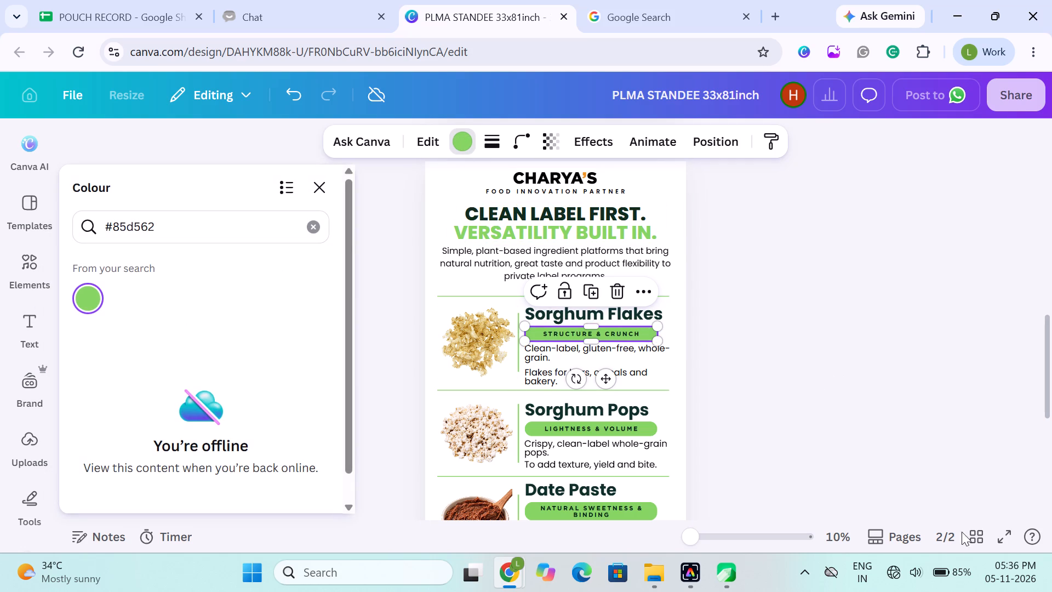
# Turn on the computer's Wi-Fi in the Windows quick settings.
pyautogui.click(893, 566)
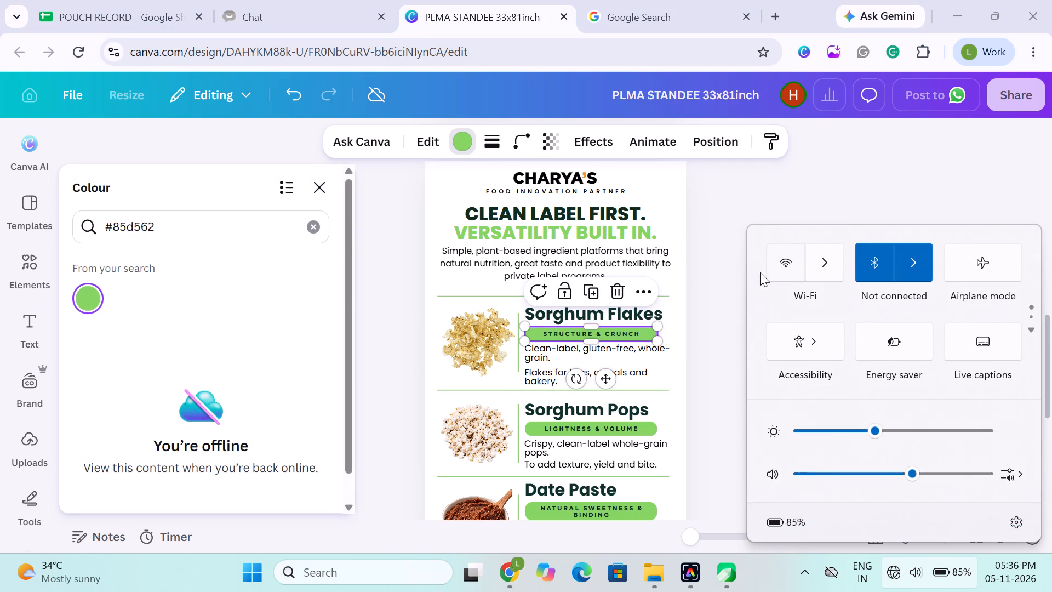
pyautogui.click(781, 268)
pyautogui.click(842, 198)
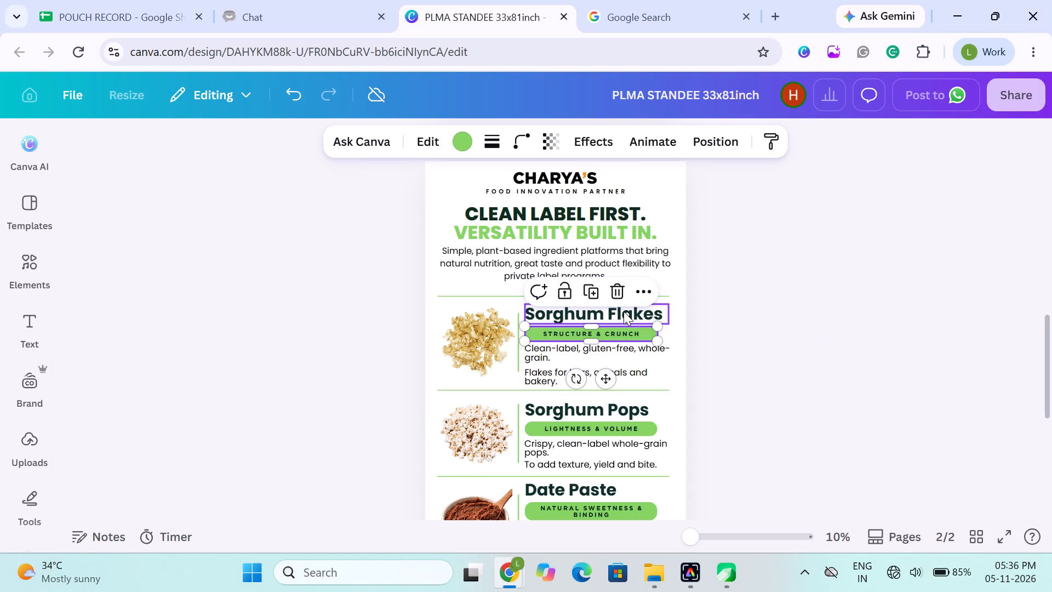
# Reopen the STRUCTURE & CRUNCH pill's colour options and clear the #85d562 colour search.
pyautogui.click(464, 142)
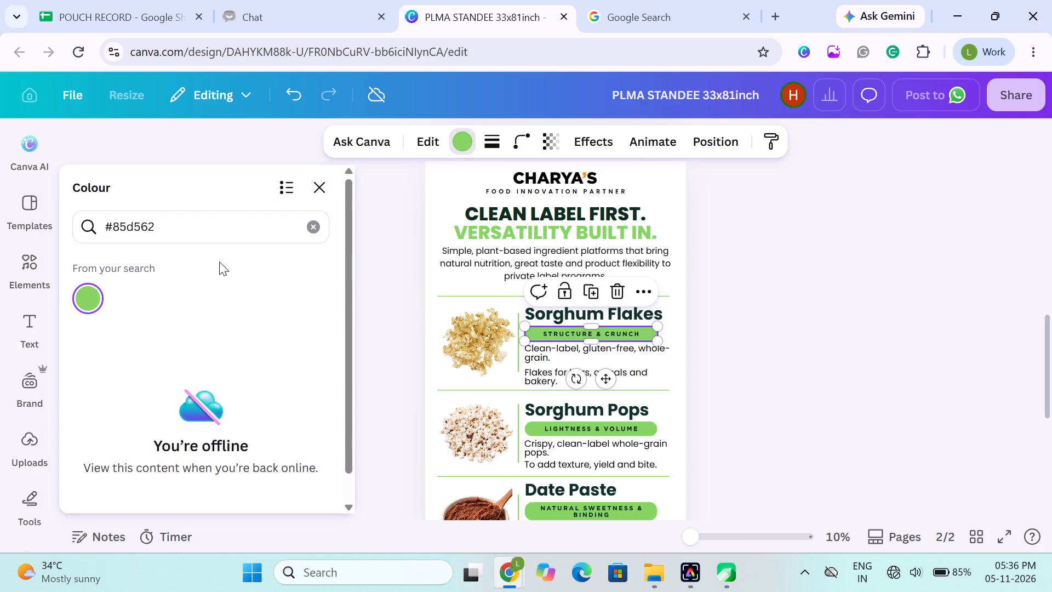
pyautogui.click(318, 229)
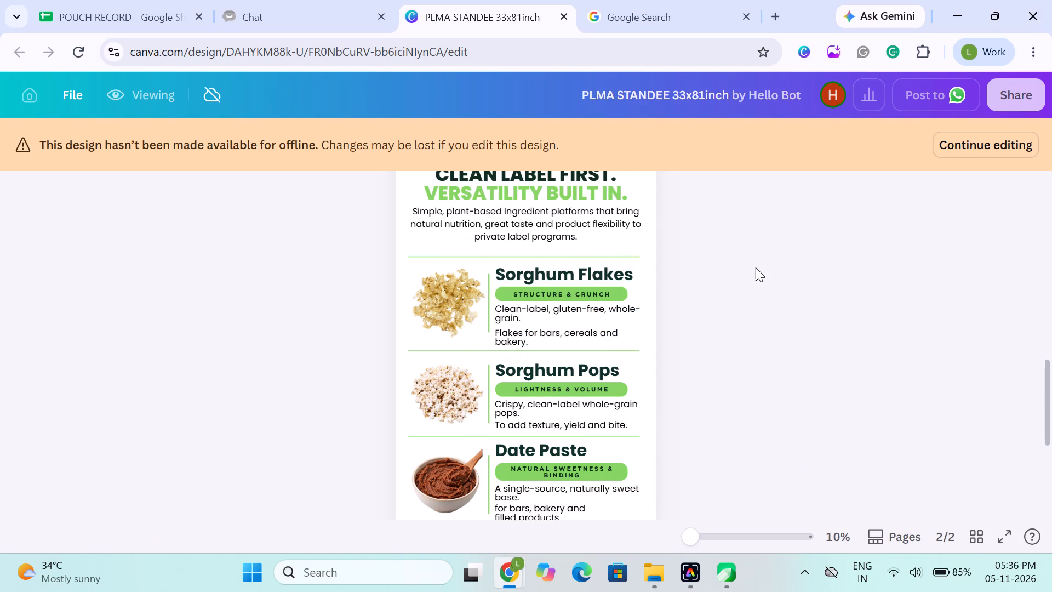
# Switch the standee design from viewing mode back to editing.
pyautogui.click(756, 267)
pyautogui.scroll(1, 756, 268)
pyautogui.click(809, 275)
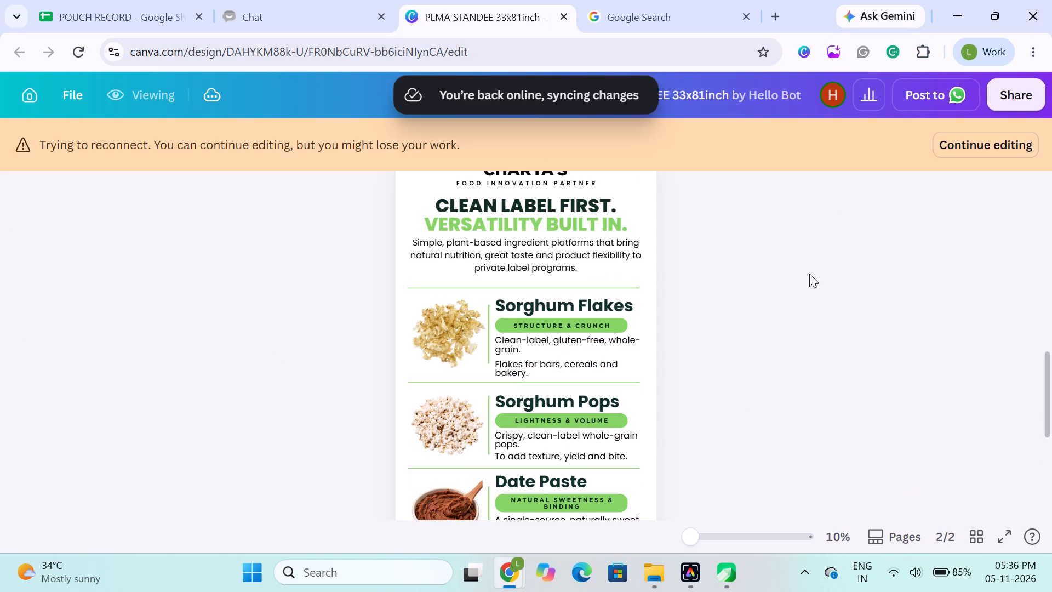
pyautogui.click(984, 134)
pyautogui.click(868, 235)
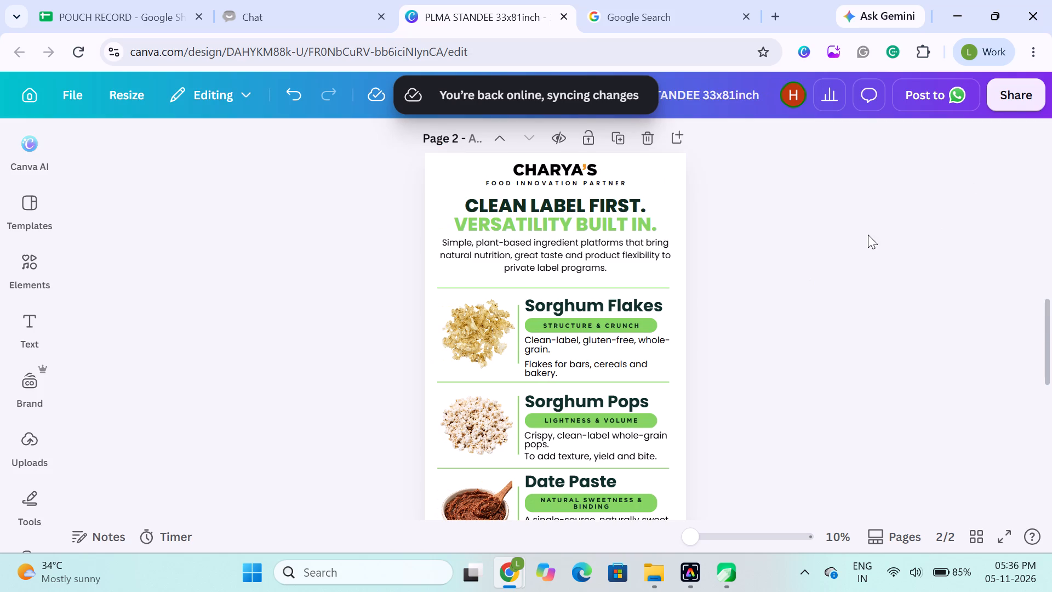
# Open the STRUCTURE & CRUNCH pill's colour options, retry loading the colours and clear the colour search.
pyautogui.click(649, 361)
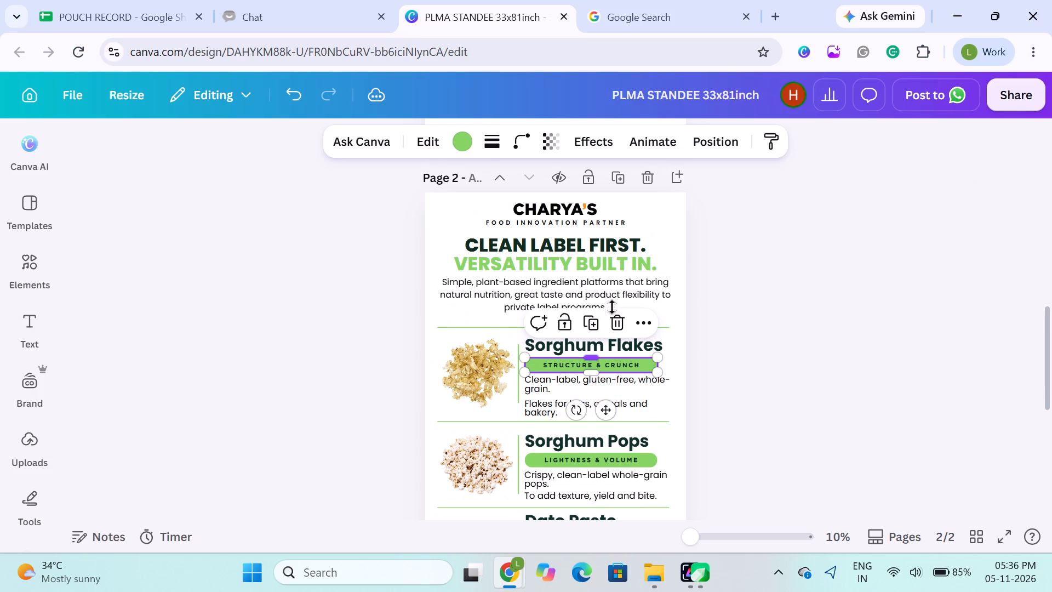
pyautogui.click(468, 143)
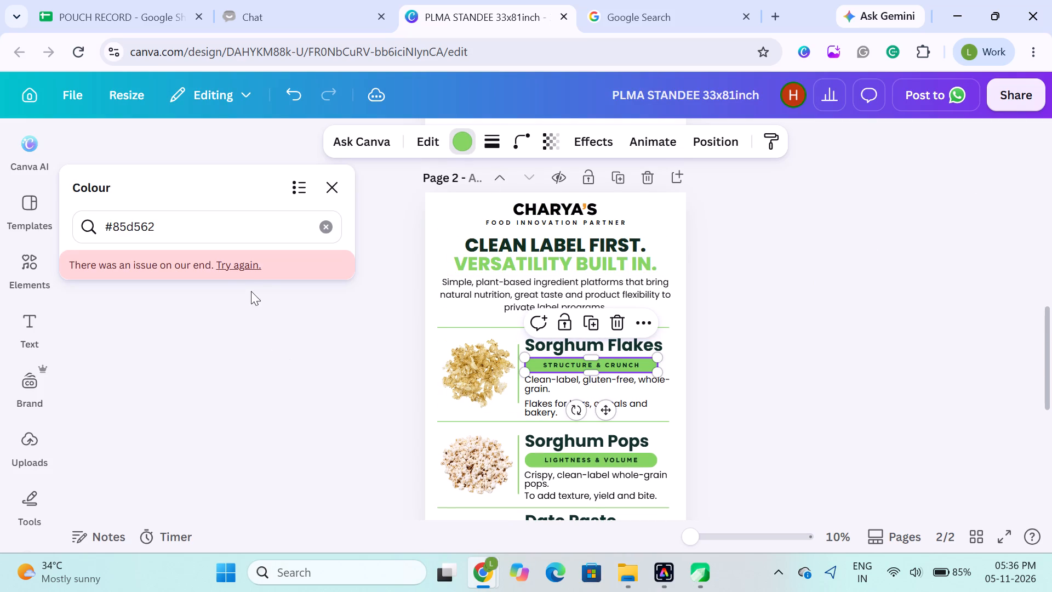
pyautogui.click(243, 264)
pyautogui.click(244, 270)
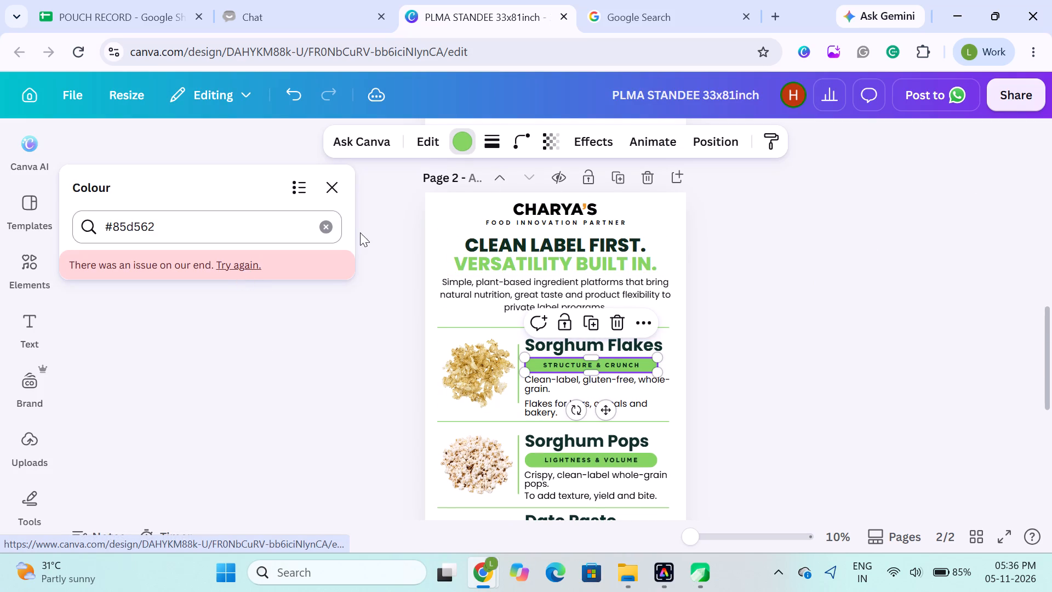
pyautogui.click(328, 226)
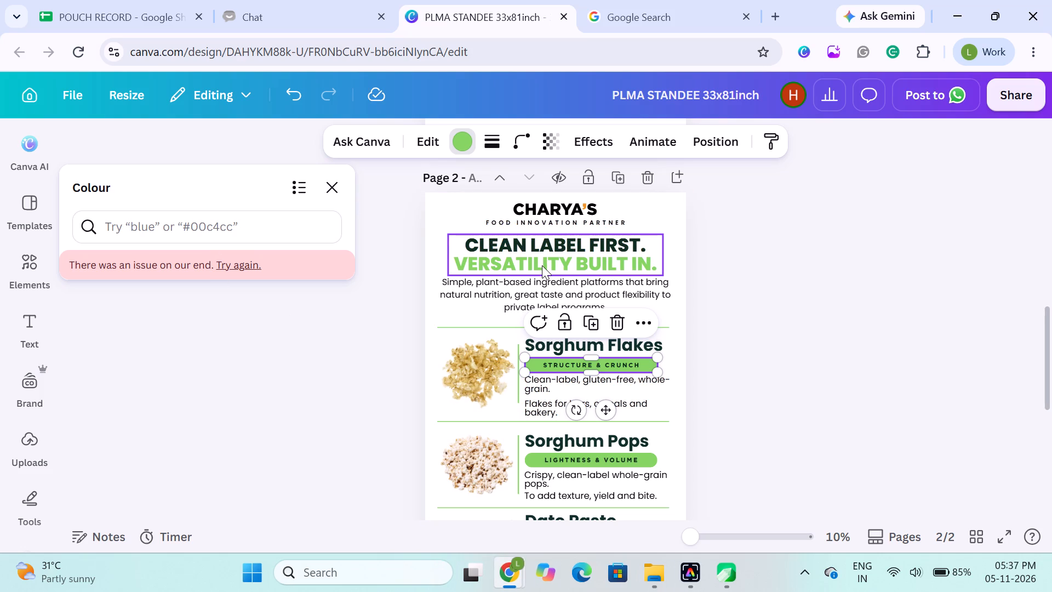
# Copy the hex code #85D562 from the page 2 headline's green text colour, then undo the headline recolour.
pyautogui.click(496, 261)
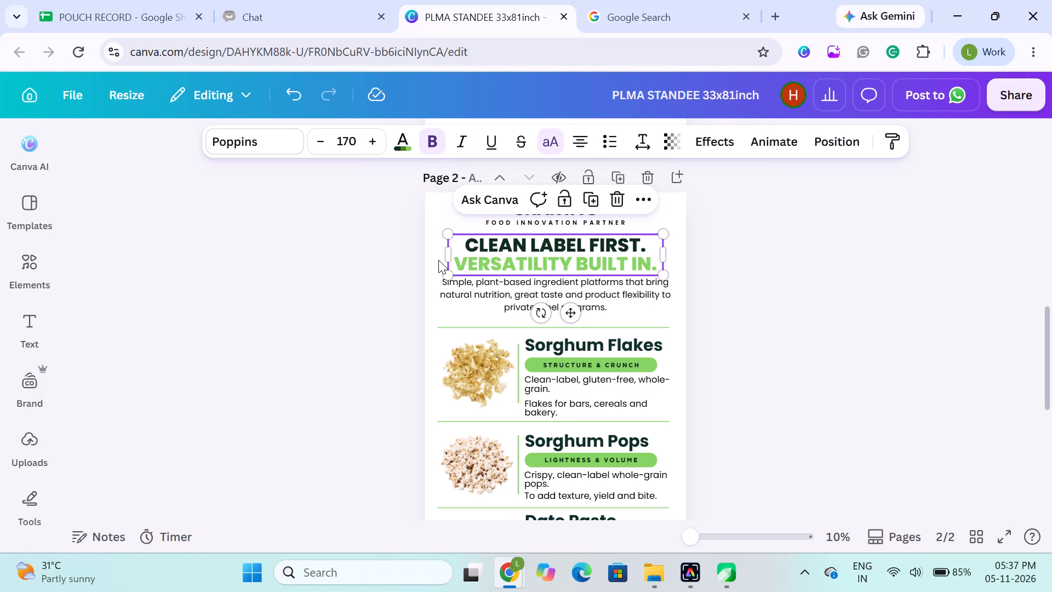
pyautogui.click(408, 141)
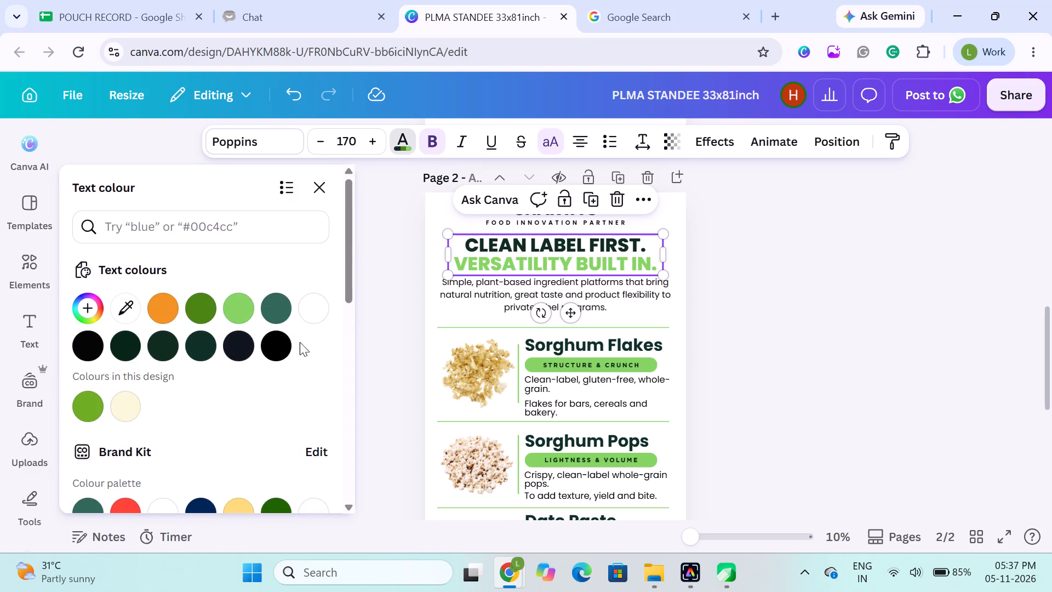
pyautogui.click(233, 313)
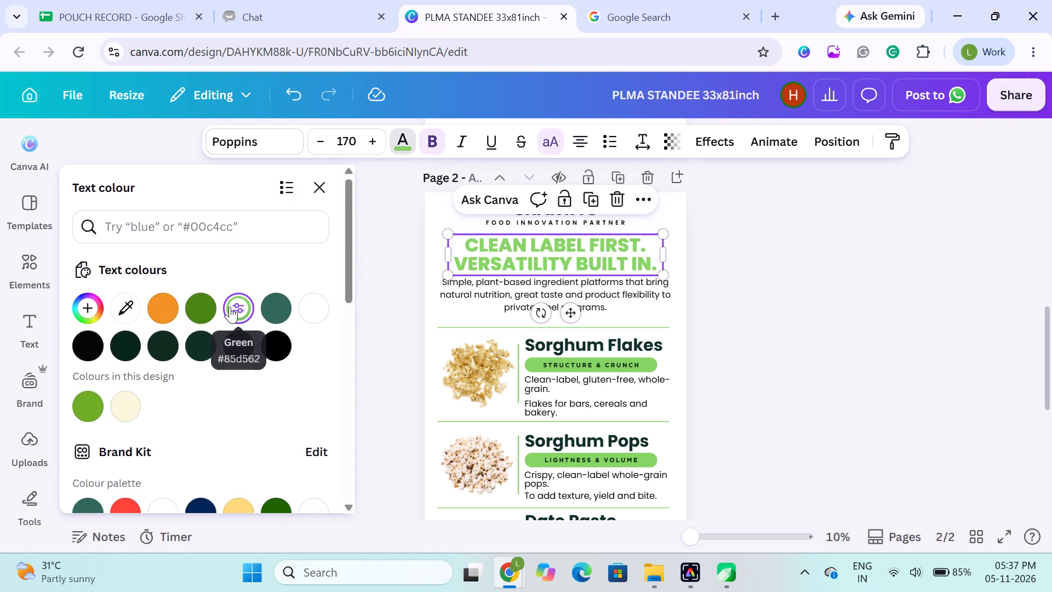
pyautogui.click(230, 306)
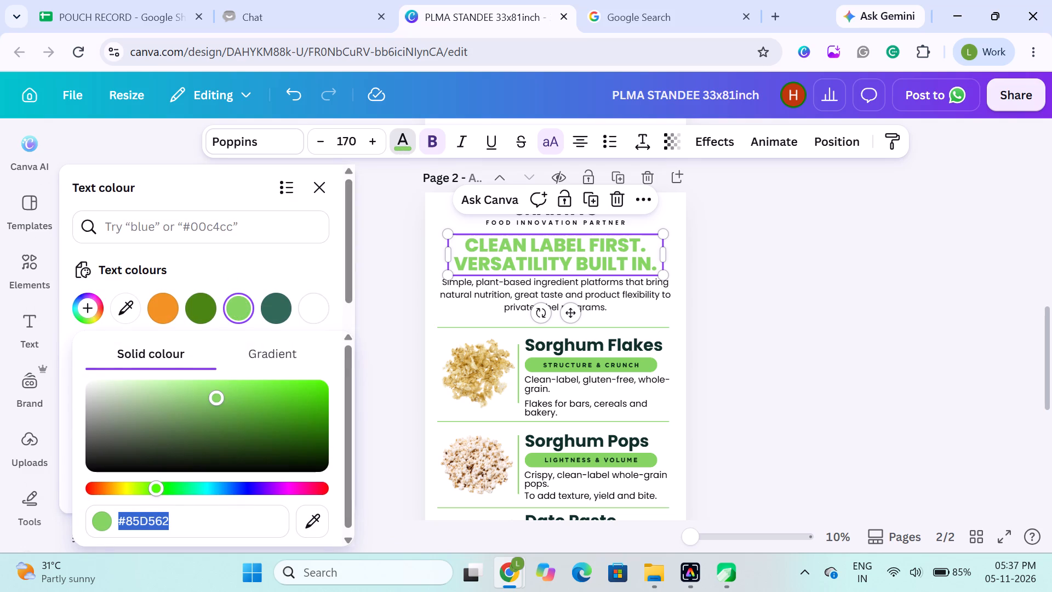
pyautogui.hotkey('ctrl', 'c')
pyautogui.click(326, 185)
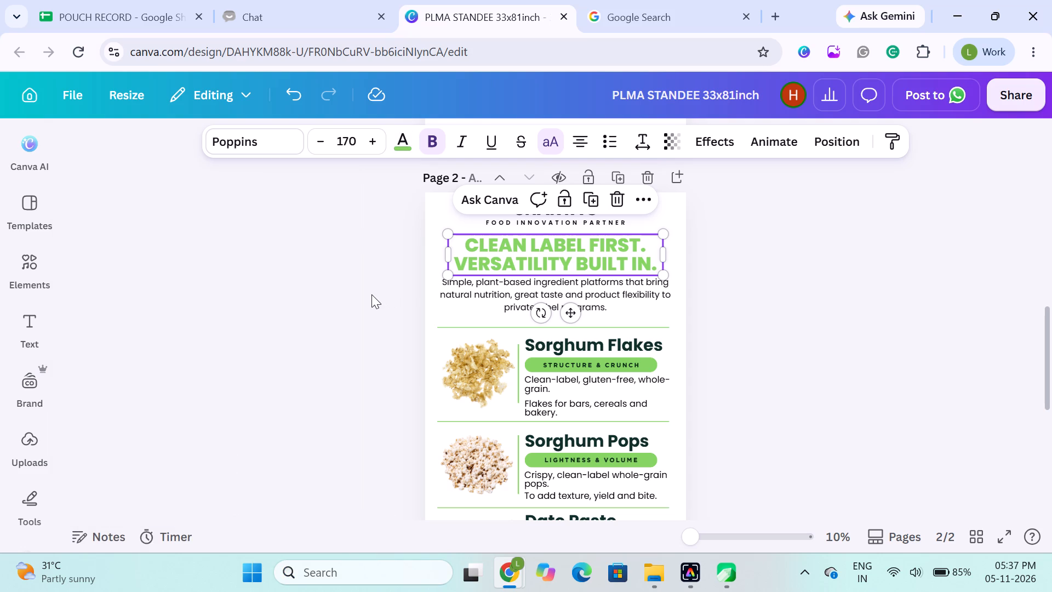
pyautogui.hotkey('ctrl', 'z')
pyautogui.click(368, 314)
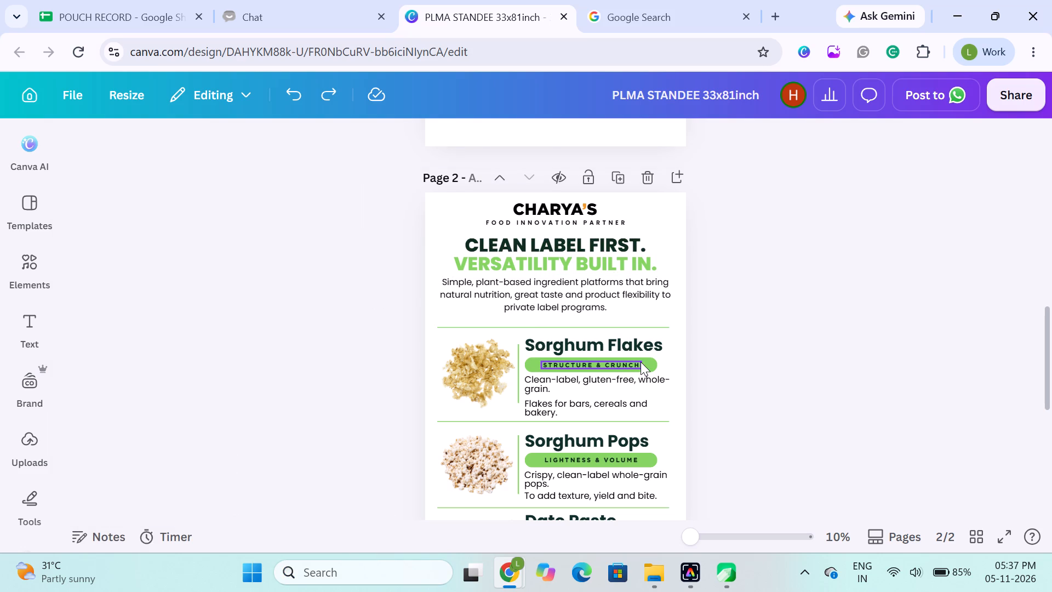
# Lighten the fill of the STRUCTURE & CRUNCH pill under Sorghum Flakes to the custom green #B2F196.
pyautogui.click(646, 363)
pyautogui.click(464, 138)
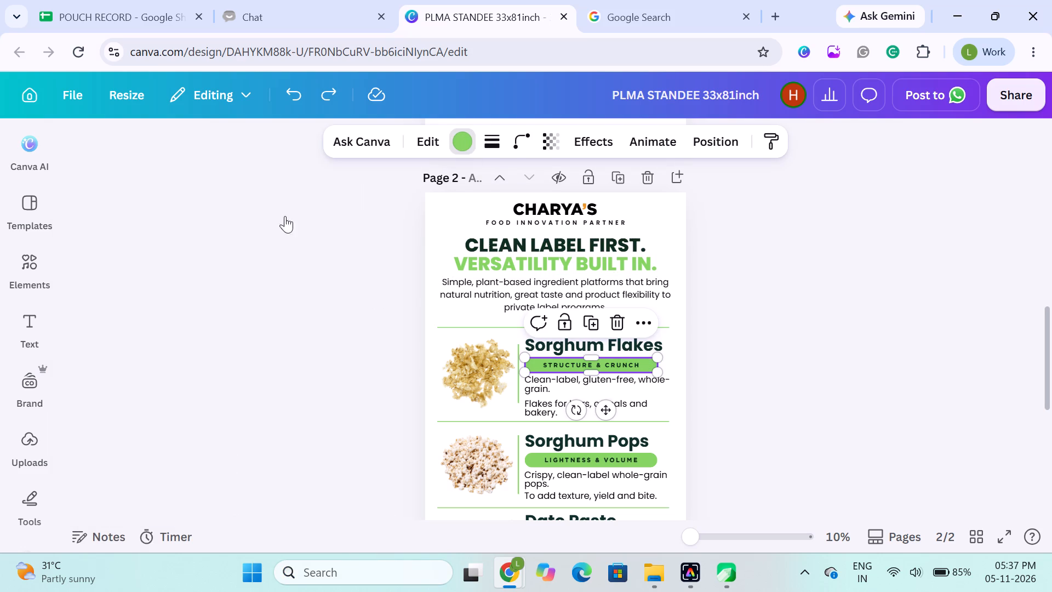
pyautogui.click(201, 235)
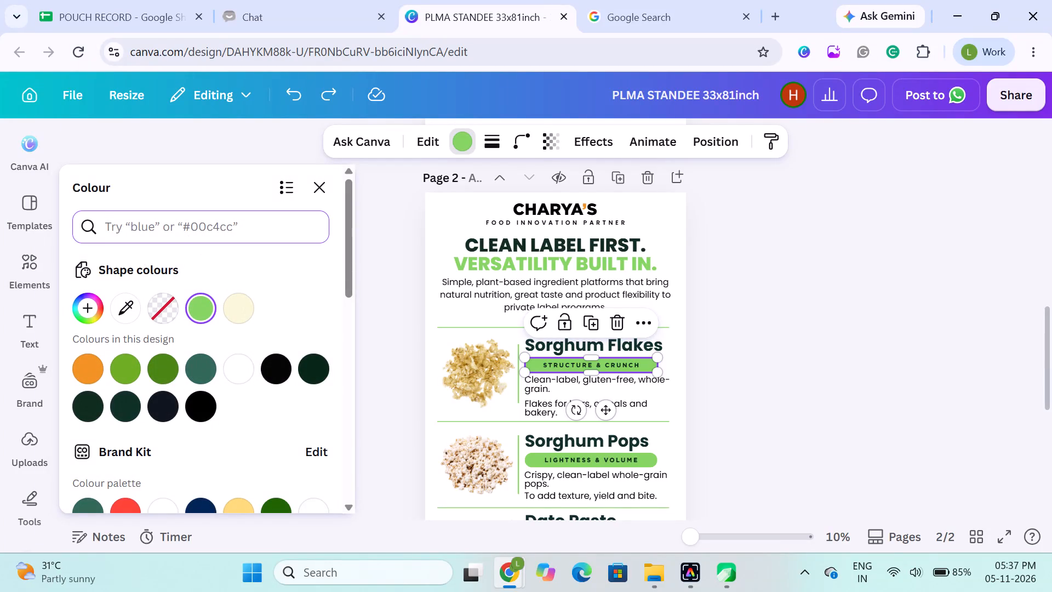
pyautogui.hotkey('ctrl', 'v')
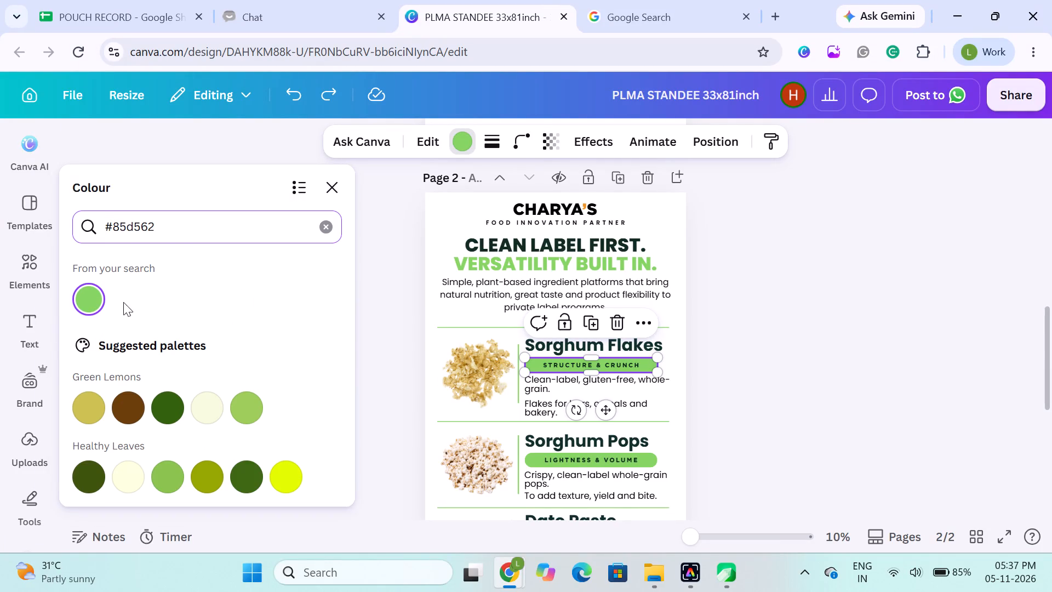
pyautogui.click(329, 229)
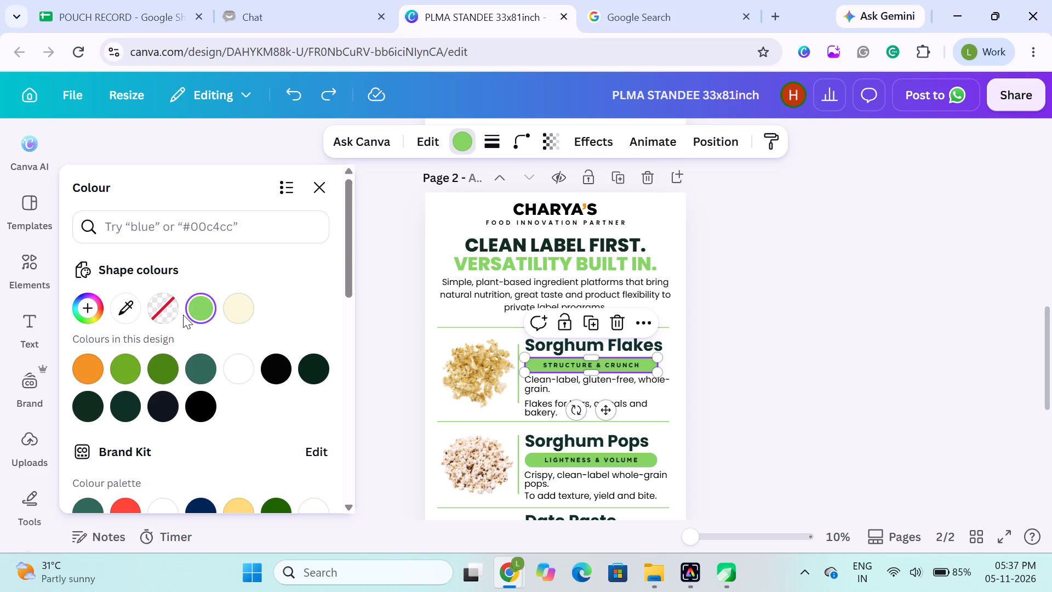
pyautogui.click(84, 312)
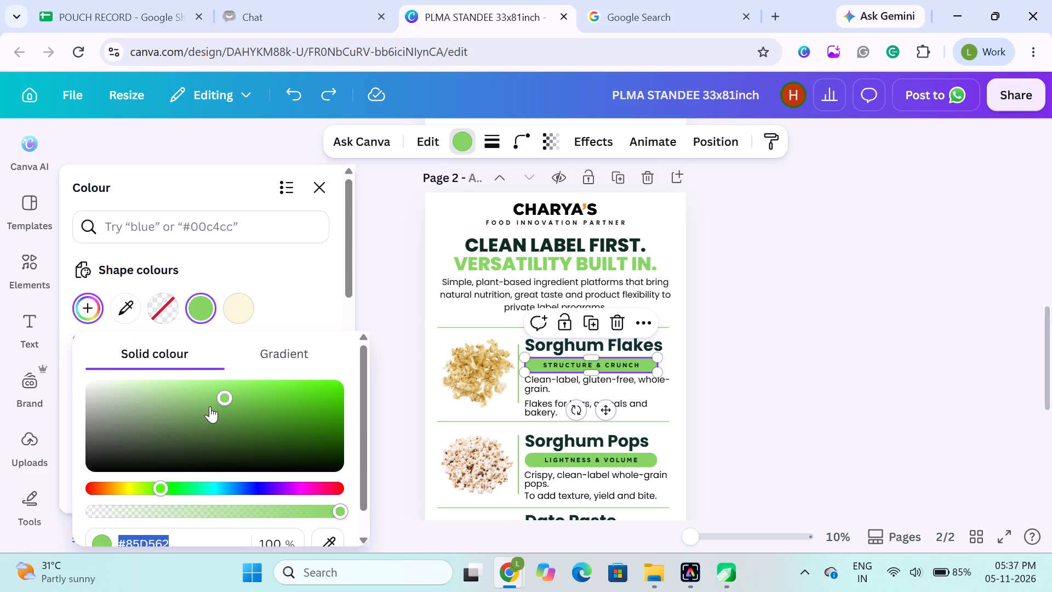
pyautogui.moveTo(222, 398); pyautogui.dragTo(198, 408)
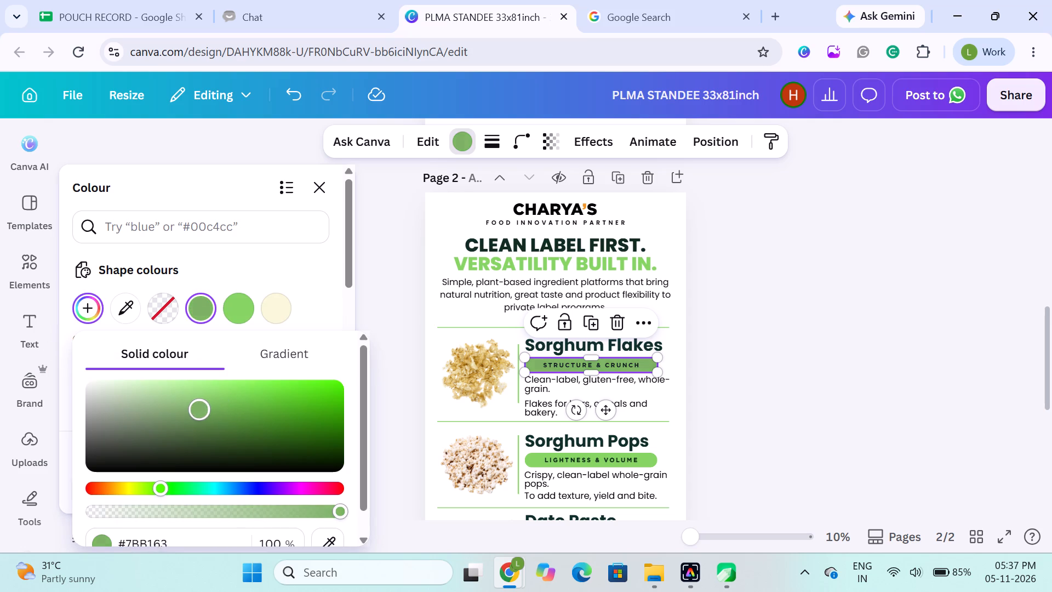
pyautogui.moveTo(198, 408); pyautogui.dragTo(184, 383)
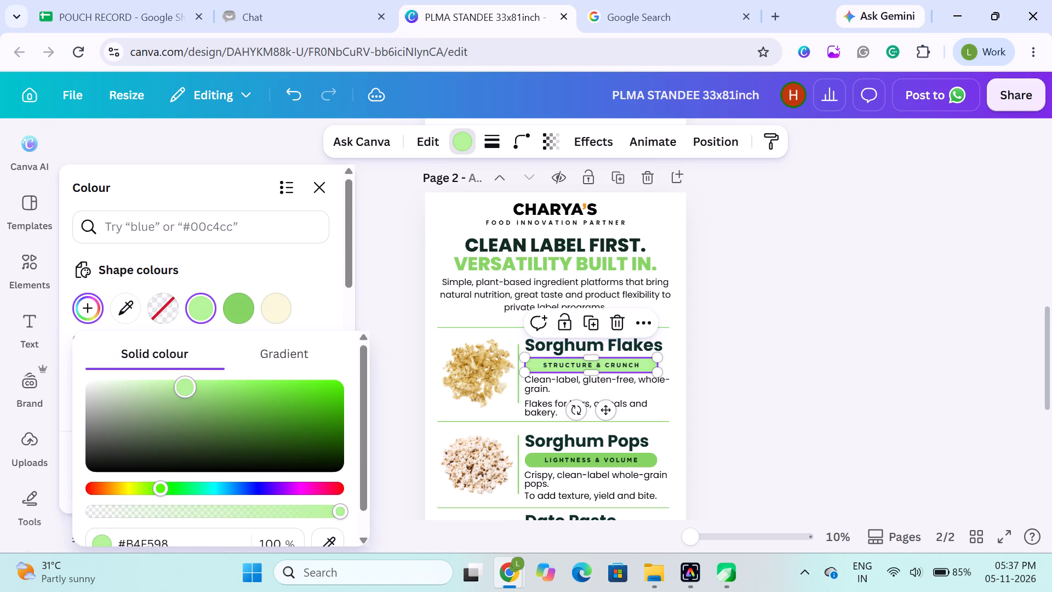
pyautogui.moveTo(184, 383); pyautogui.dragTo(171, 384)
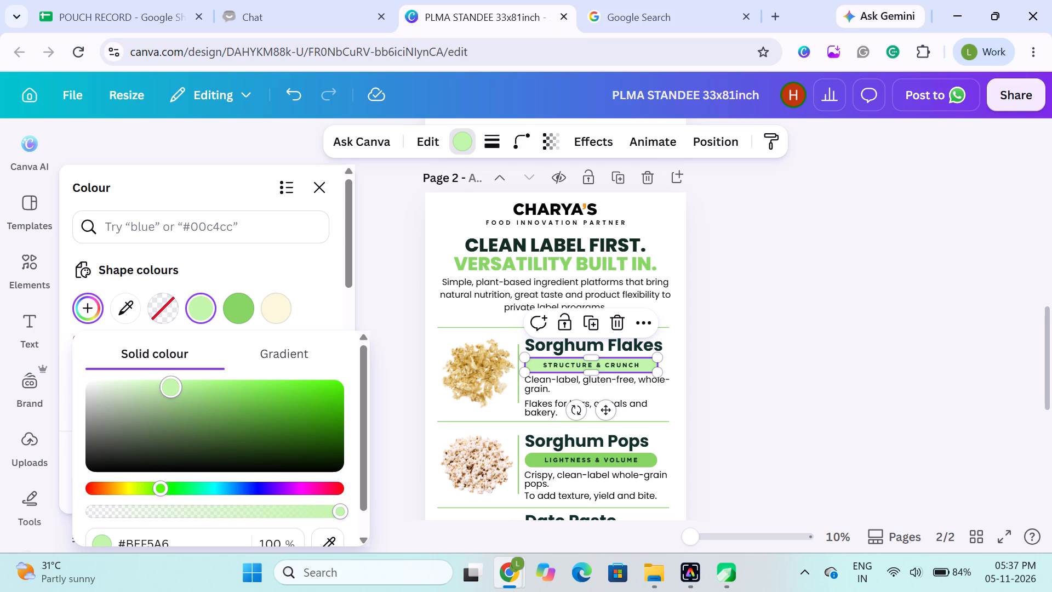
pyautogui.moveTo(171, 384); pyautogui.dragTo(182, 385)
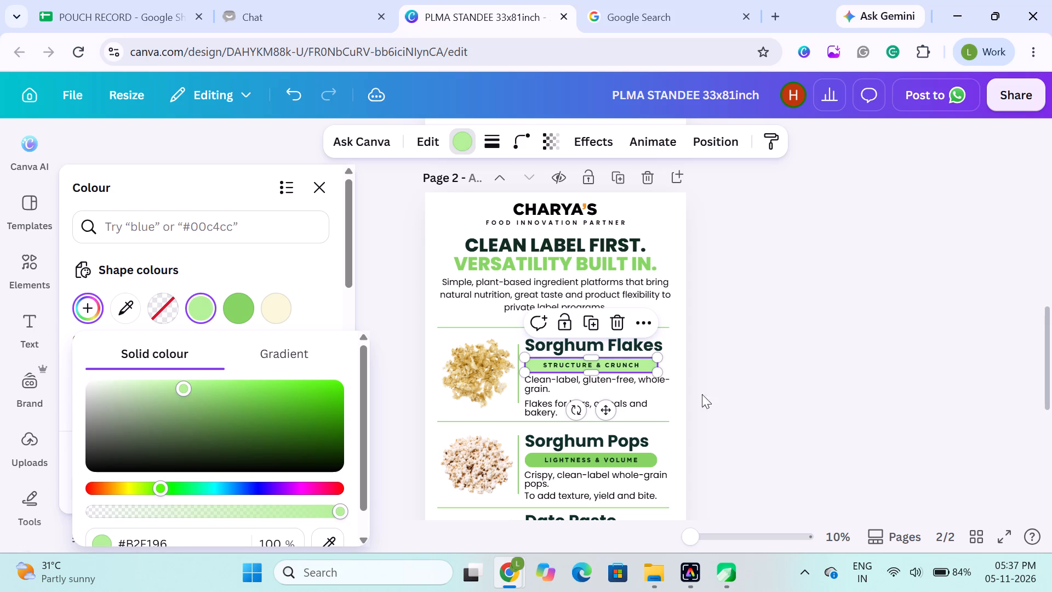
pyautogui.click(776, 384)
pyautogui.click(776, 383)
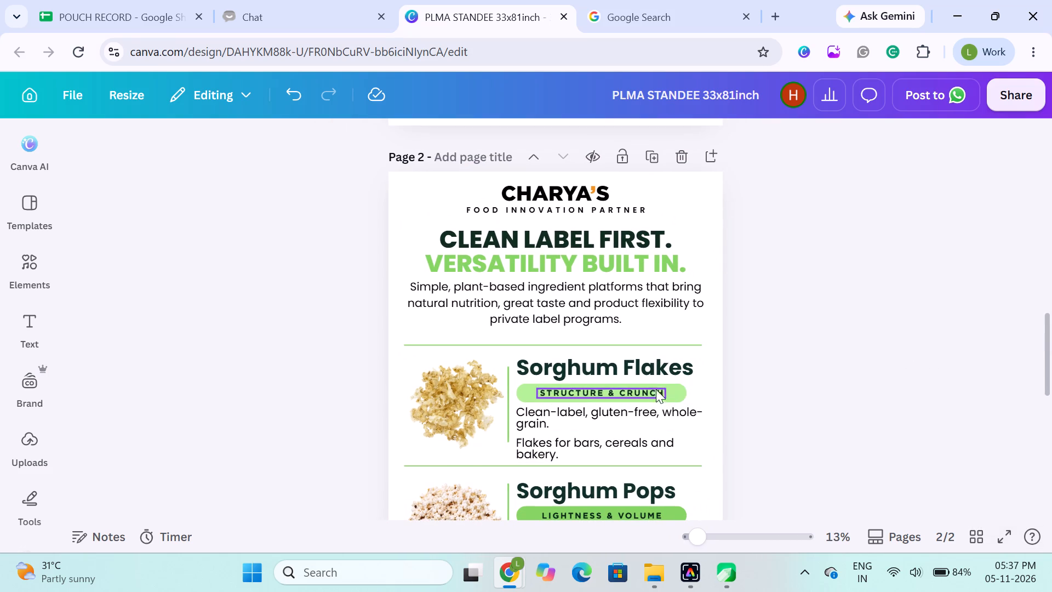
# Try several custom light greens on the STRUCTURE & CRUNCH pill, finishing with a slightly softer, more muted green fill.
pyautogui.click(671, 394)
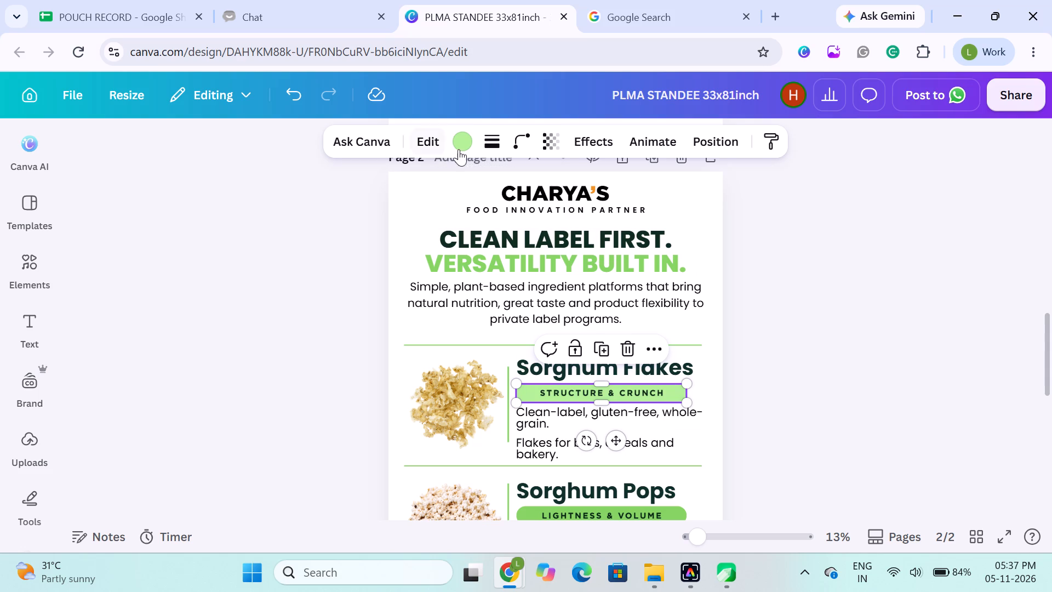
pyautogui.click(459, 145)
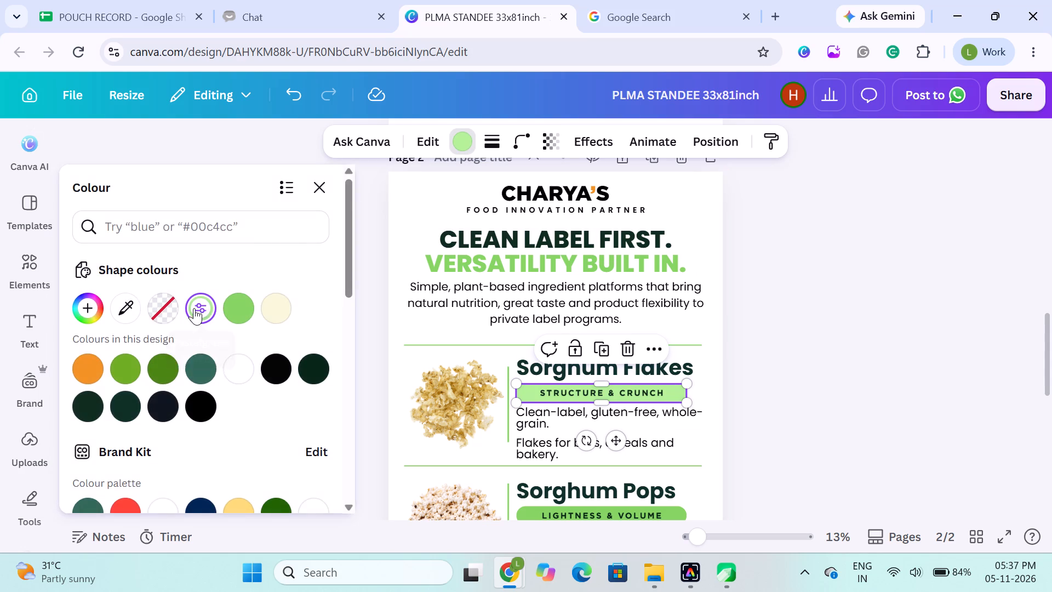
pyautogui.click(82, 316)
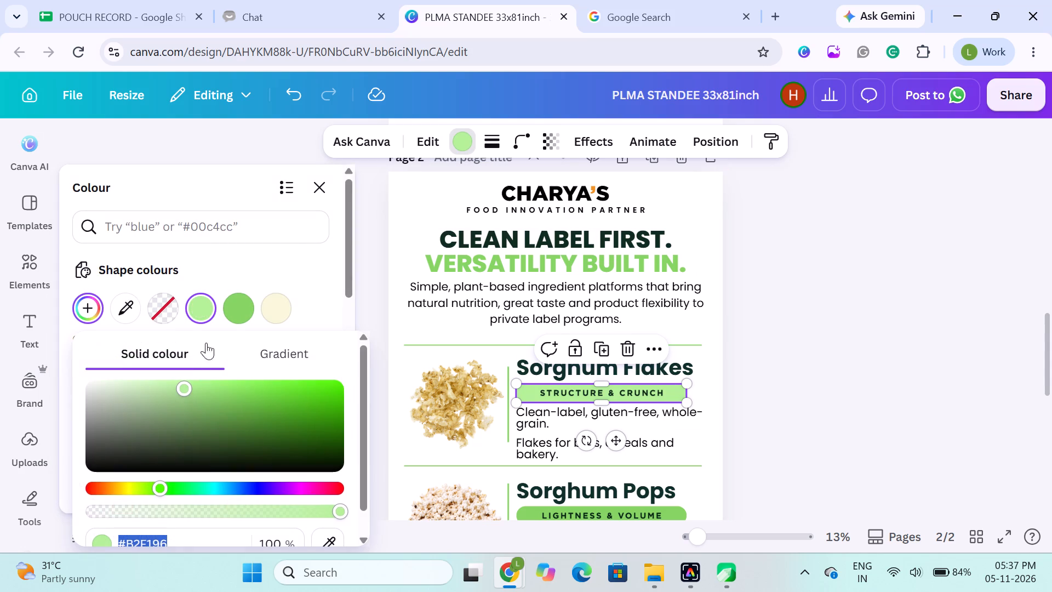
pyautogui.moveTo(186, 386); pyautogui.dragTo(144, 397)
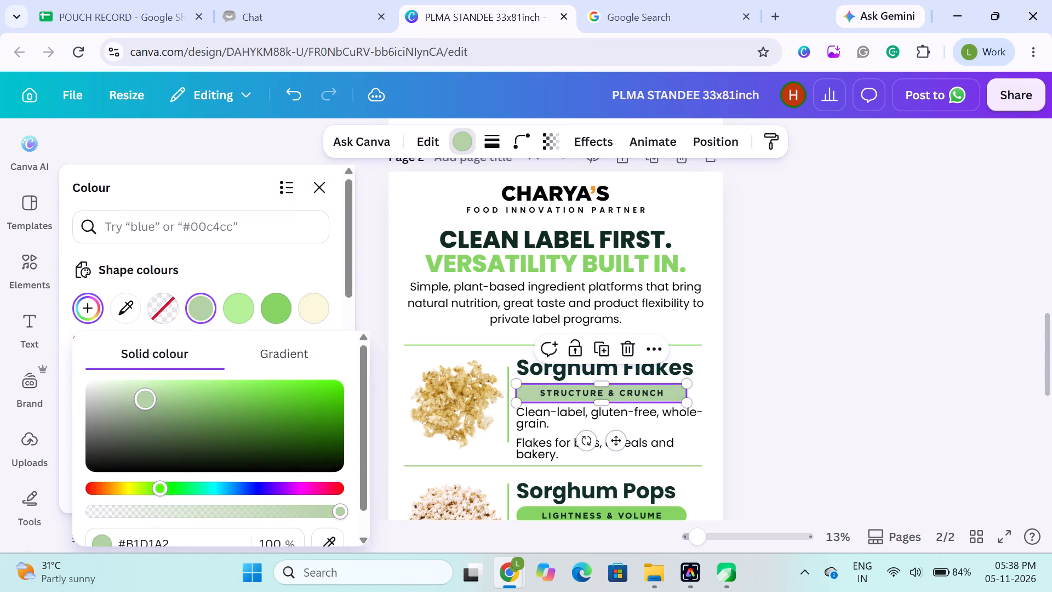
pyautogui.moveTo(144, 397); pyautogui.dragTo(145, 369)
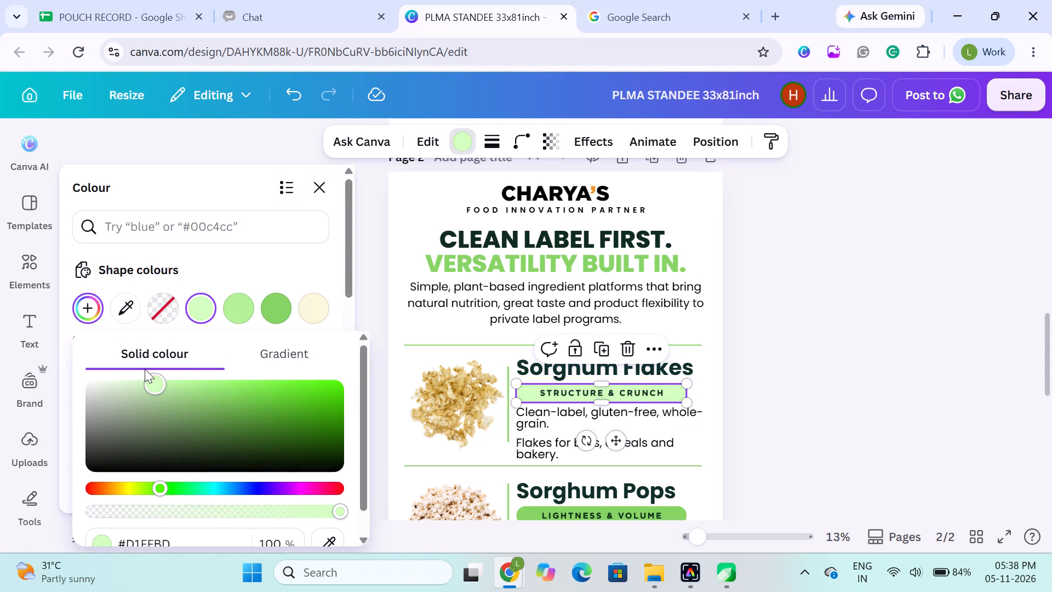
pyautogui.moveTo(145, 369); pyautogui.dragTo(139, 369)
pyautogui.moveTo(139, 369); pyautogui.dragTo(174, 371)
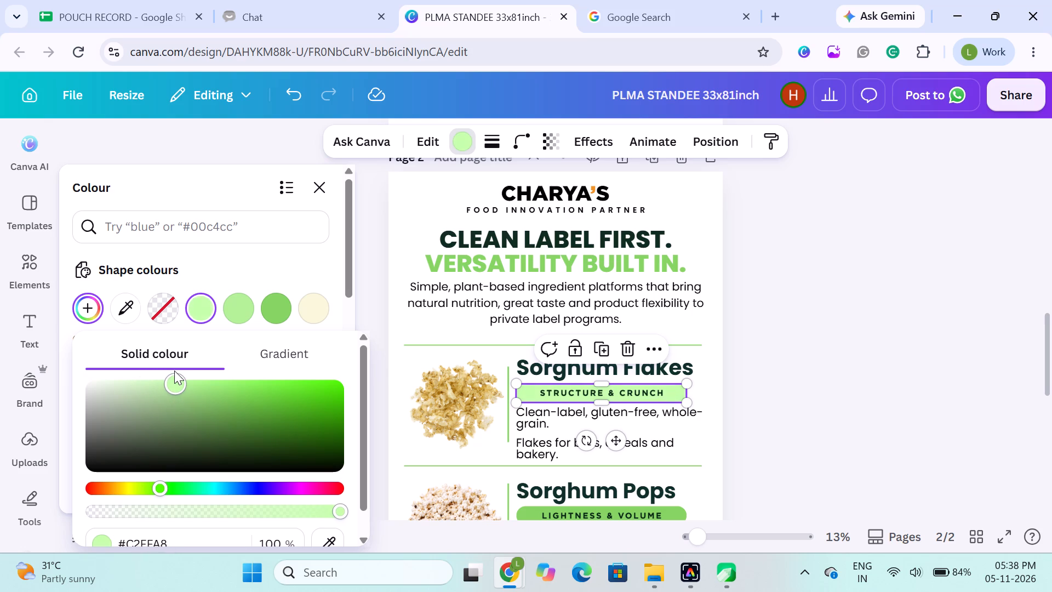
pyautogui.moveTo(174, 371); pyautogui.dragTo(194, 373)
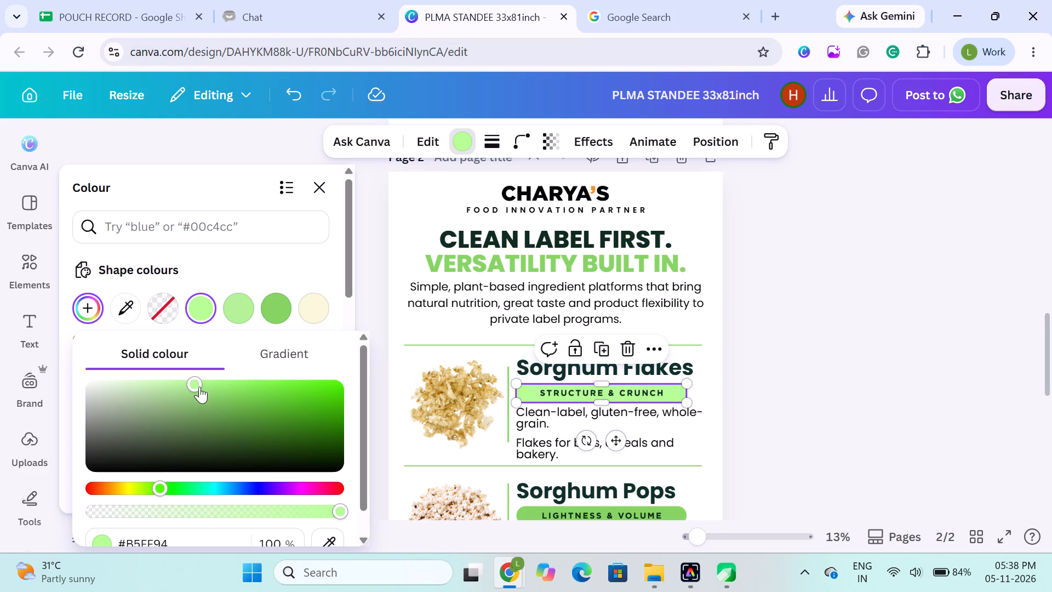
pyautogui.moveTo(195, 384); pyautogui.dragTo(187, 385)
pyautogui.moveTo(187, 385); pyautogui.dragTo(180, 390)
# Recolour the STRUCTURE & CRUNCH pill with the green sampled from the page 2 headline's VERSATILITY BUILT IN line.
pyautogui.click(130, 305)
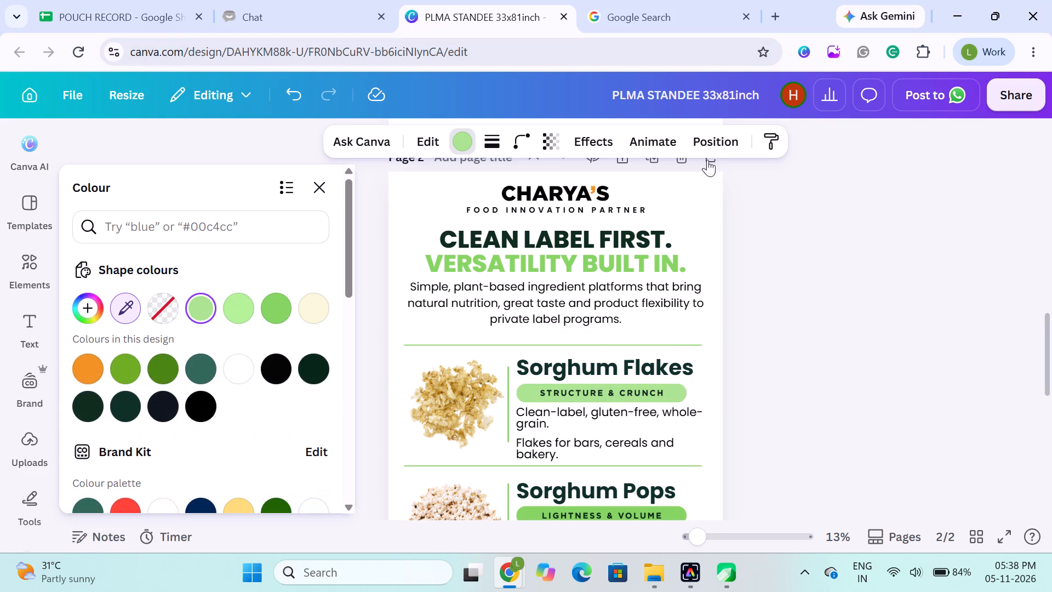
pyautogui.click(588, 257)
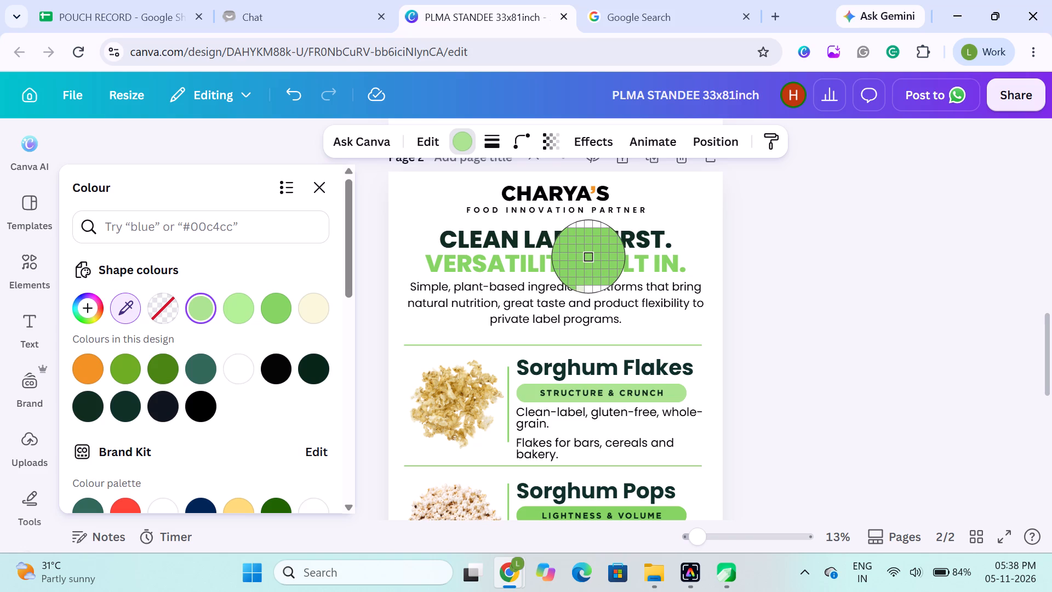
pyautogui.click(824, 389)
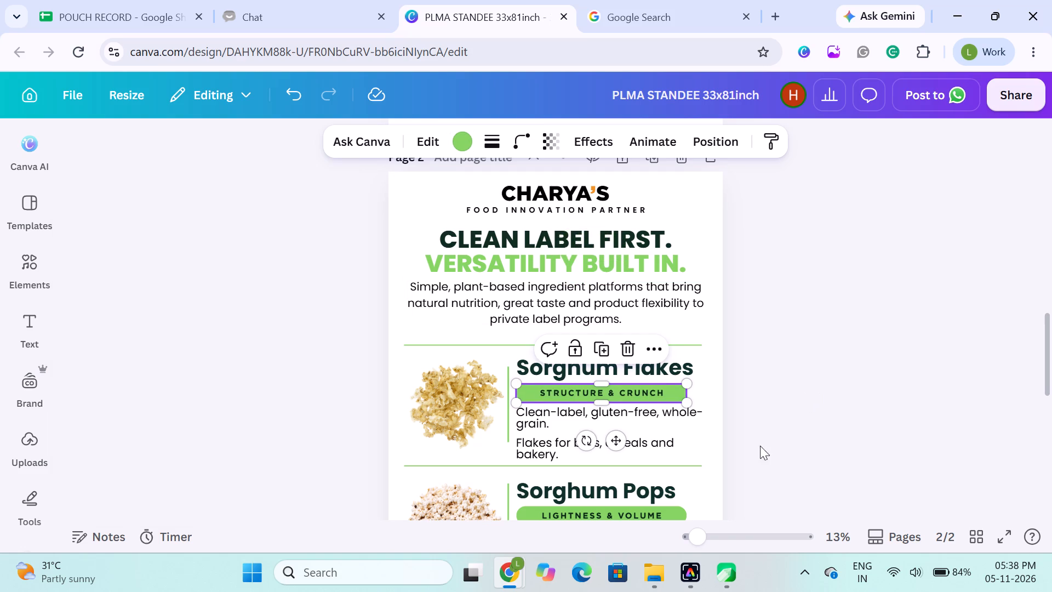
pyautogui.click(953, 410)
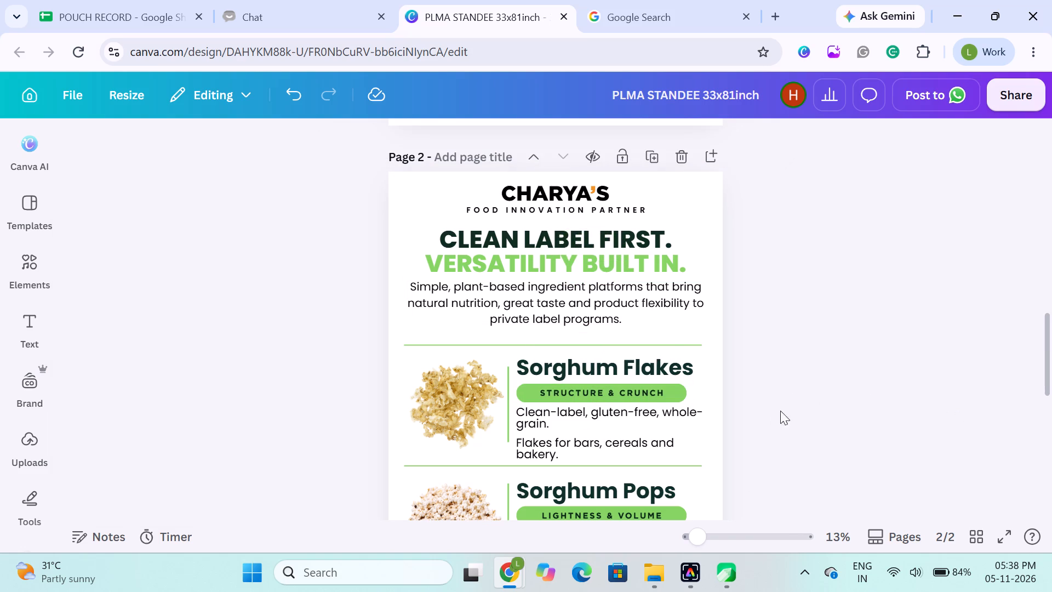
# Recolour the headline text VERSATILITY BUILT IN with the green sampled from the STRUCTURE & CRUNCH pill.
pyautogui.click(603, 267)
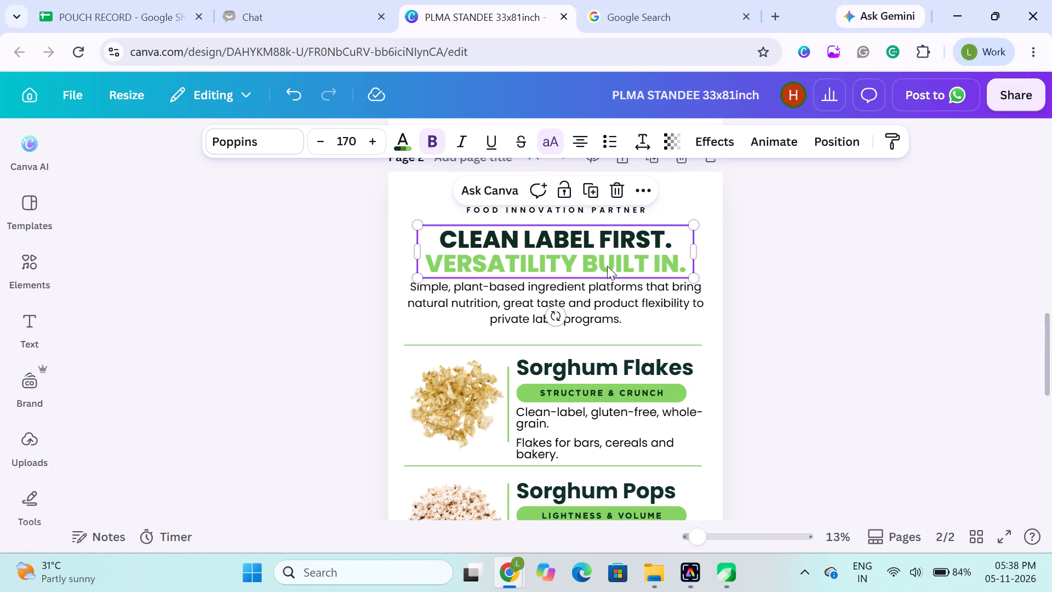
pyautogui.doubleClick(430, 268)
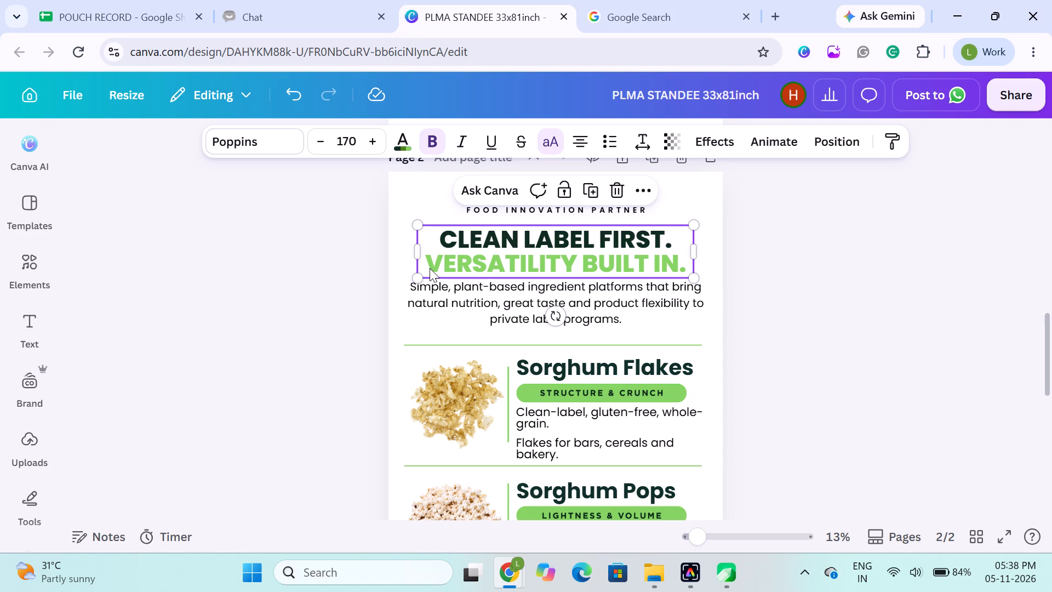
pyautogui.click(422, 260)
pyautogui.moveTo(427, 262); pyautogui.dragTo(701, 260)
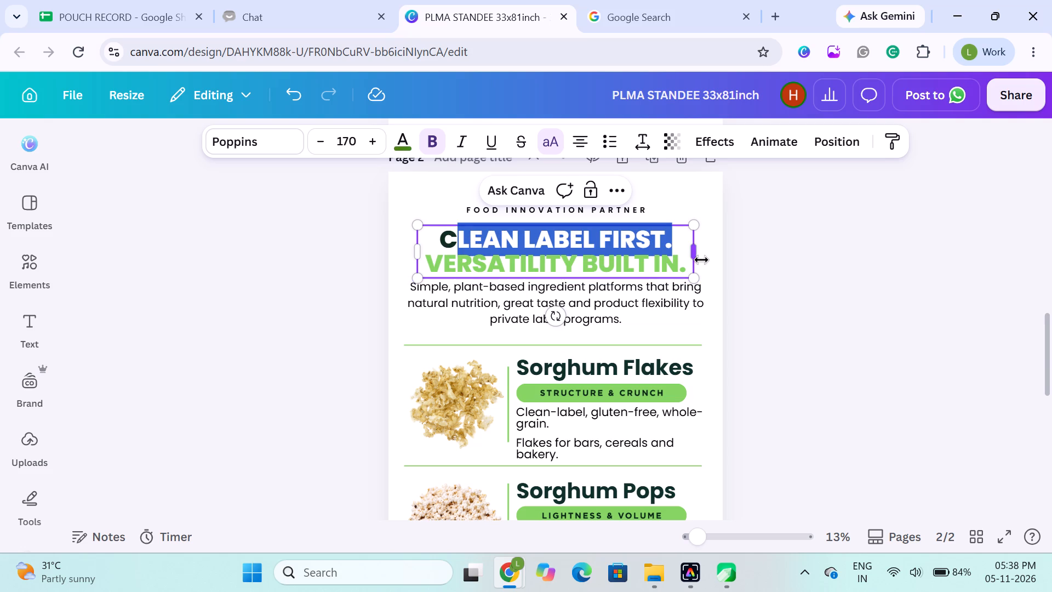
pyautogui.moveTo(701, 260); pyautogui.dragTo(673, 275)
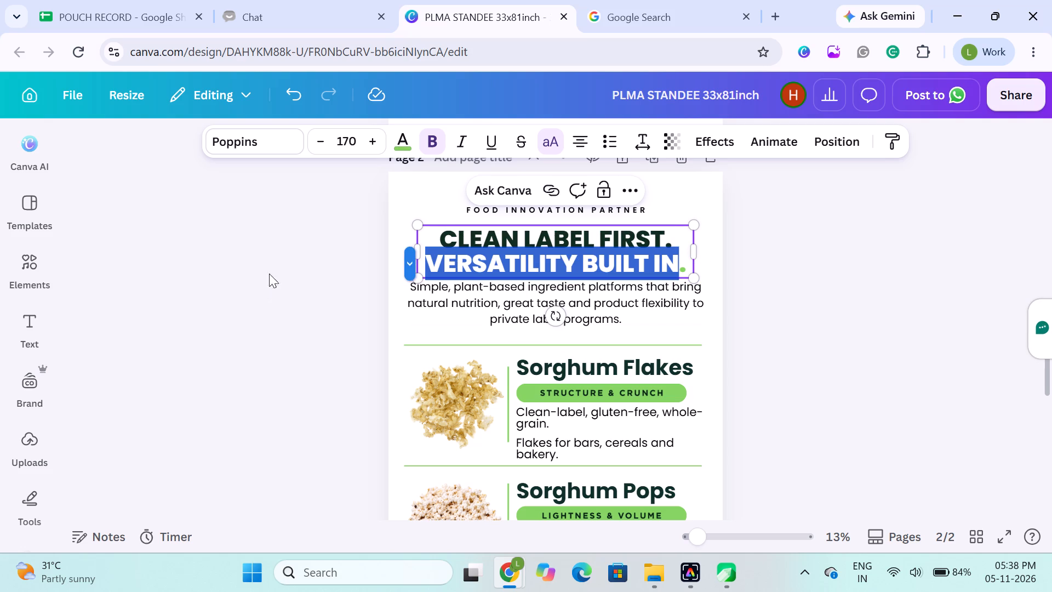
pyautogui.click(398, 146)
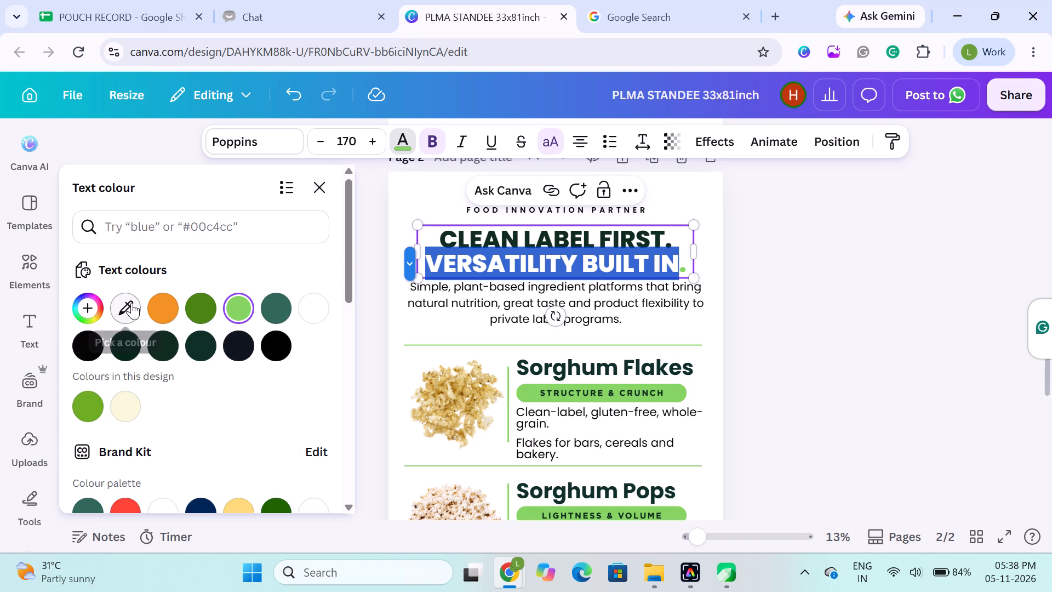
pyautogui.click(131, 303)
pyautogui.click(672, 388)
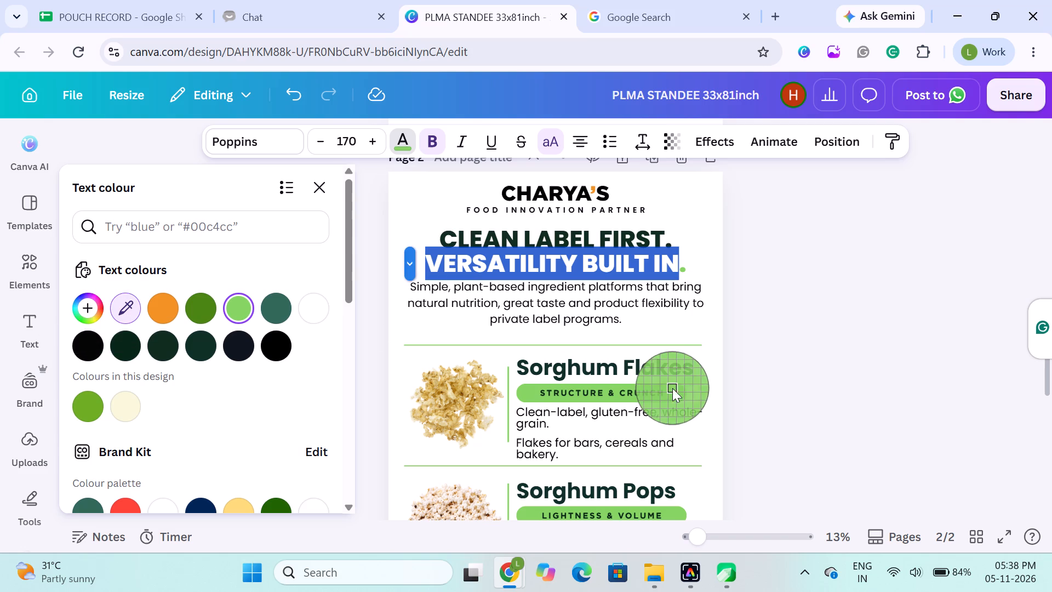
pyautogui.click(897, 324)
pyautogui.click(839, 325)
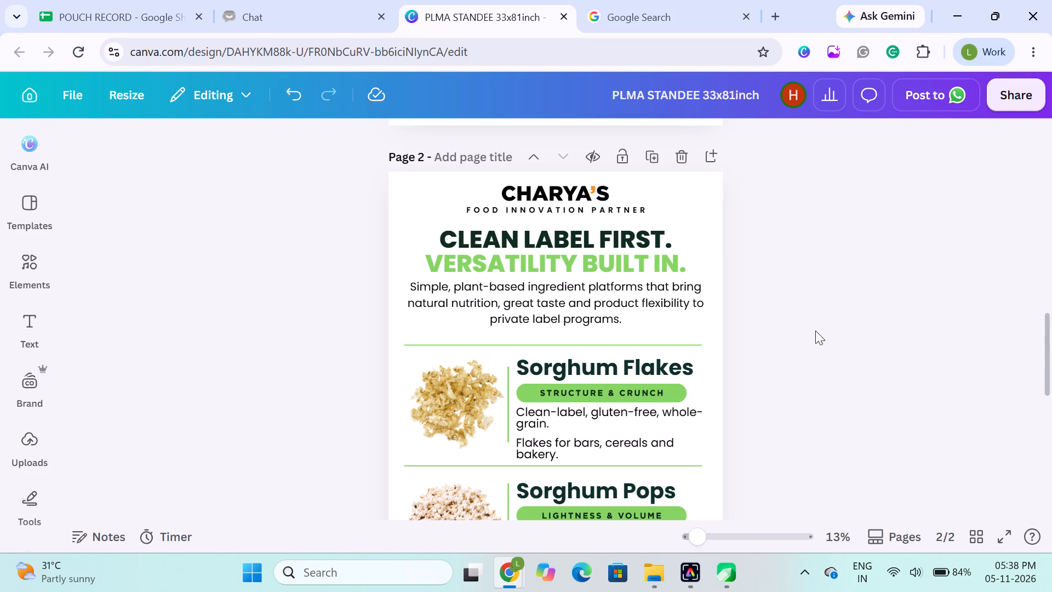
# Check the STRUCTURE & CRUNCH pill's fill colour and compare the greens of the page 2 headline and pill labels.
pyautogui.click(678, 385)
pyautogui.click(466, 132)
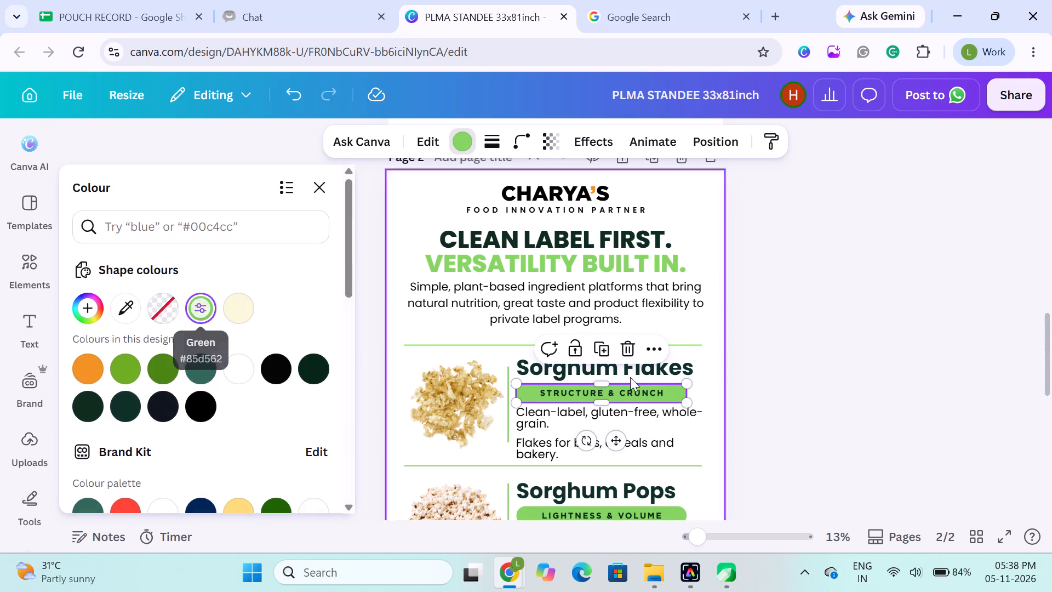
pyautogui.click(675, 513)
pyautogui.click(964, 337)
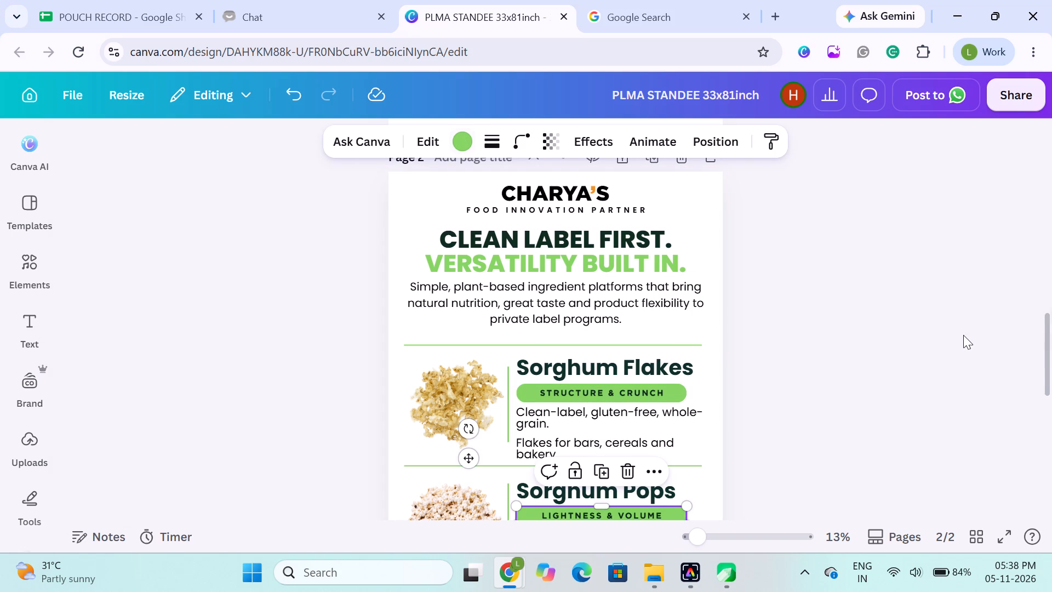
pyautogui.scroll(-1, 967, 309)
pyautogui.click(828, 298)
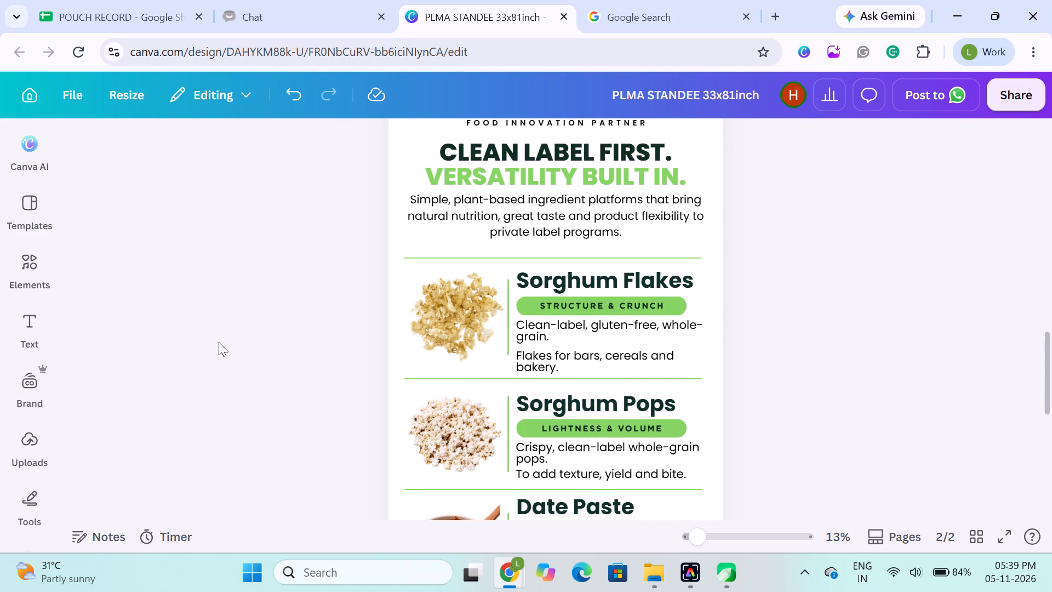
pyautogui.click(249, 340)
pyautogui.scroll(2, 322, 371)
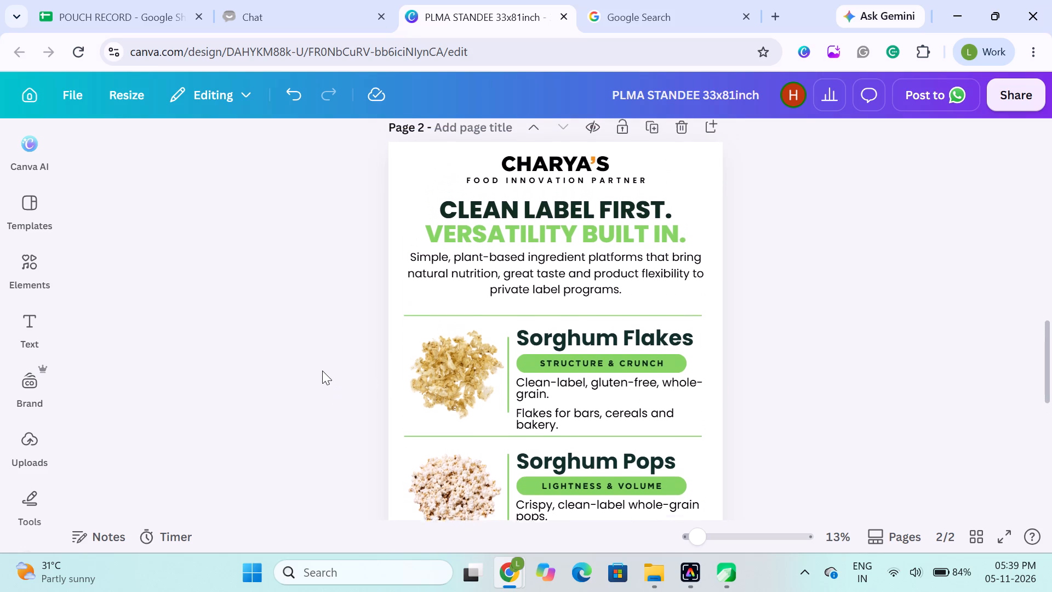
pyautogui.scroll(1, 322, 371)
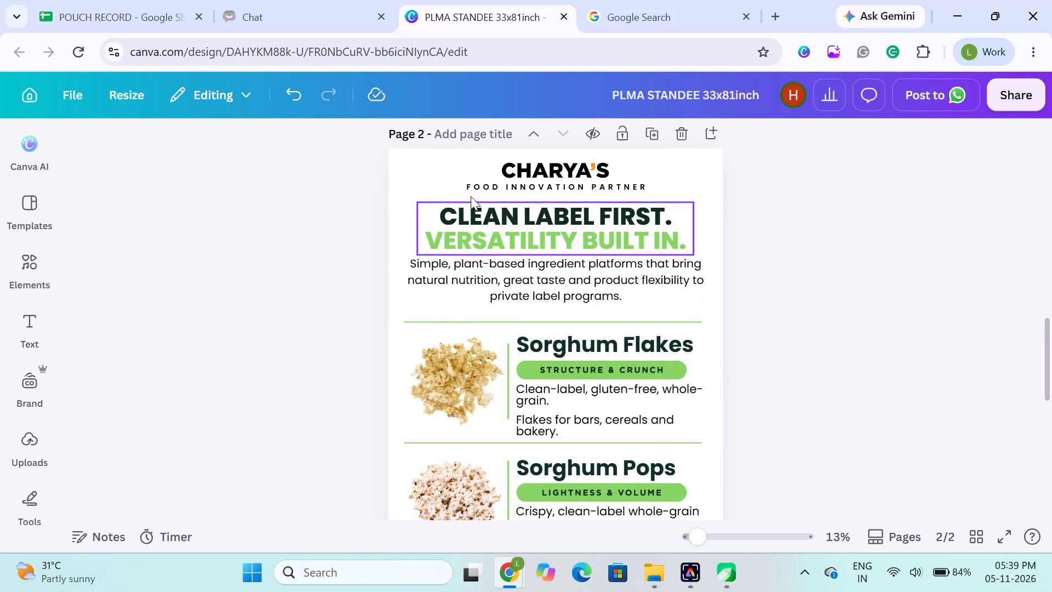
pyautogui.click(235, 289)
pyautogui.scroll(-1, 235, 289)
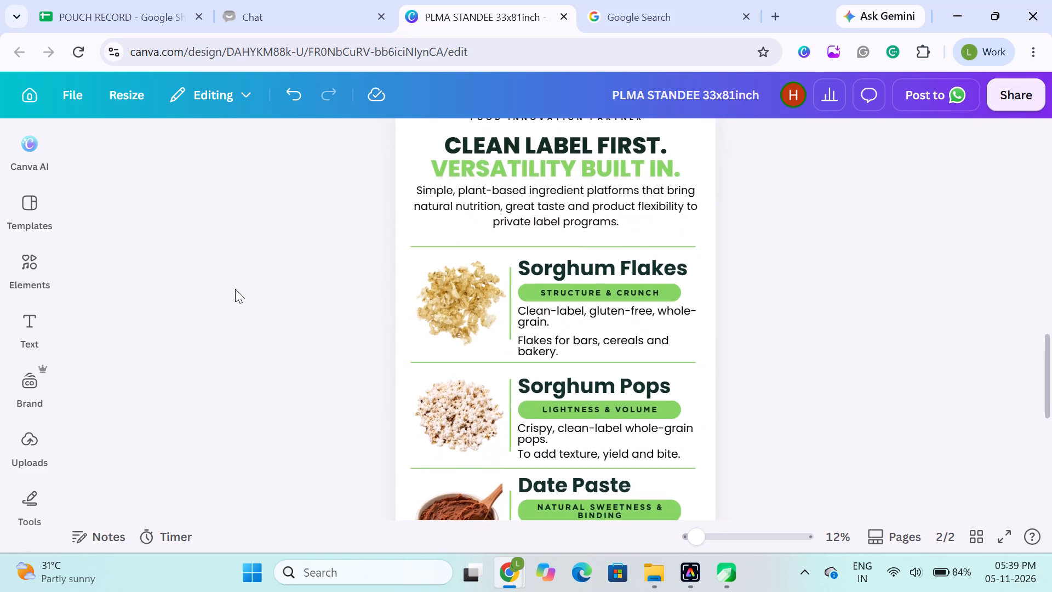
pyautogui.scroll(-1, 235, 289)
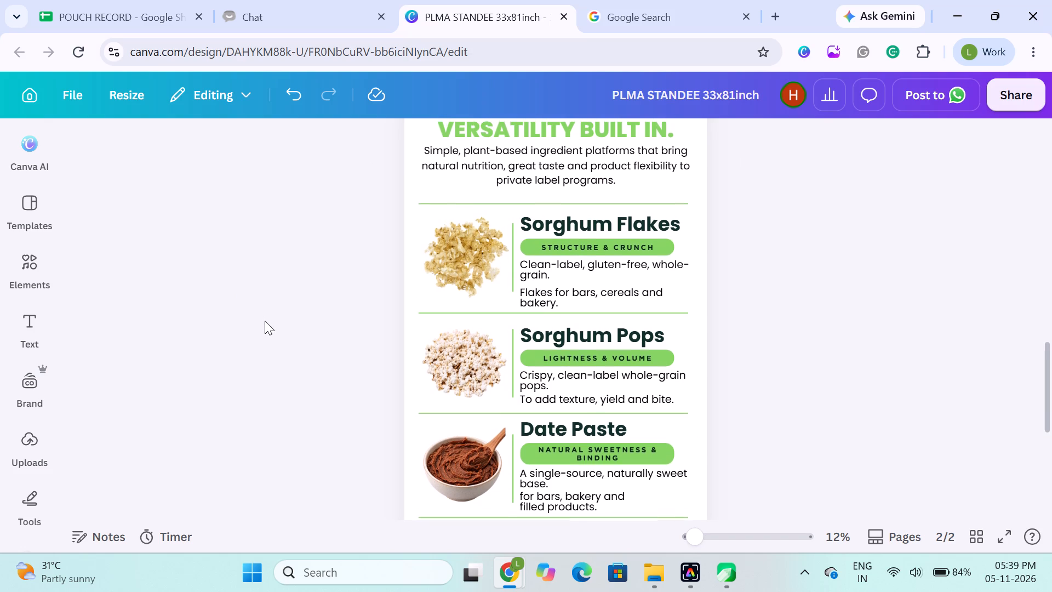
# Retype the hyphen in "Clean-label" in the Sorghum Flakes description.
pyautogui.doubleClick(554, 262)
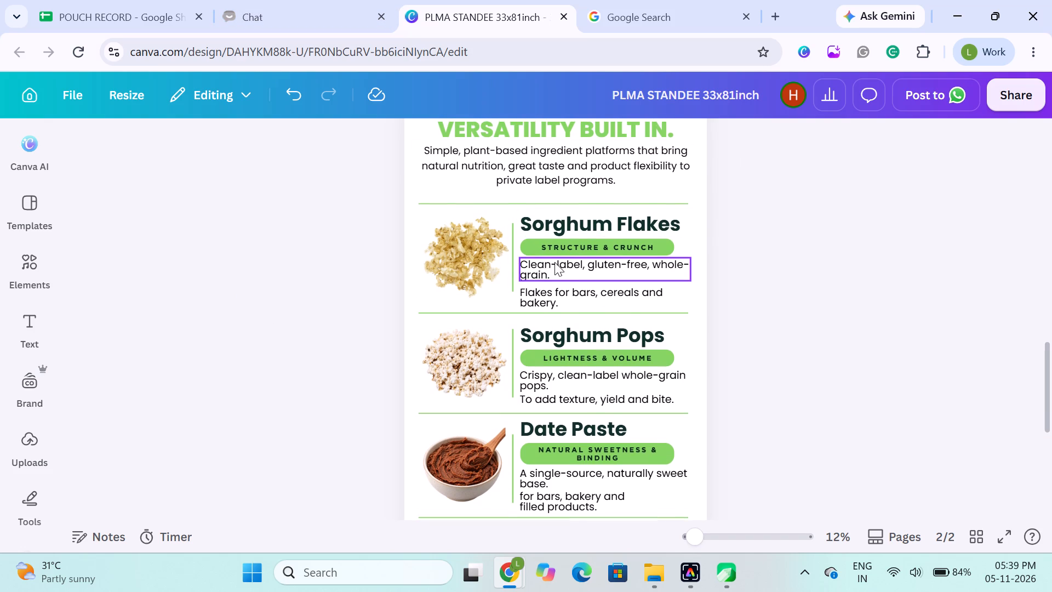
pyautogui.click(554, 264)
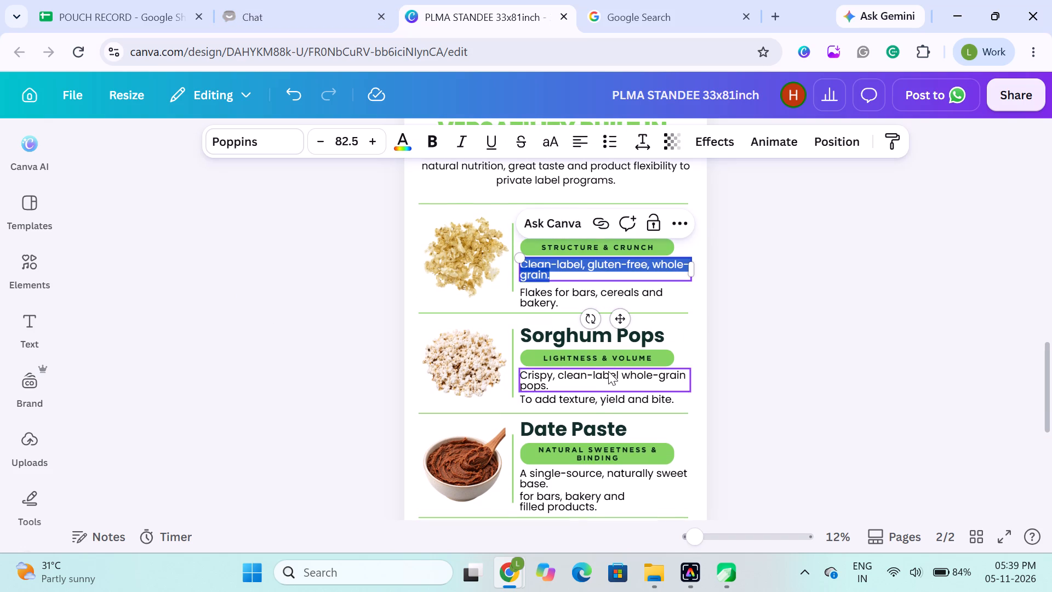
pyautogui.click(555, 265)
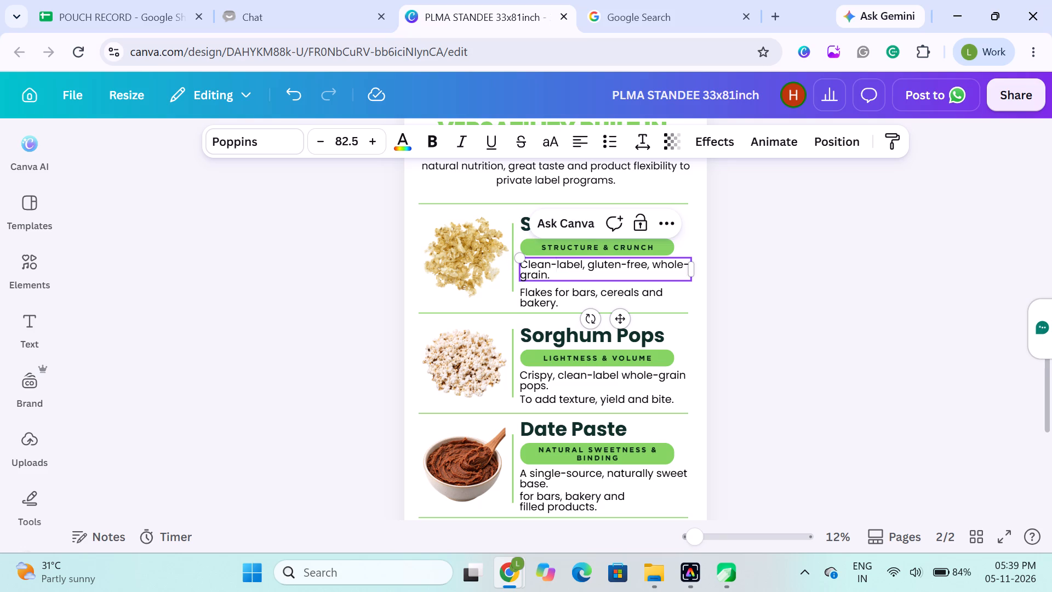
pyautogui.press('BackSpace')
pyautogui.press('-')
# Replace the hyphens in "whole-grain" and "gluten-free" with spaces in the Sorghum Flakes description.
pyautogui.click(684, 267)
pyautogui.press('Right')
pyautogui.press('BackSpace')
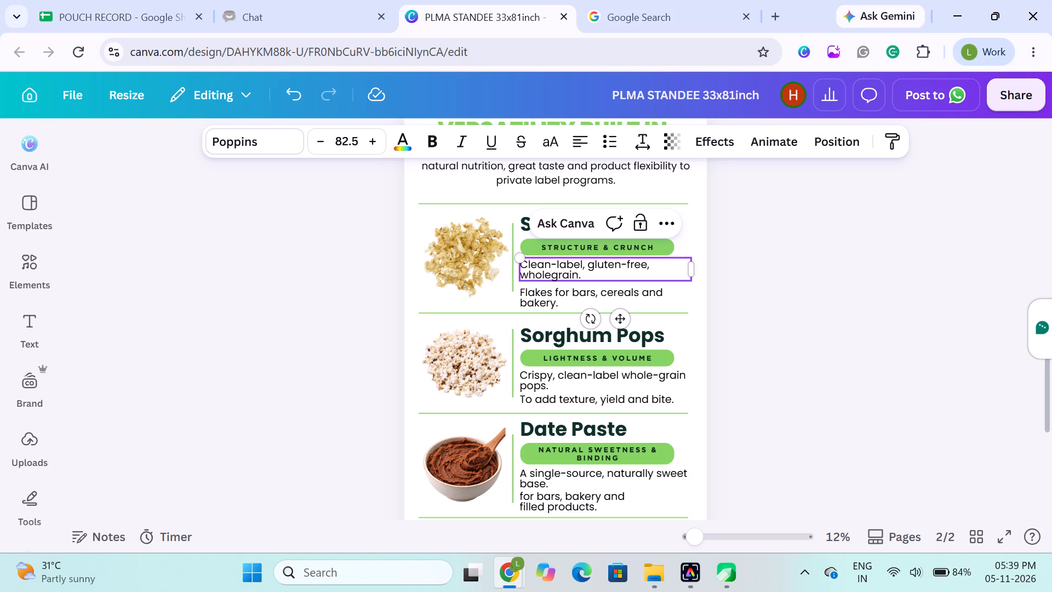
pyautogui.press('space')
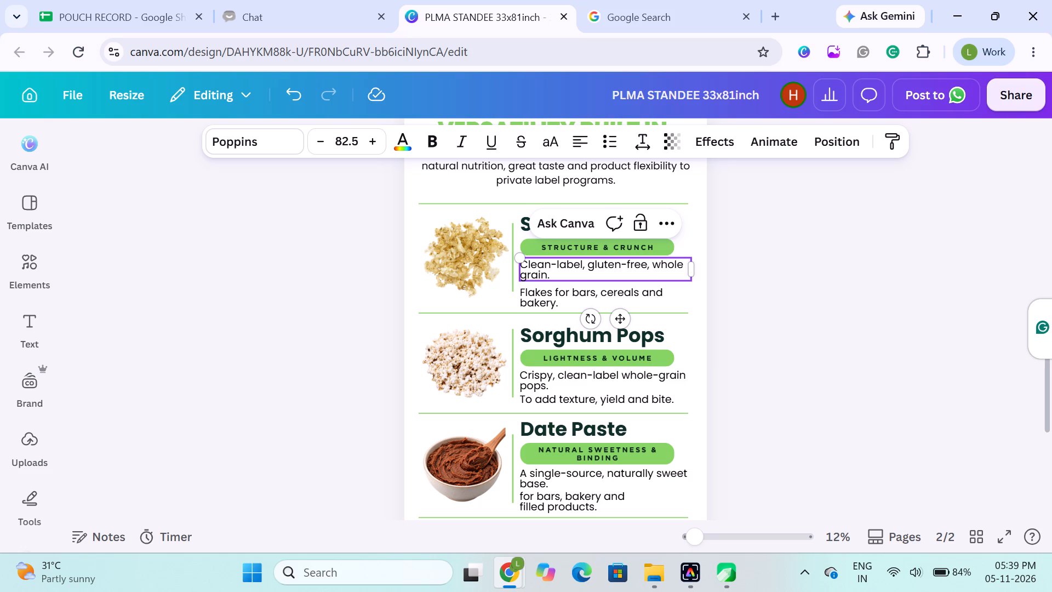
pyautogui.click(627, 267)
pyautogui.press('BackSpace')
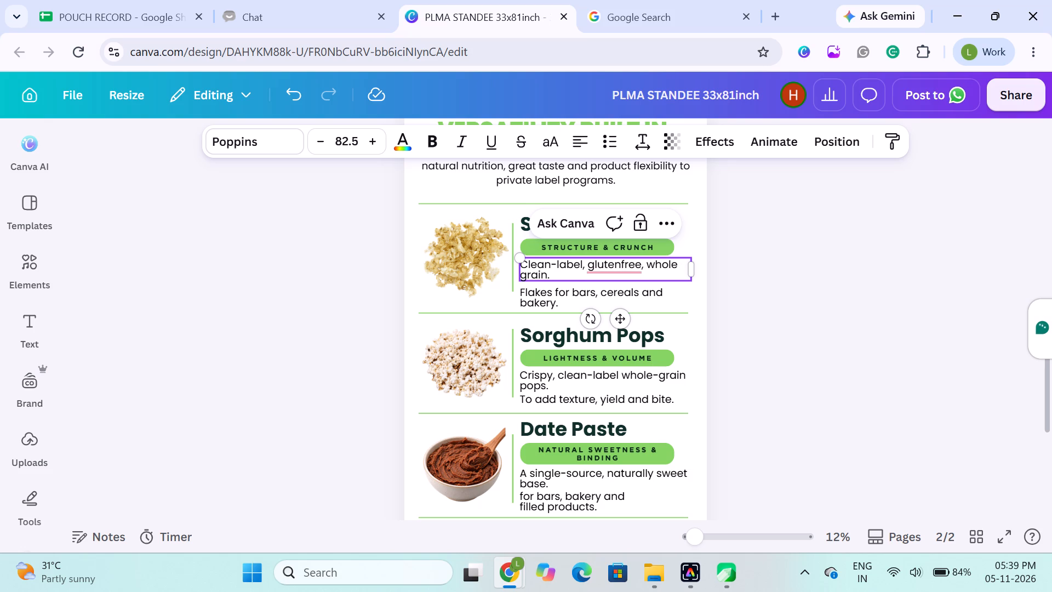
pyautogui.press('space')
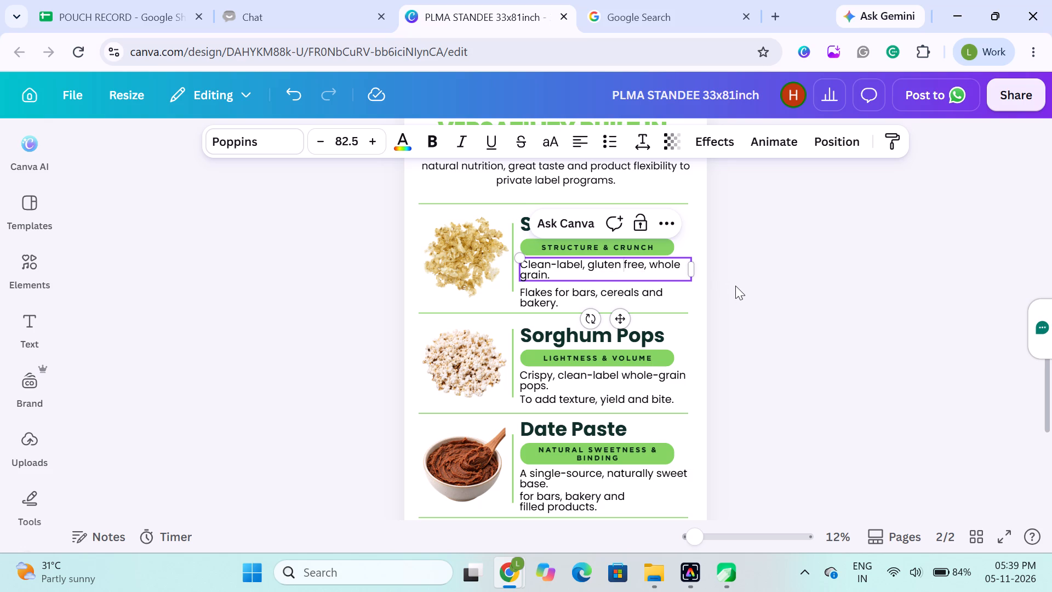
pyautogui.click(735, 286)
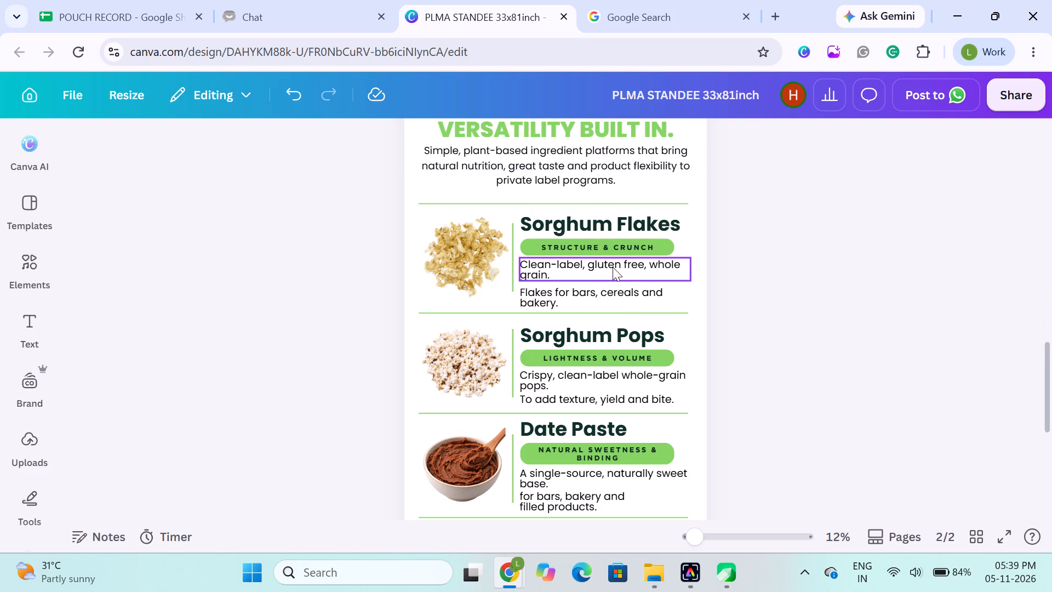
pyautogui.click(613, 267)
pyautogui.click(793, 349)
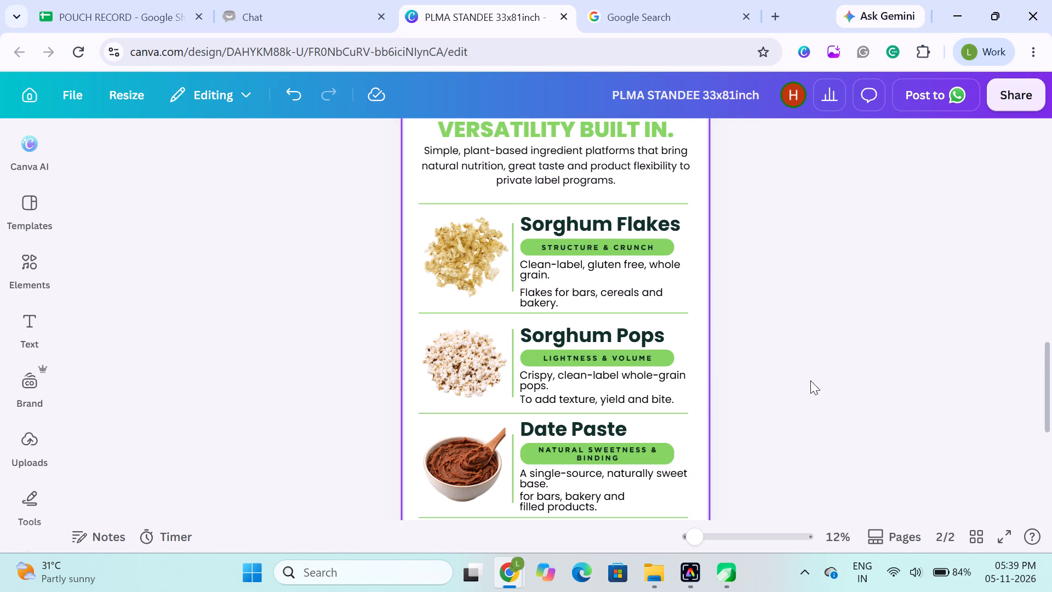
# Replace the hyphen in "Clean-label" with a space in the Sorghum Flakes description.
pyautogui.scroll(-1, 815, 316)
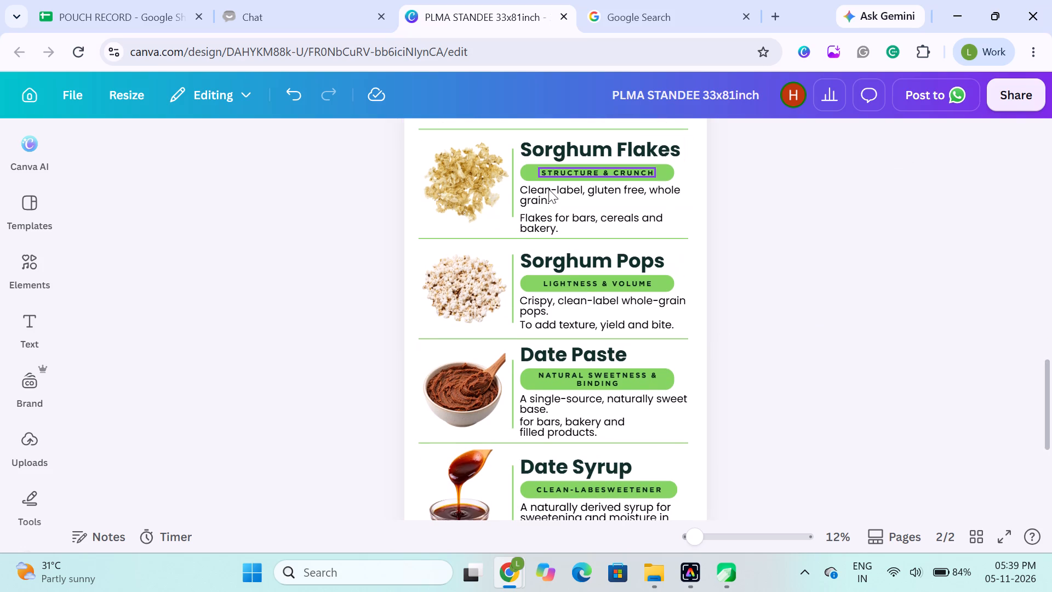
pyautogui.doubleClick(556, 189)
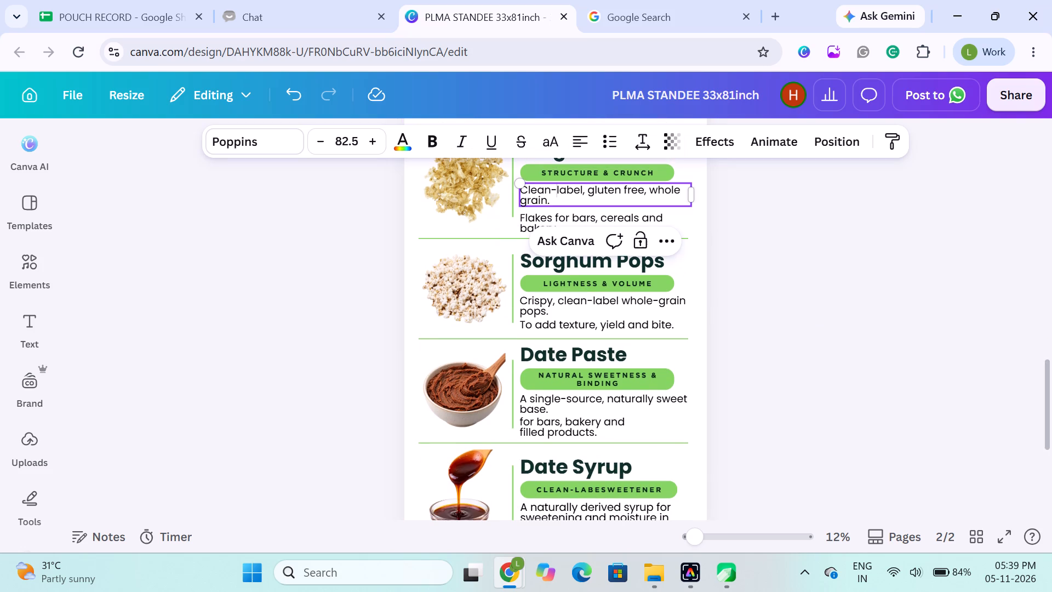
pyautogui.click(556, 189)
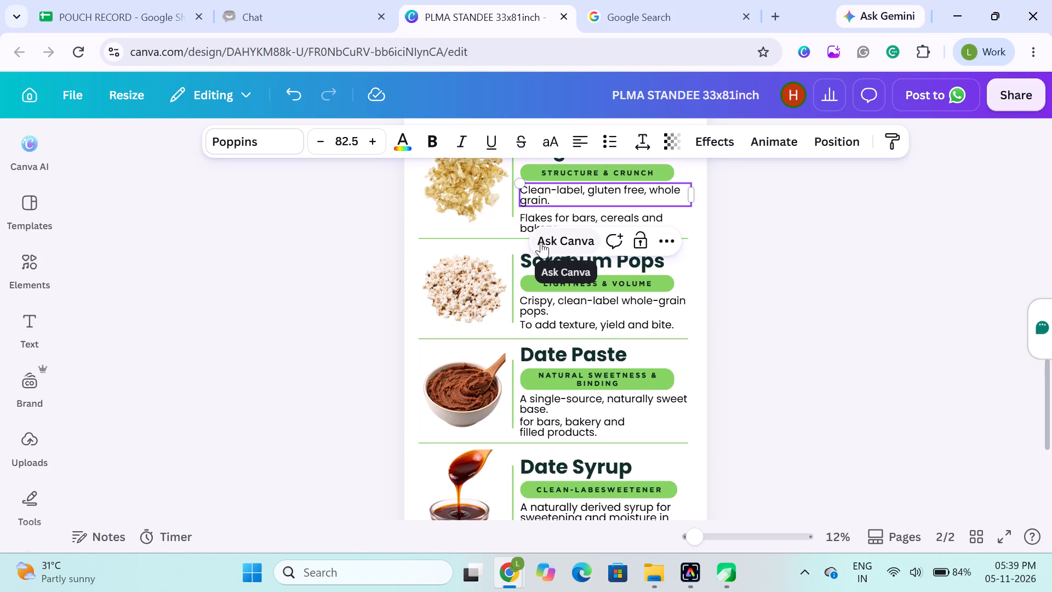
pyautogui.press('BackSpace')
pyautogui.press('space')
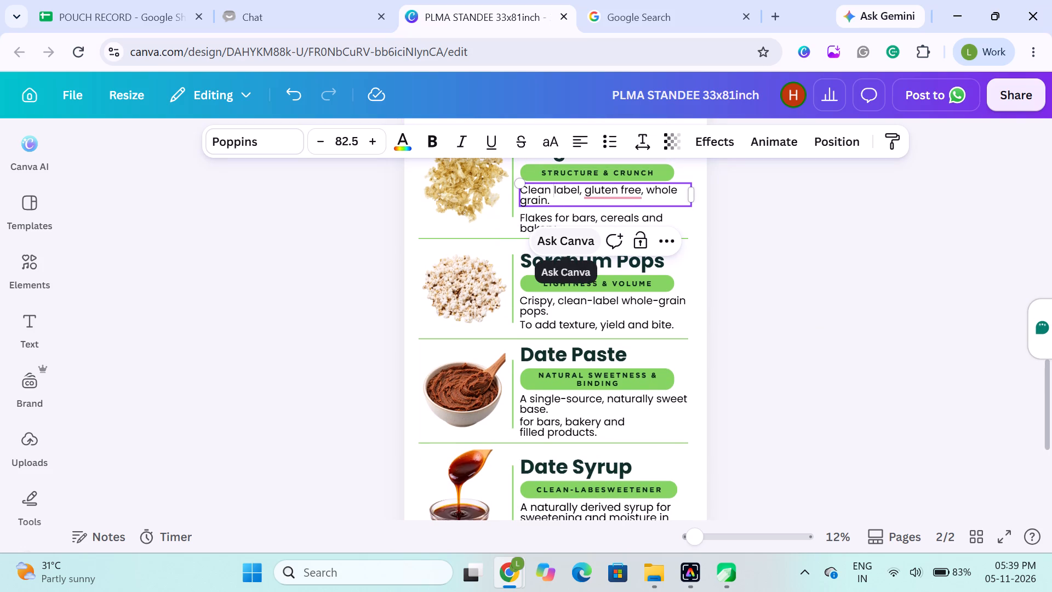
# Replace the hyphens in "clean-label" and "whole-grain" with spaces in the Sorghum Pops description.
pyautogui.click(737, 282)
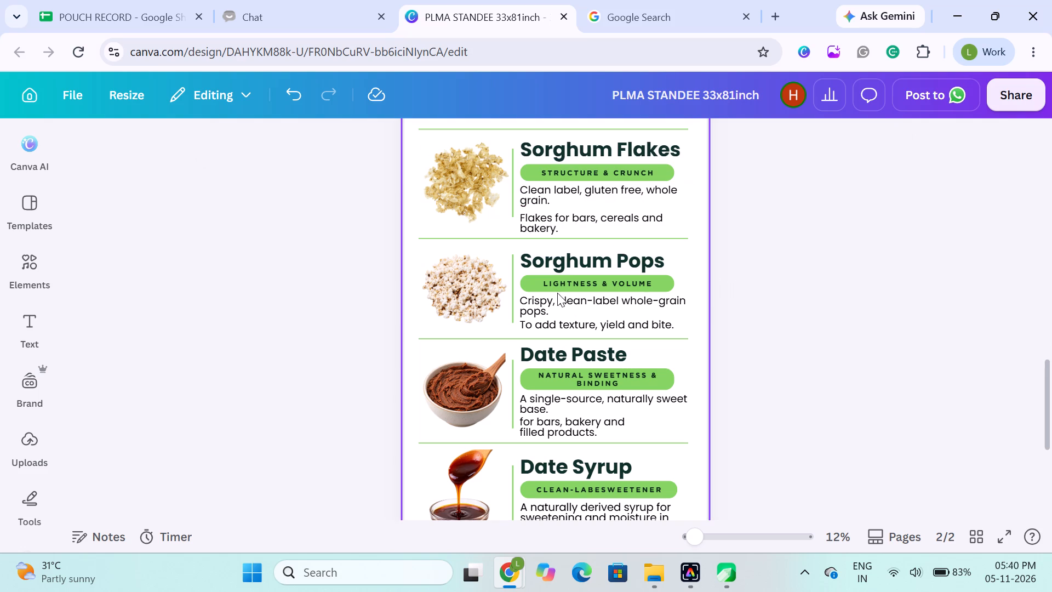
pyautogui.doubleClick(594, 297)
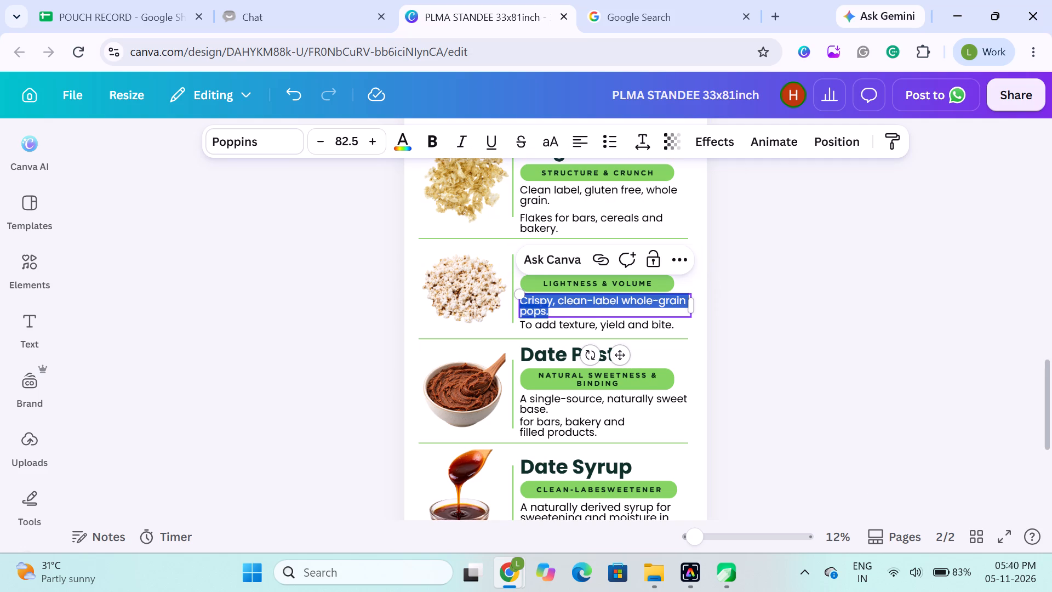
pyautogui.doubleClick(594, 297)
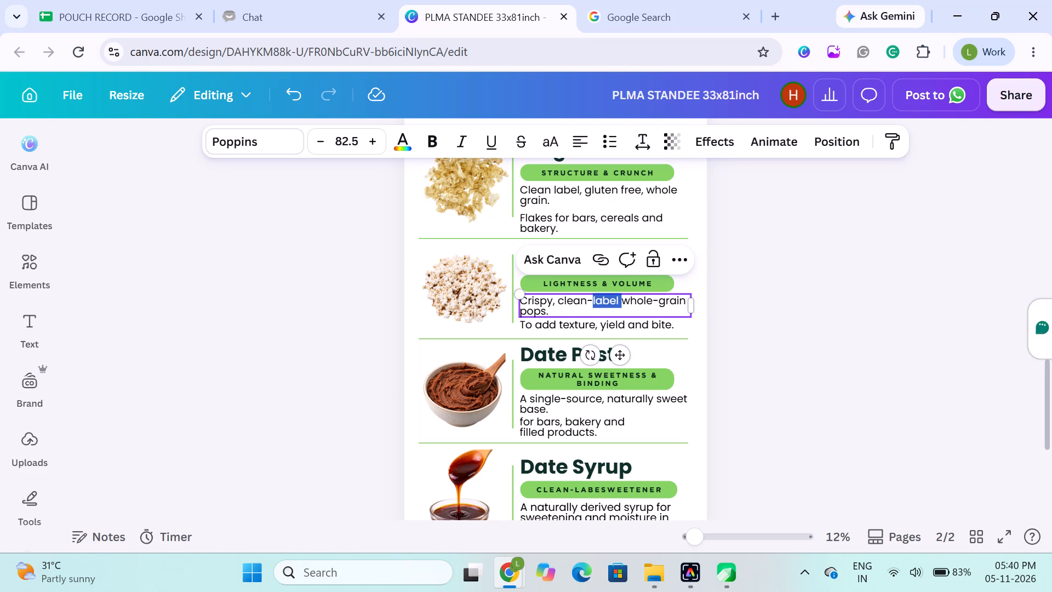
pyautogui.click(592, 304)
pyautogui.press('BackSpace')
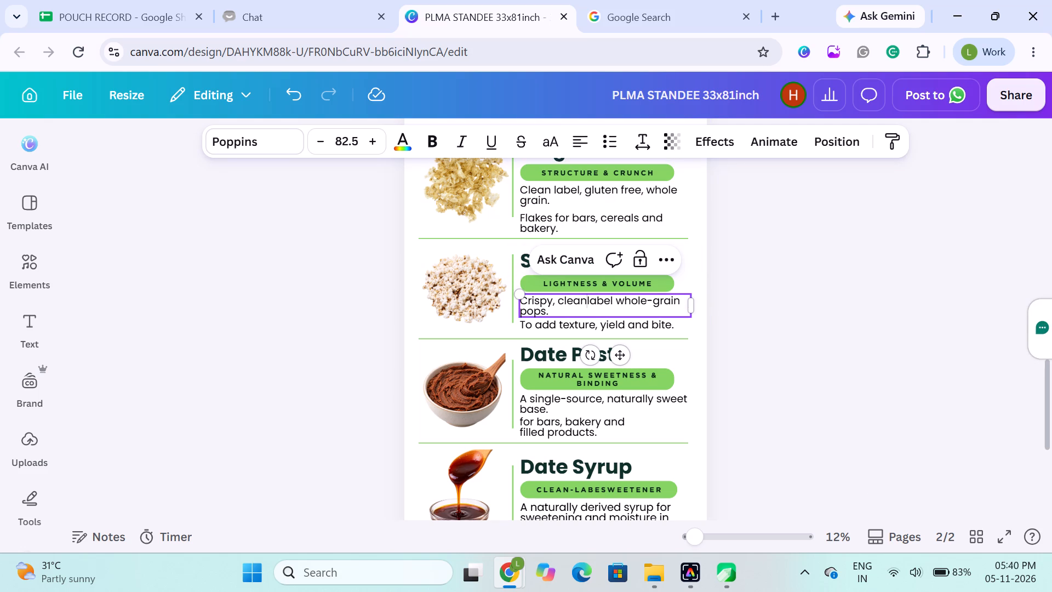
pyautogui.press('space')
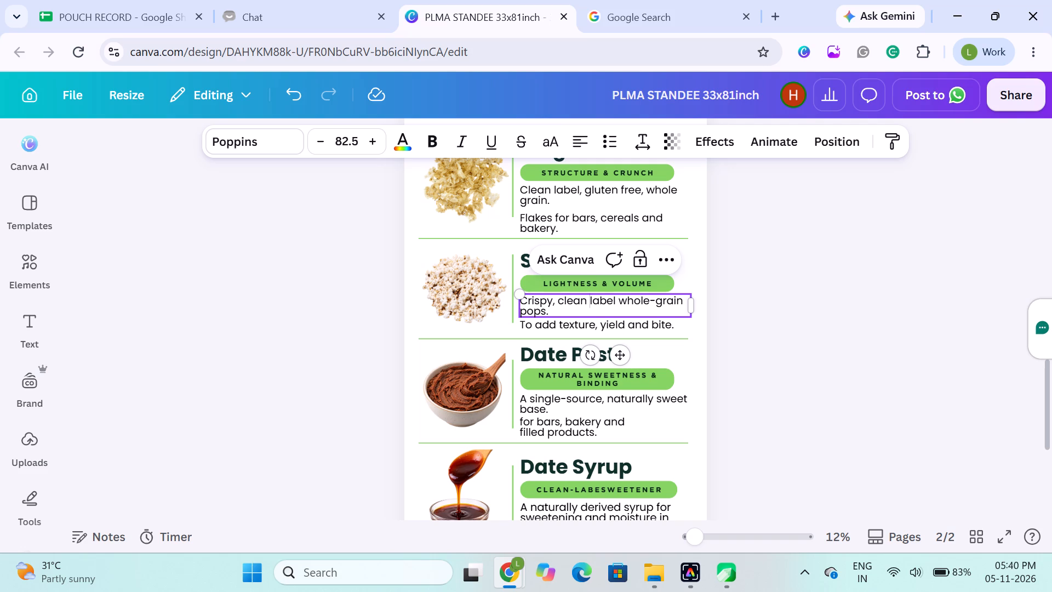
pyautogui.click(657, 301)
pyautogui.press('BackSpace')
pyautogui.press('space')
pyautogui.click(728, 303)
pyautogui.click(594, 307)
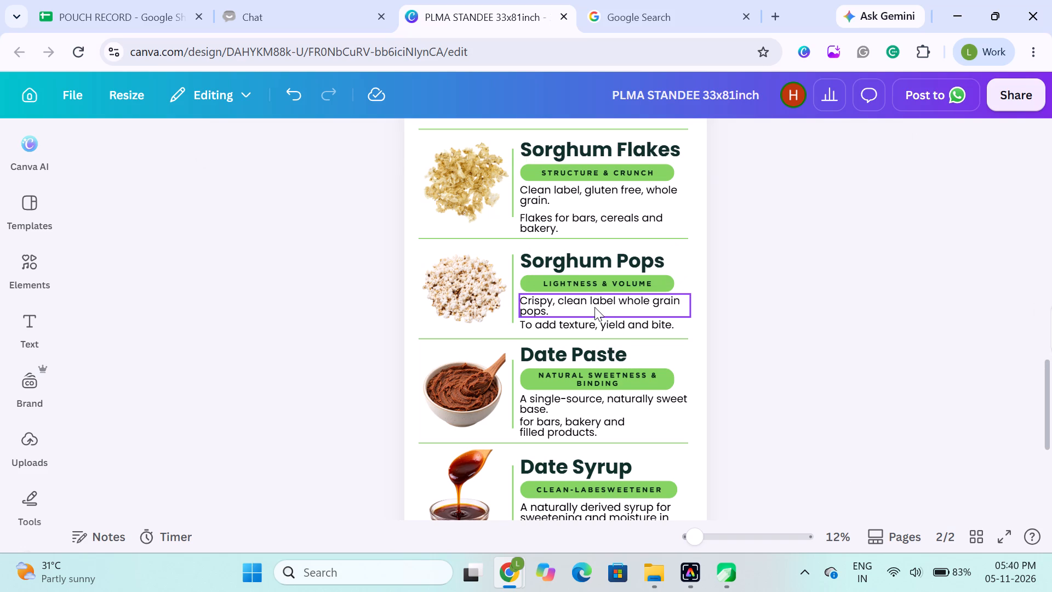
pyautogui.click(800, 406)
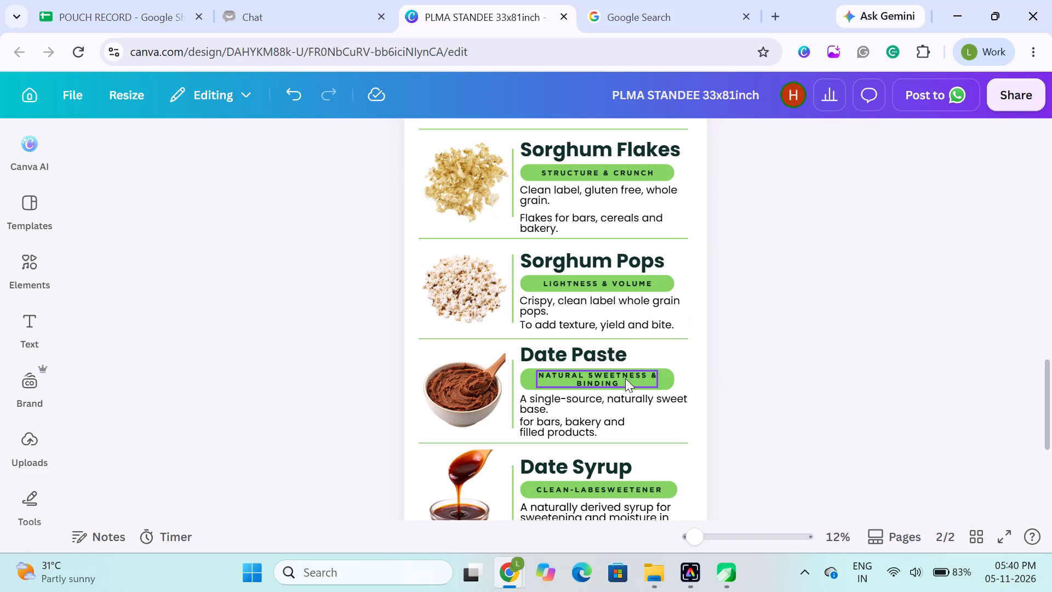
# Replace the hyphen in "single-source" with a space in the Date Paste description.
pyautogui.click(569, 400)
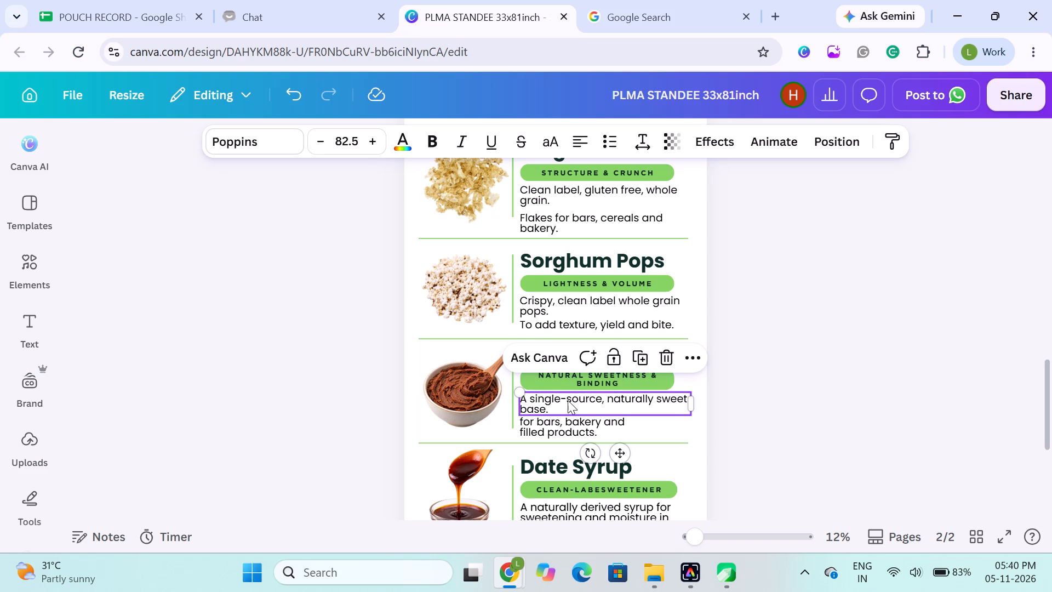
pyautogui.doubleClick(568, 400)
pyautogui.click(568, 400)
pyautogui.press('BackSpace')
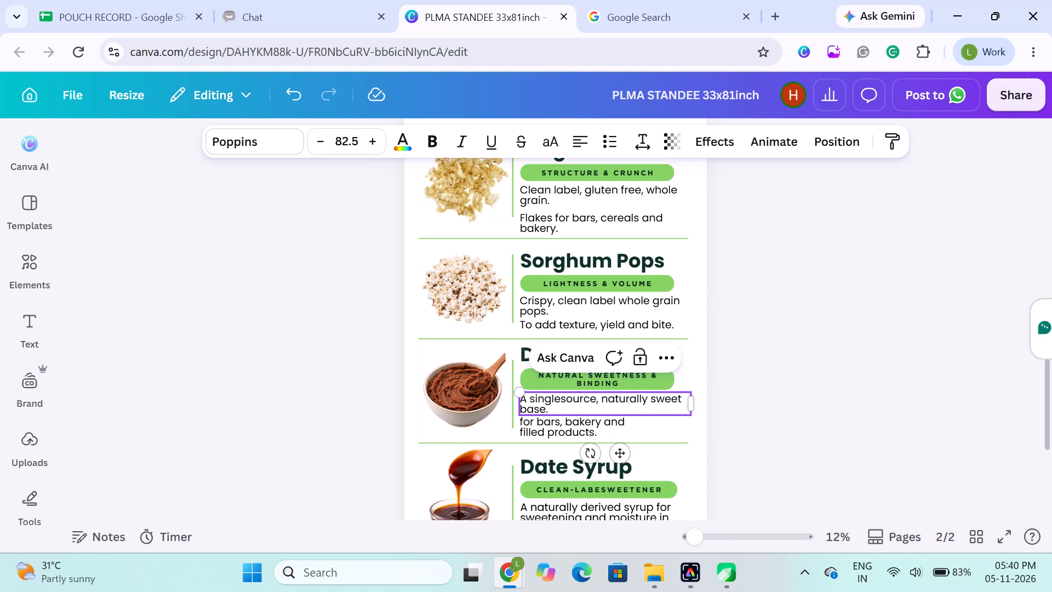
pyautogui.press('space')
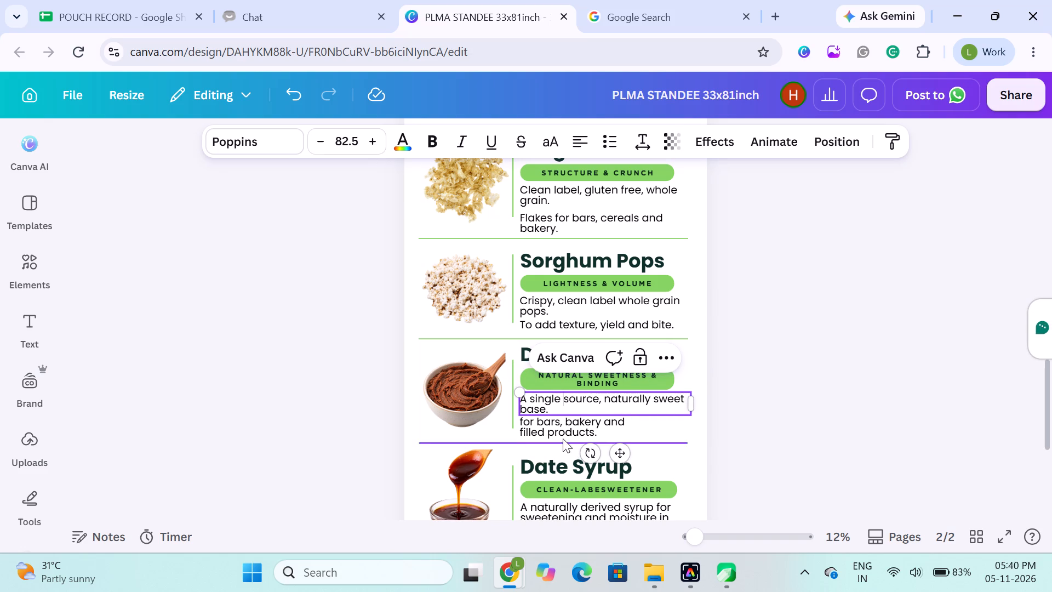
pyautogui.scroll(-2, 624, 401)
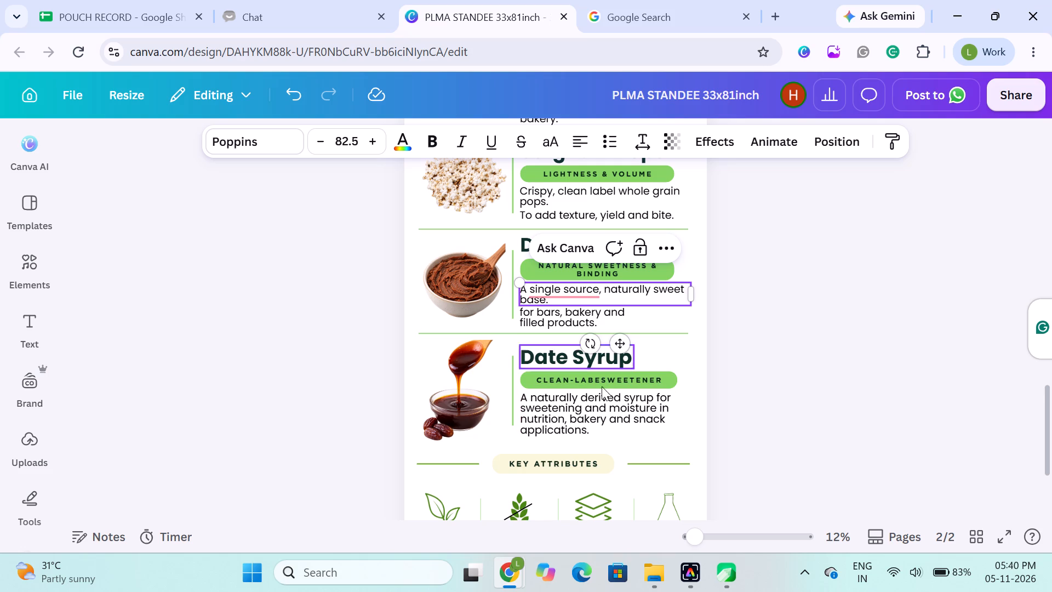
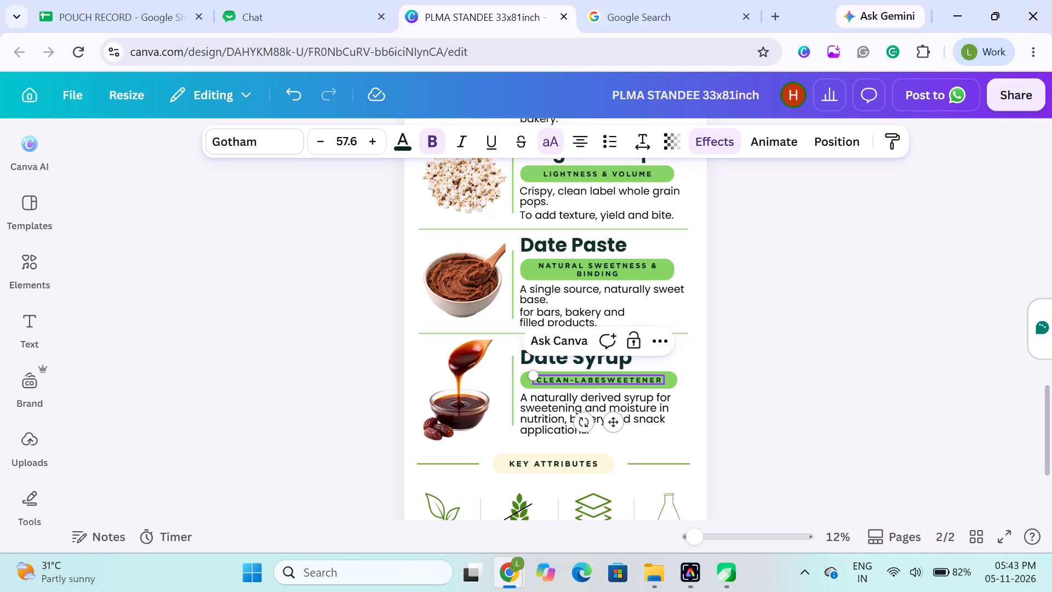
# Complete the Date Syrup pill label as "CLEAN-LABEL SWEETENER" and widen its text box so it fits on one line.
pyautogui.press('l')
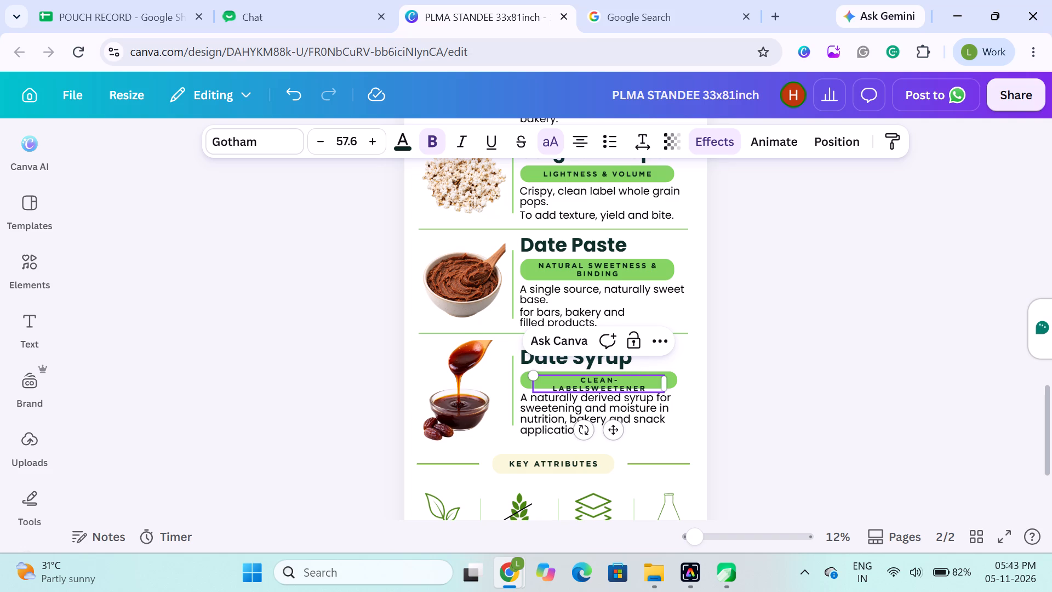
pyautogui.moveTo(665, 384); pyautogui.dragTo(672, 382)
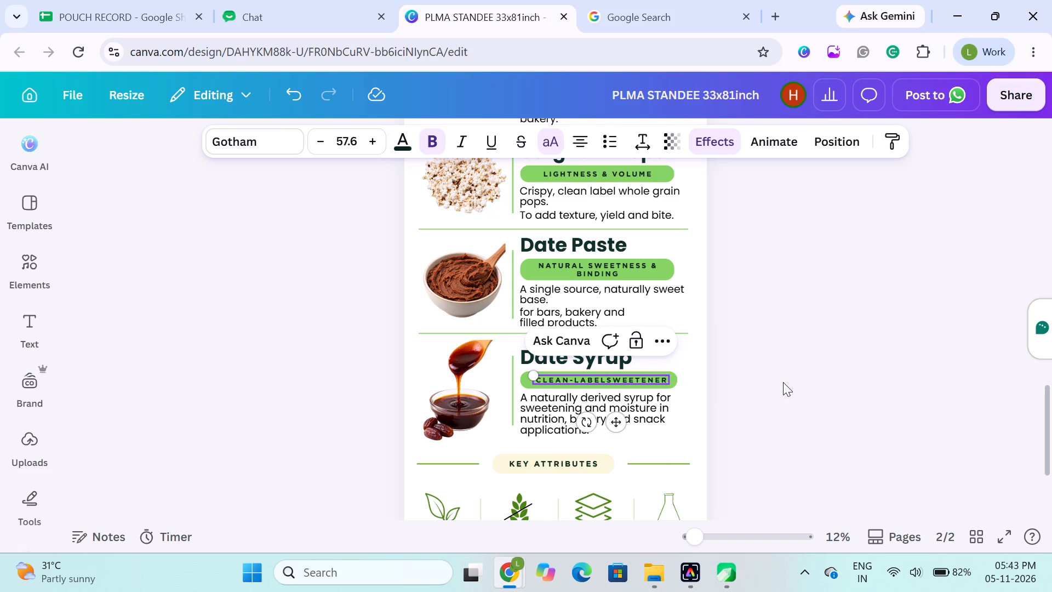
pyautogui.click(783, 382)
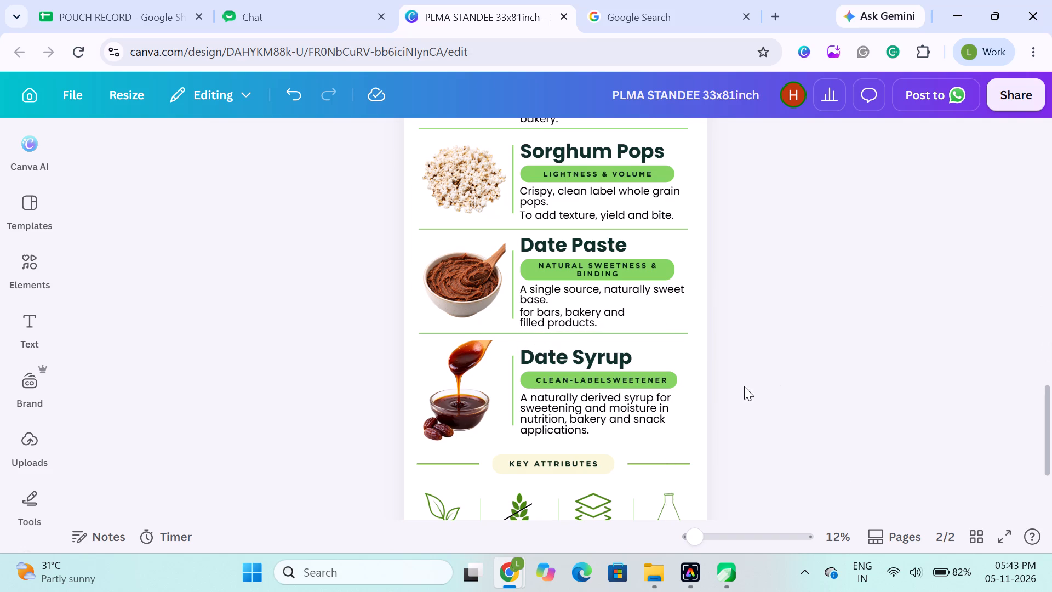
pyautogui.doubleClick(603, 375)
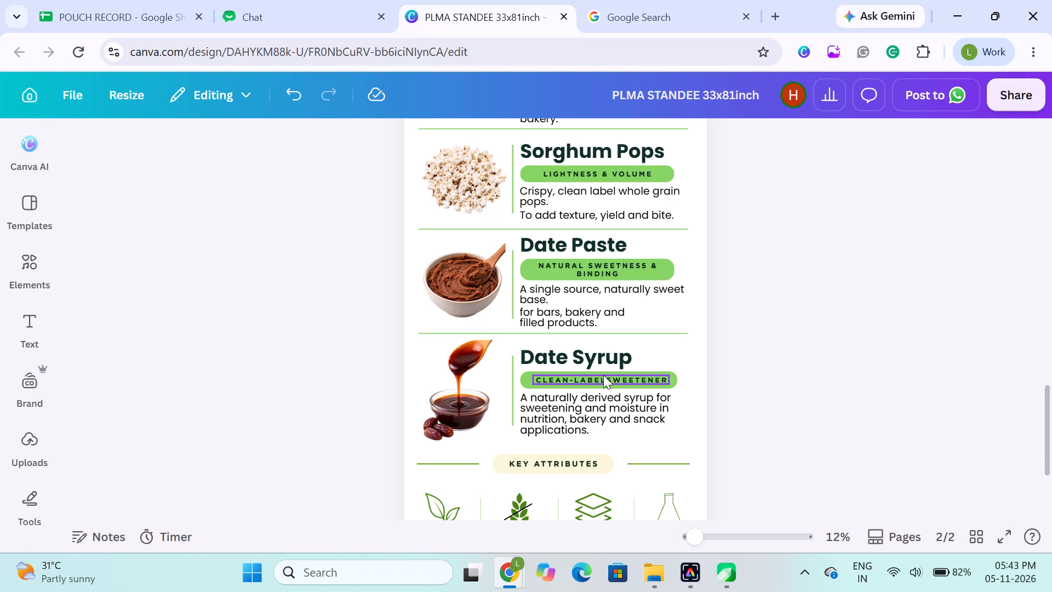
pyautogui.click(608, 380)
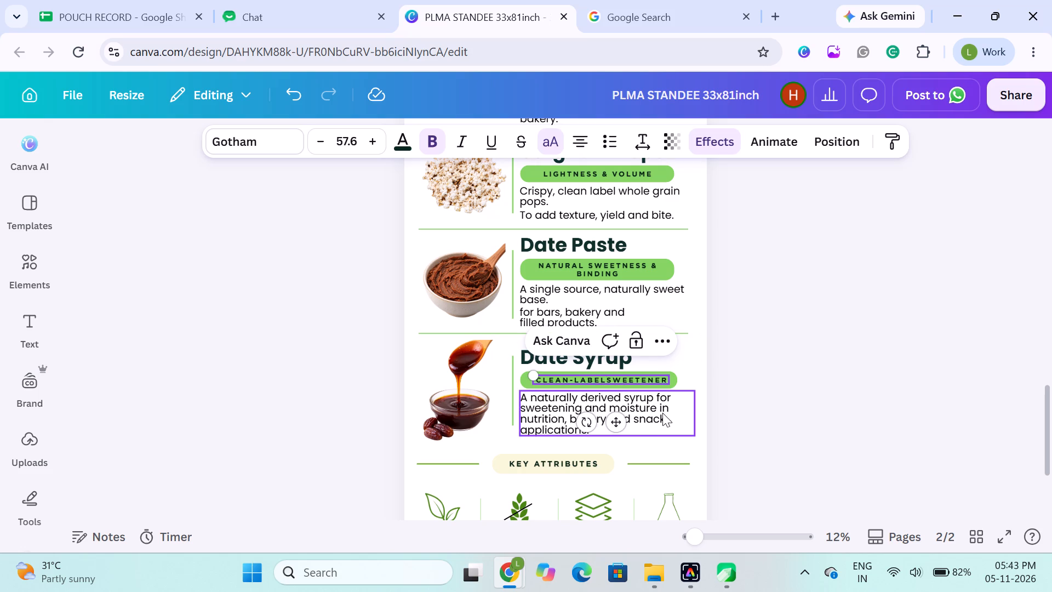
pyautogui.doubleClick(605, 377)
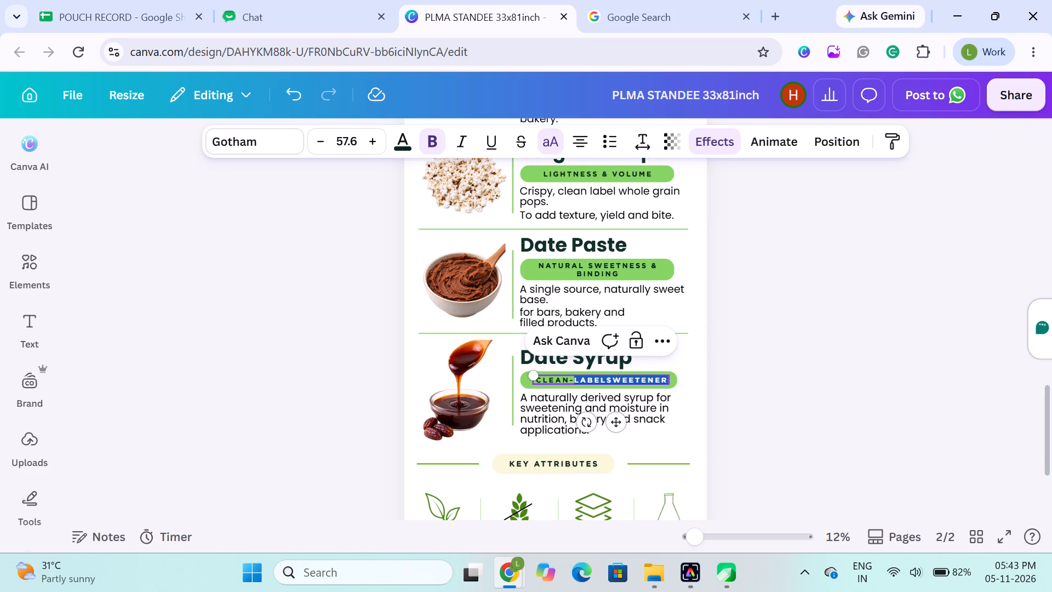
pyautogui.doubleClick(605, 377)
pyautogui.click(605, 377)
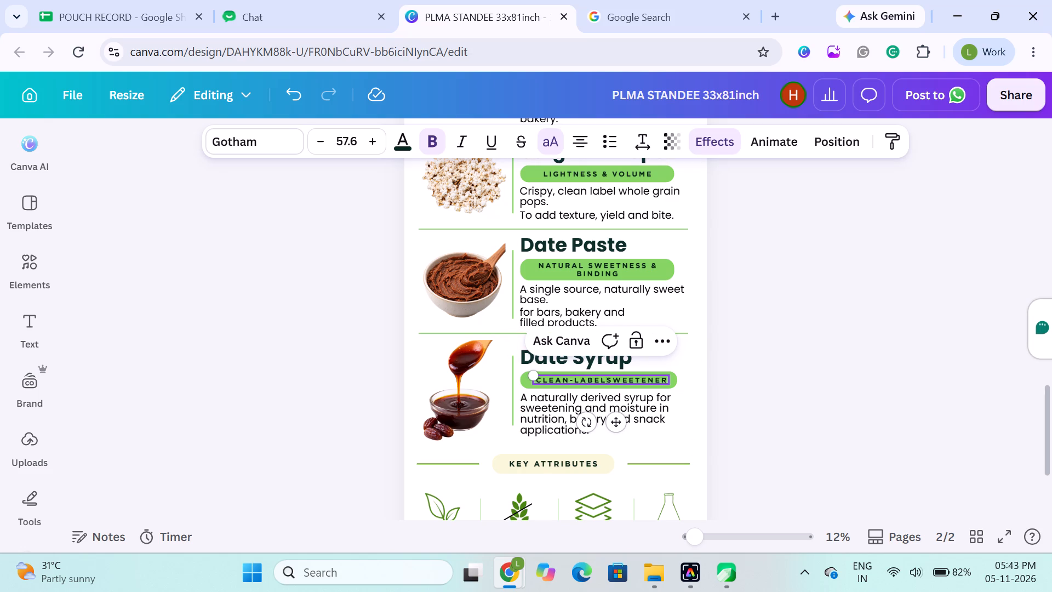
pyautogui.press('space')
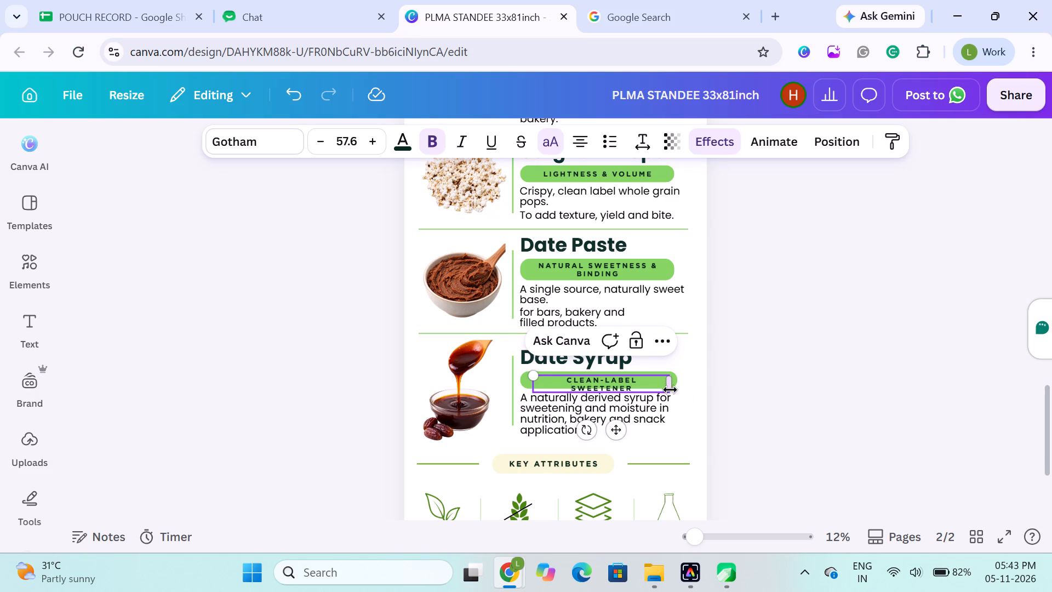
pyautogui.click(670, 389)
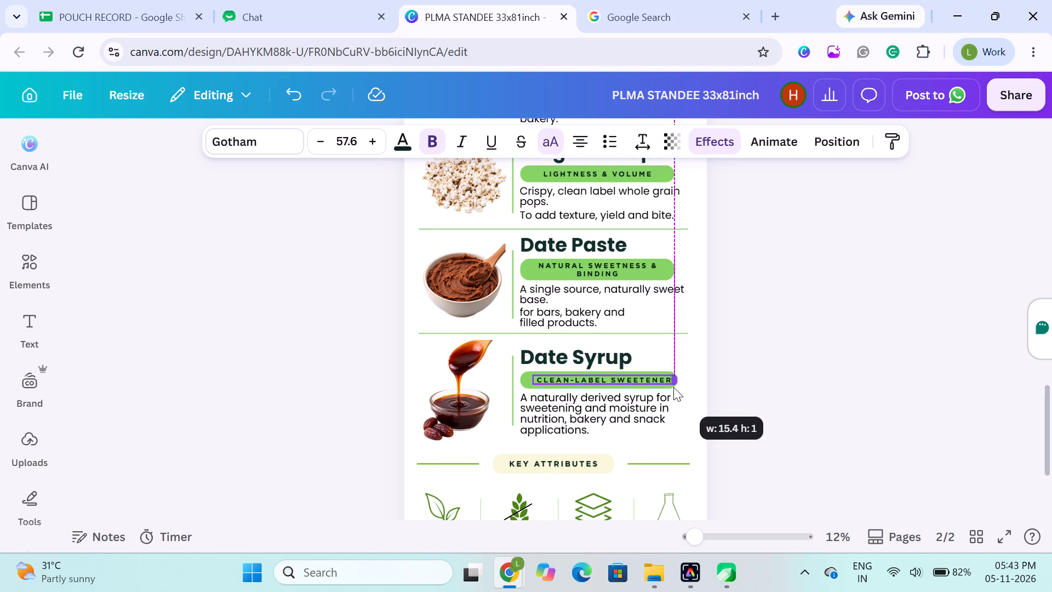
# Centre the "CLEAN-LABEL SWEETENER" text horizontally on its green pill under Date Syrup.
pyautogui.keyDown('shift'); pyautogui.click(522, 383); pyautogui.keyUp('shift')
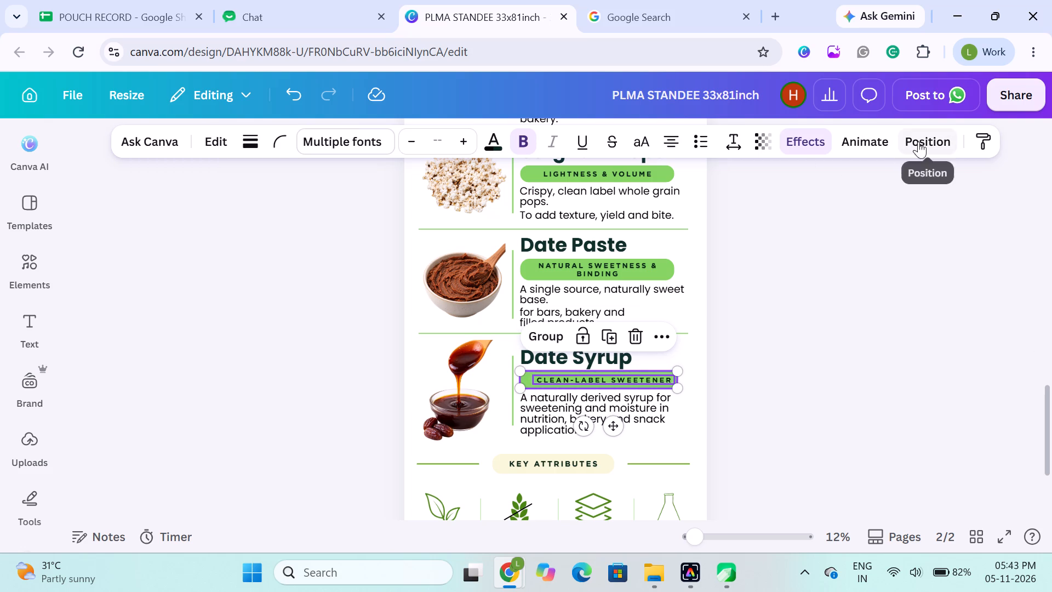
pyautogui.click(918, 141)
pyautogui.click(232, 420)
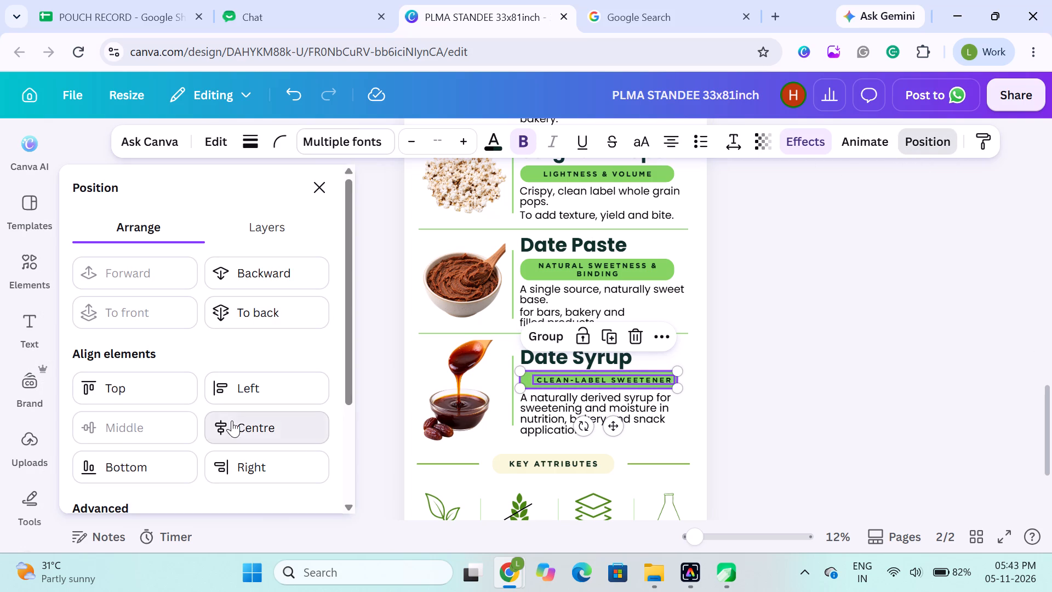
pyautogui.click(816, 348)
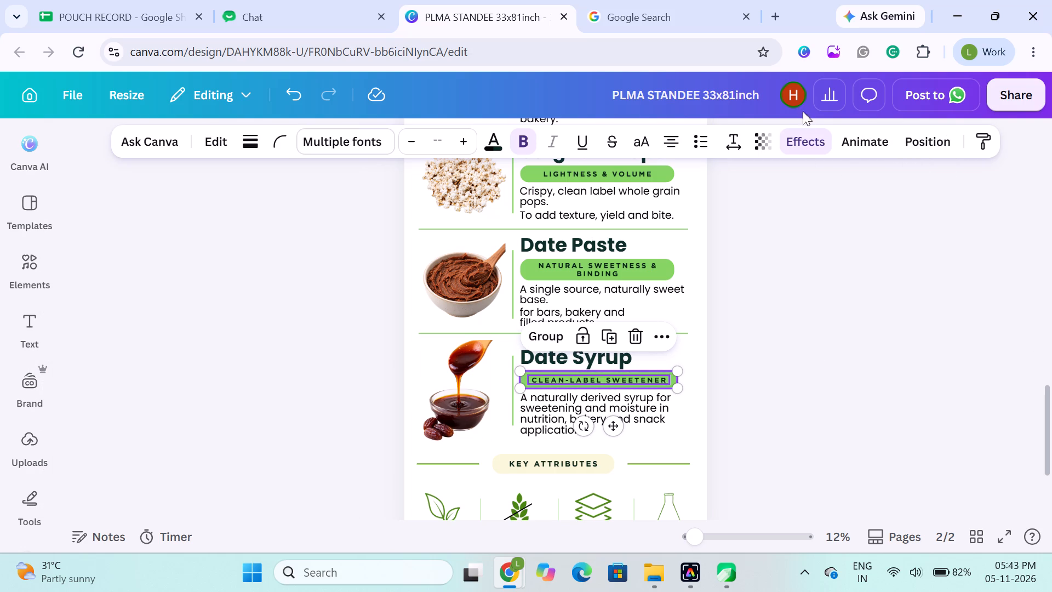
# Remove the effect from the Date Syrup pill and its label text.
pyautogui.click(801, 131)
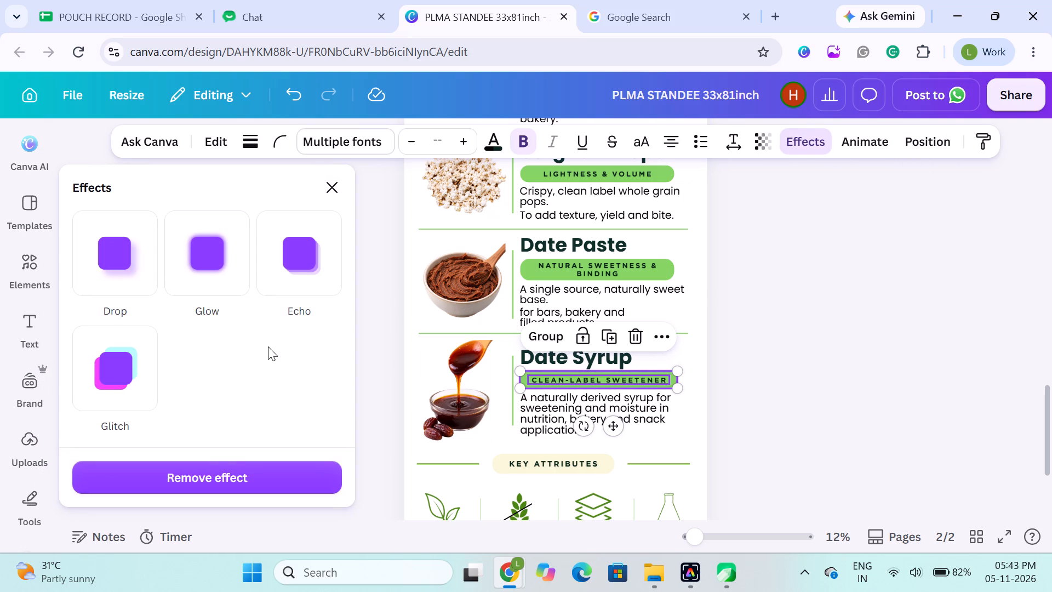
pyautogui.doubleClick(233, 485)
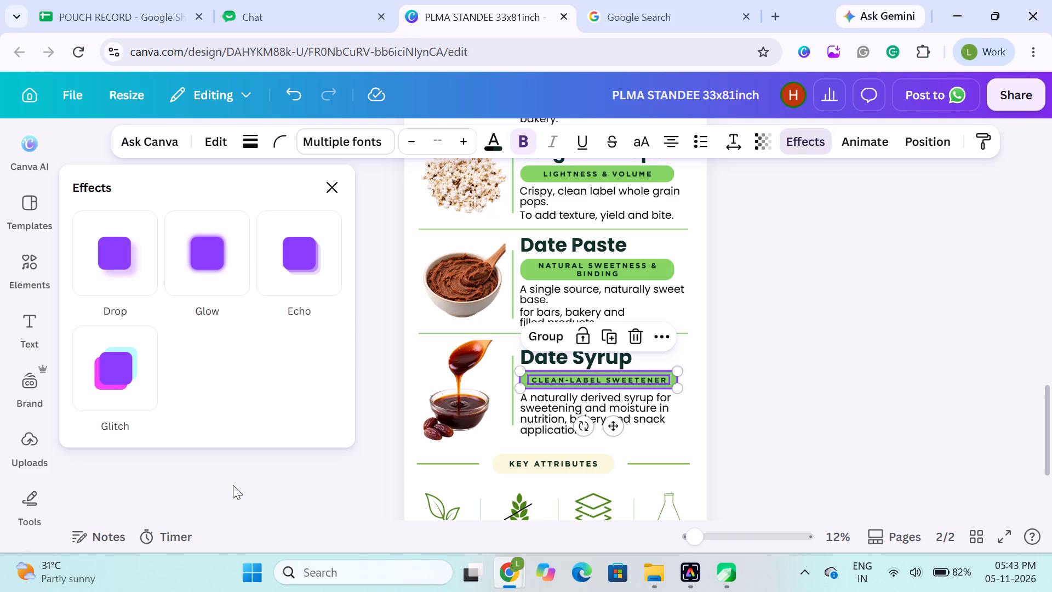
pyautogui.click(266, 356)
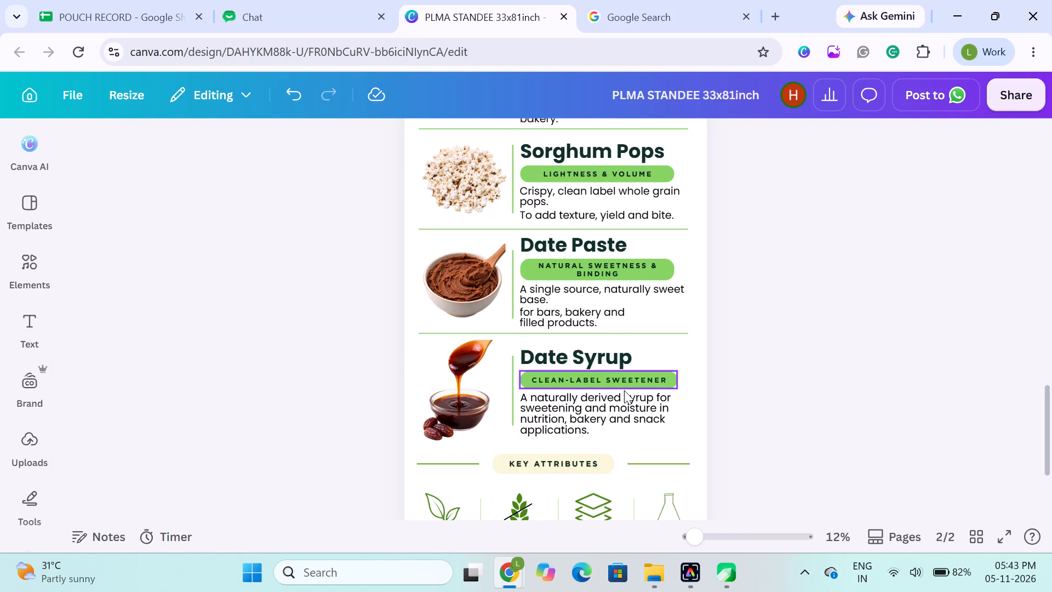
# Remove the Glow effect from the "NATURAL SWEETNESS & BINDING" label under Date Paste.
pyautogui.click(651, 274)
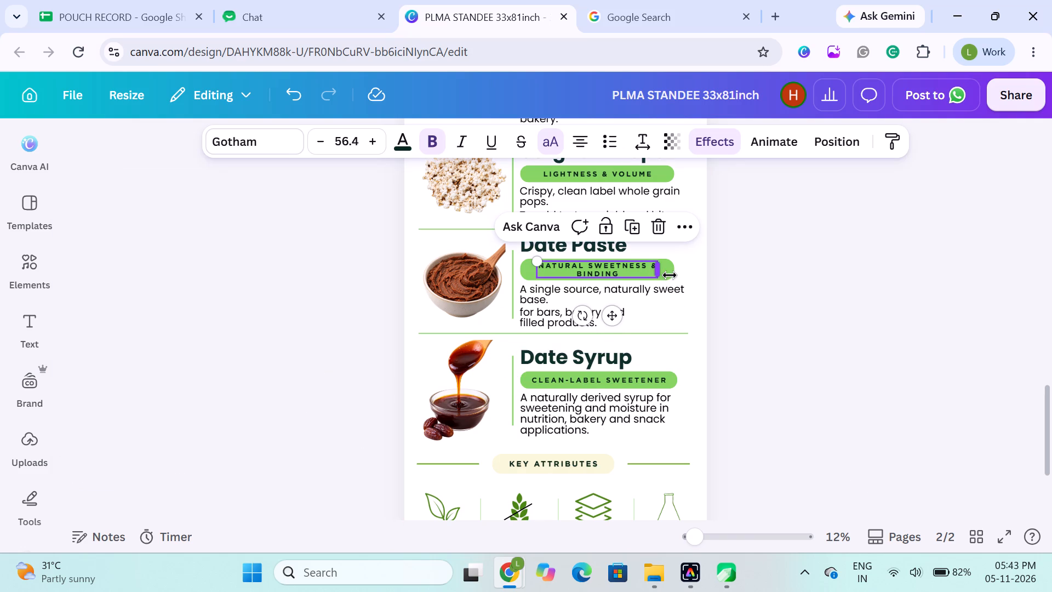
pyautogui.click(674, 272)
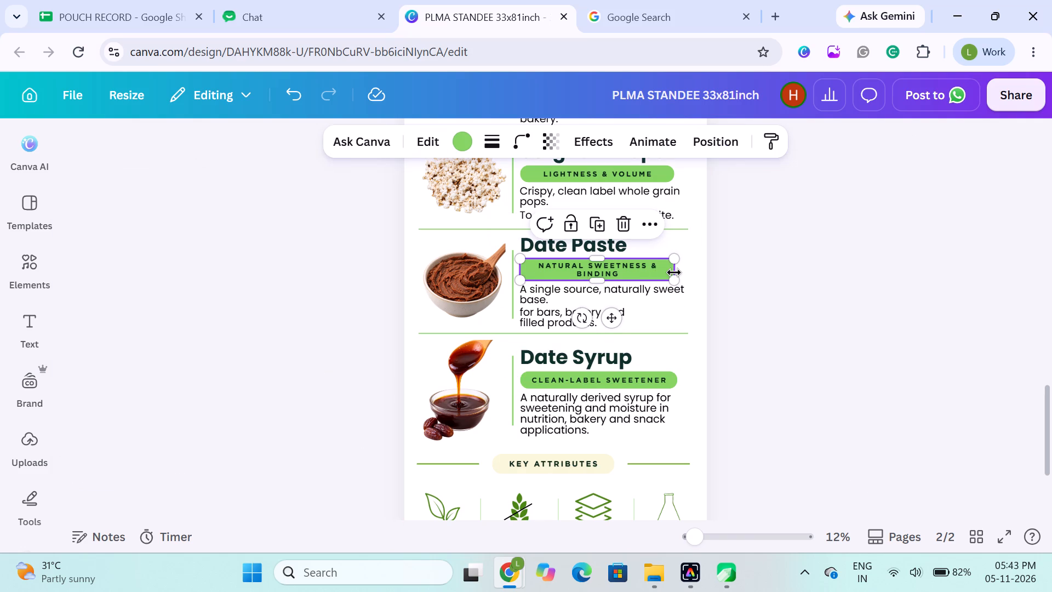
pyautogui.click(650, 263)
pyautogui.click(803, 242)
pyautogui.click(644, 276)
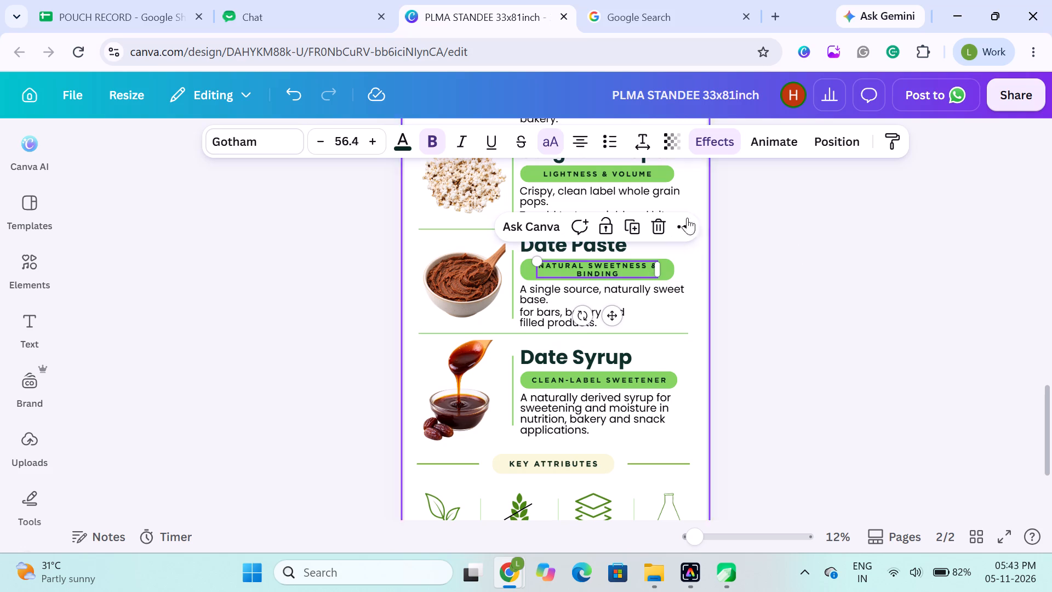
pyautogui.click(712, 149)
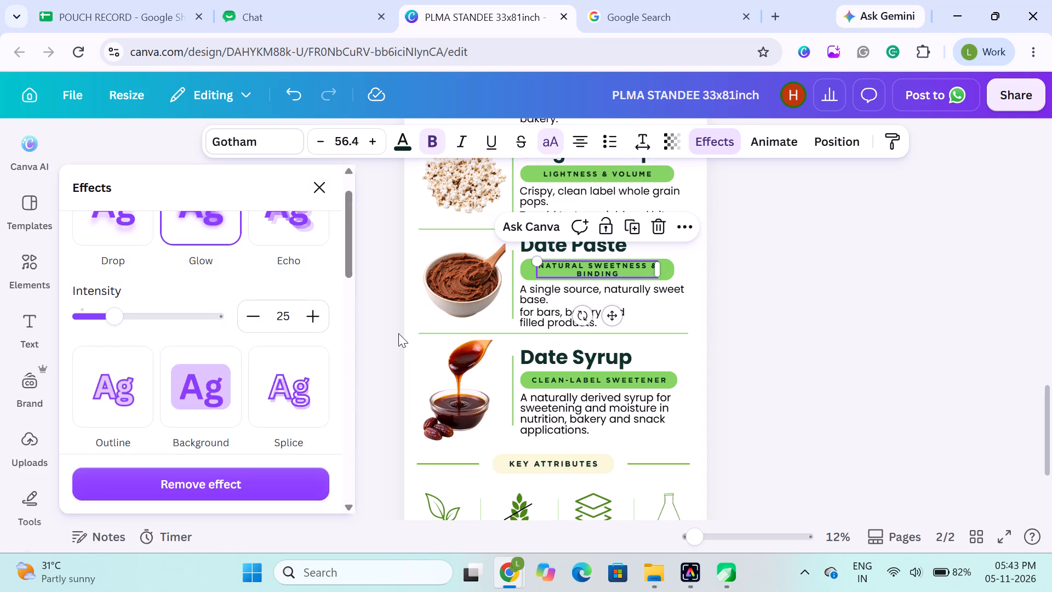
pyautogui.click(180, 481)
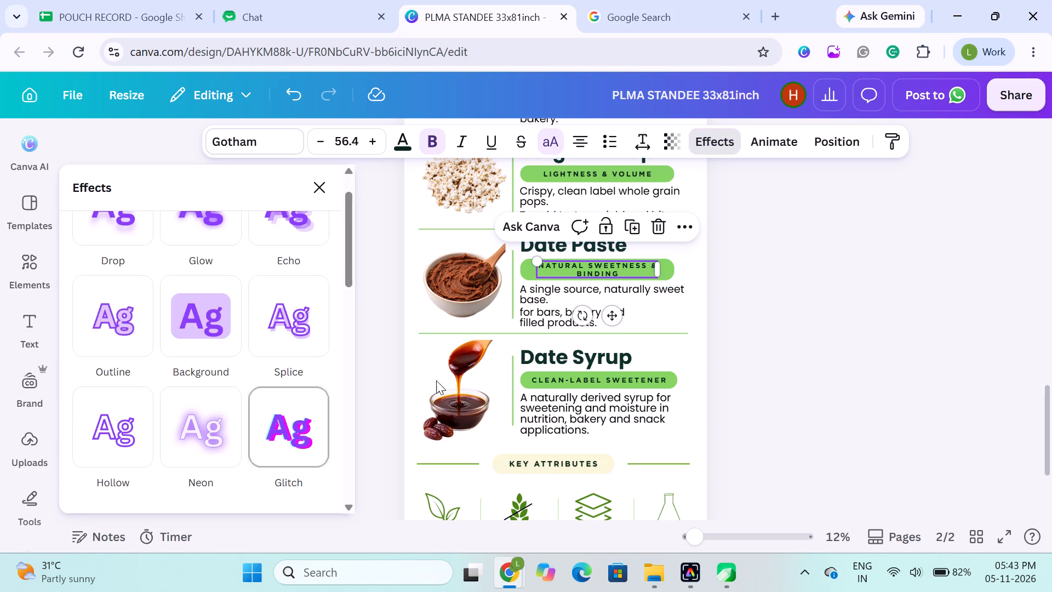
pyautogui.click(808, 370)
# Remove the Glow effect from the "LIGHTNESS & VOLUME" label under Sorghum Pops.
pyautogui.scroll(1, 808, 370)
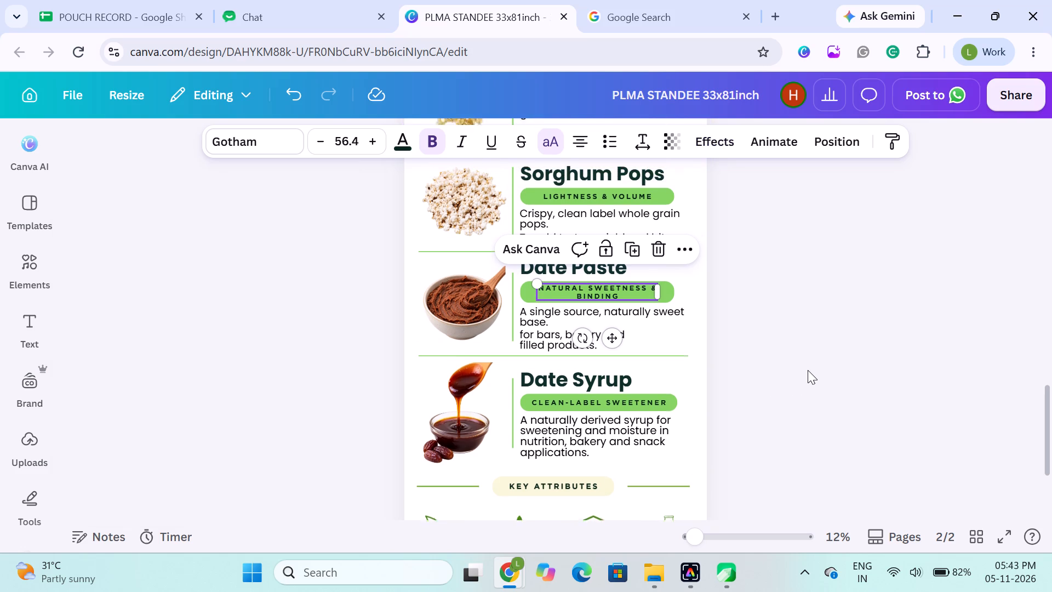
pyautogui.scroll(1, 808, 370)
pyautogui.click(633, 208)
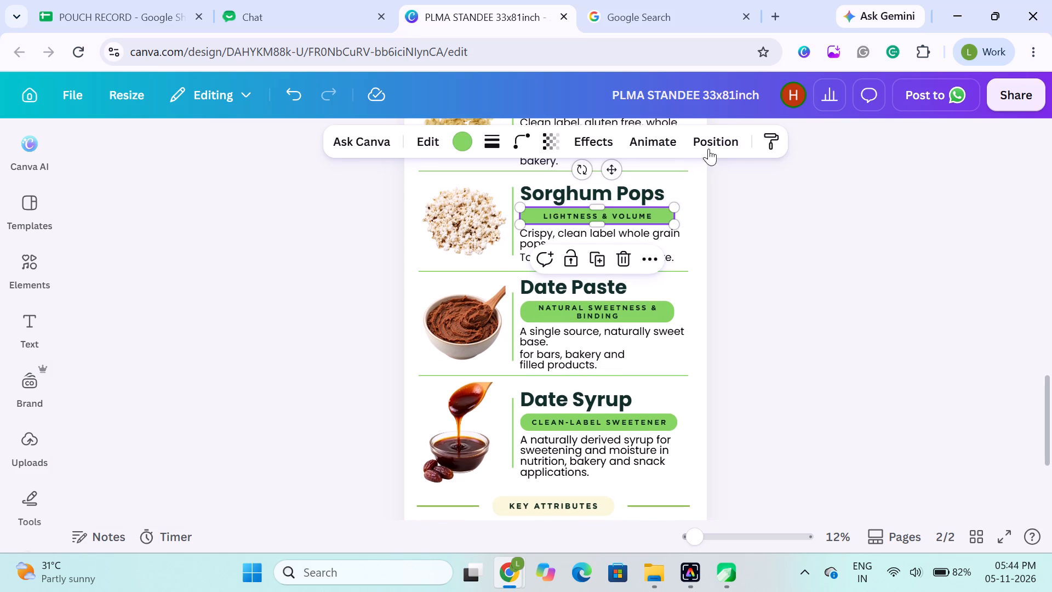
pyautogui.click(636, 217)
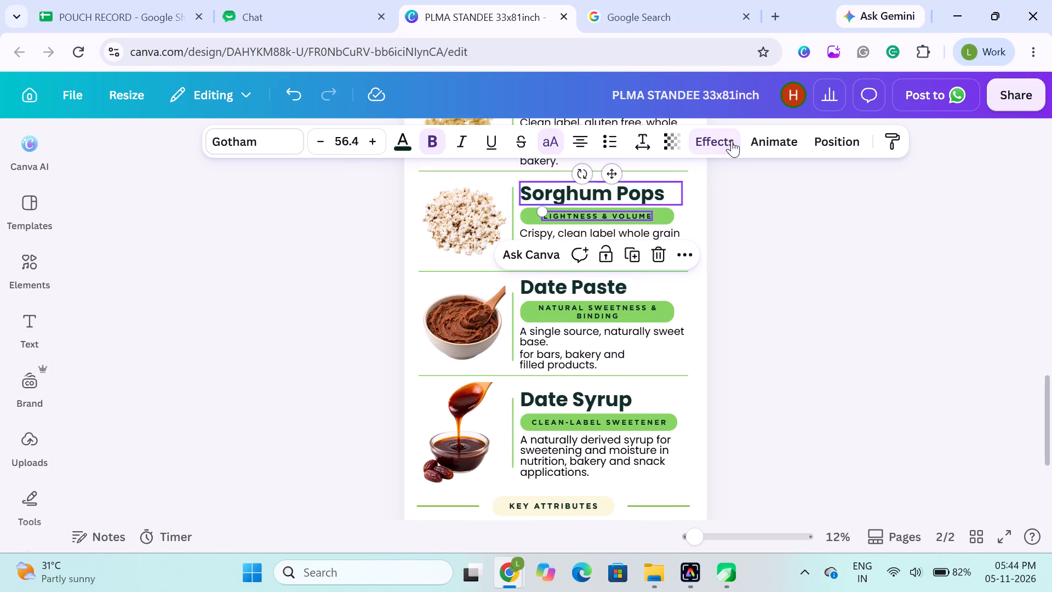
pyautogui.click(725, 138)
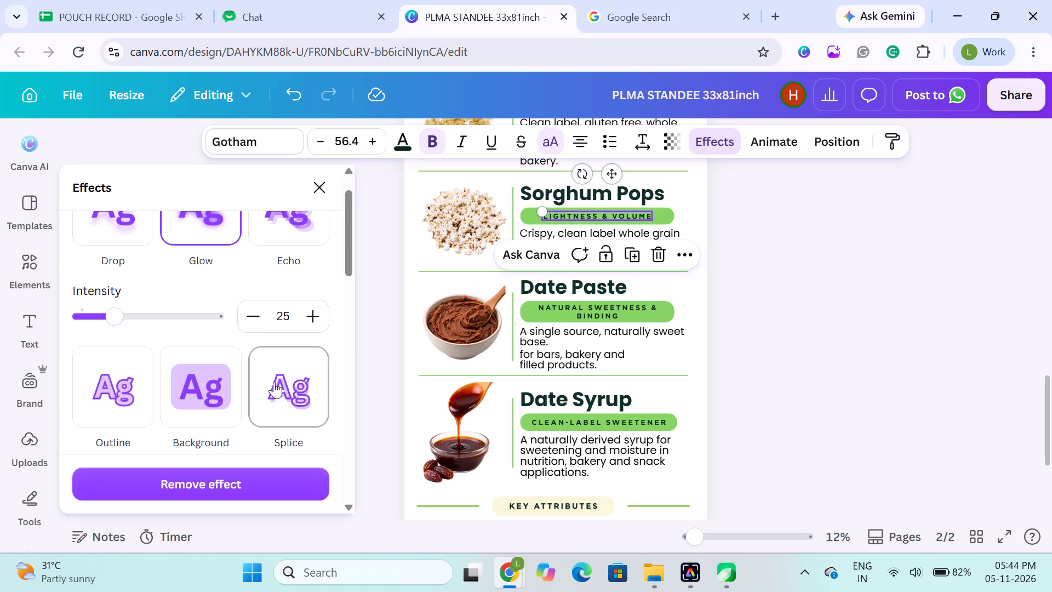
pyautogui.click(196, 471)
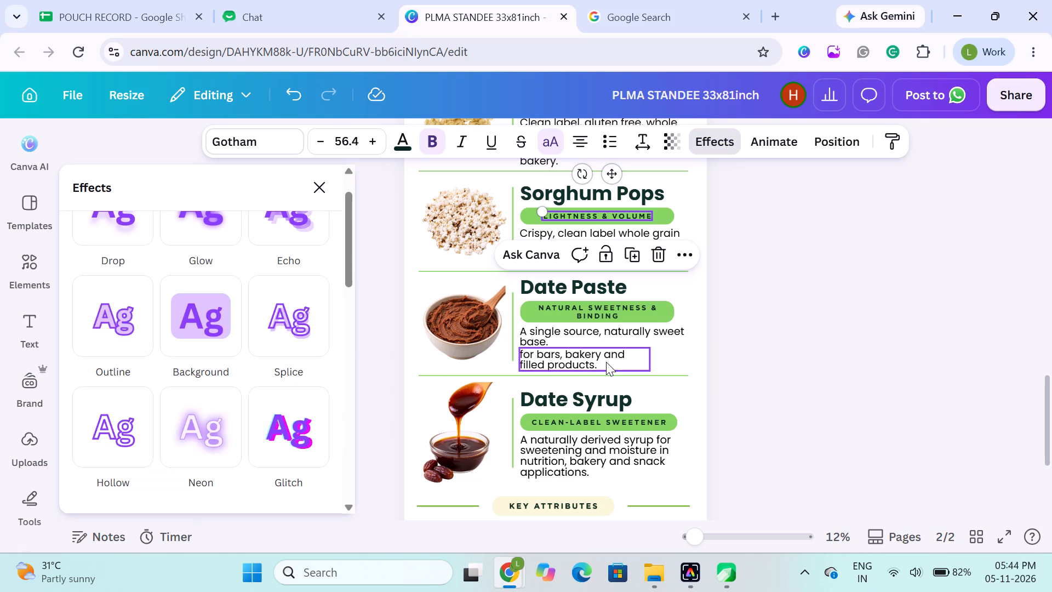
pyautogui.click(773, 291)
# Remove the text effect from the "STRUCTURE & CRUNCH" label under Sorghum Flakes.
pyautogui.scroll(2, 773, 291)
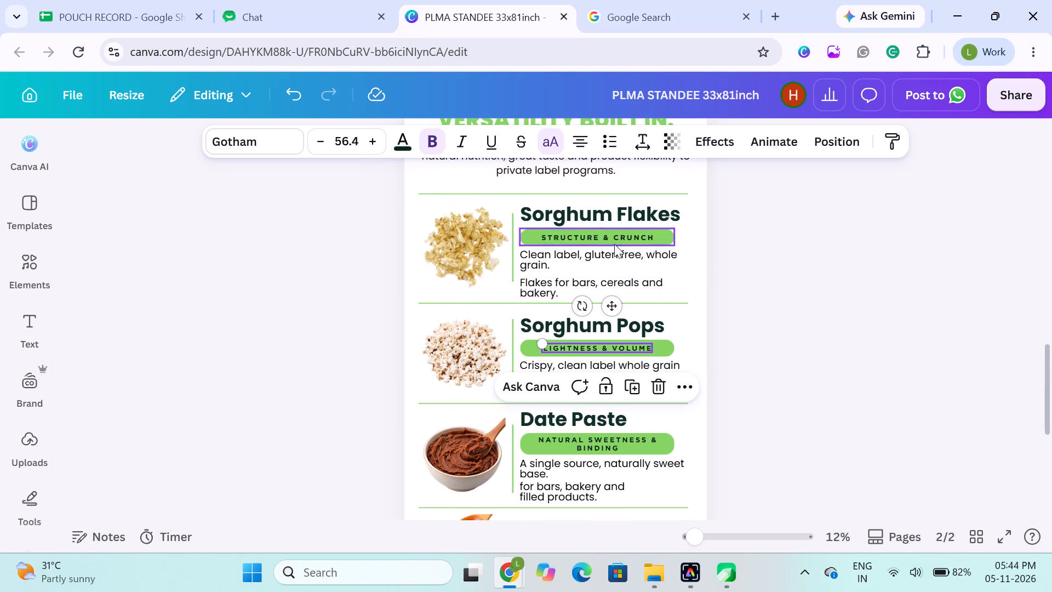
pyautogui.click(609, 233)
pyautogui.click(724, 133)
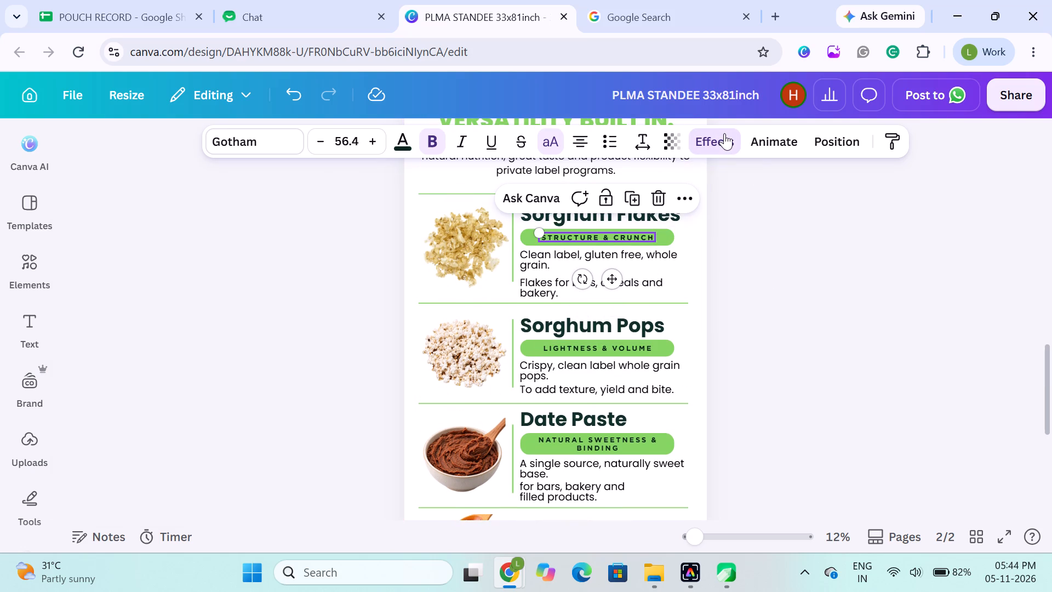
pyautogui.click(201, 479)
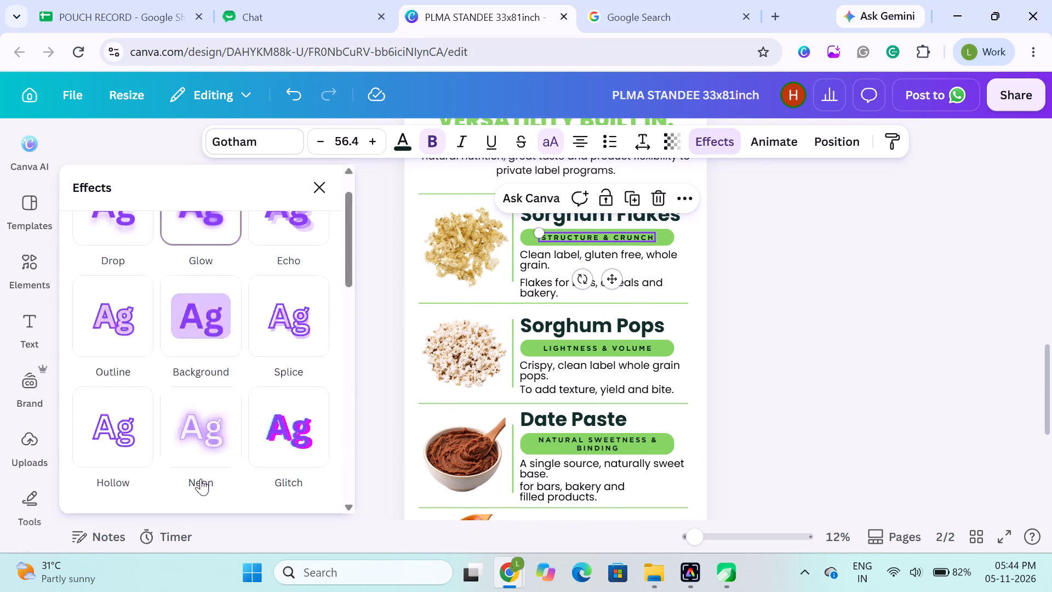
pyautogui.click(321, 193)
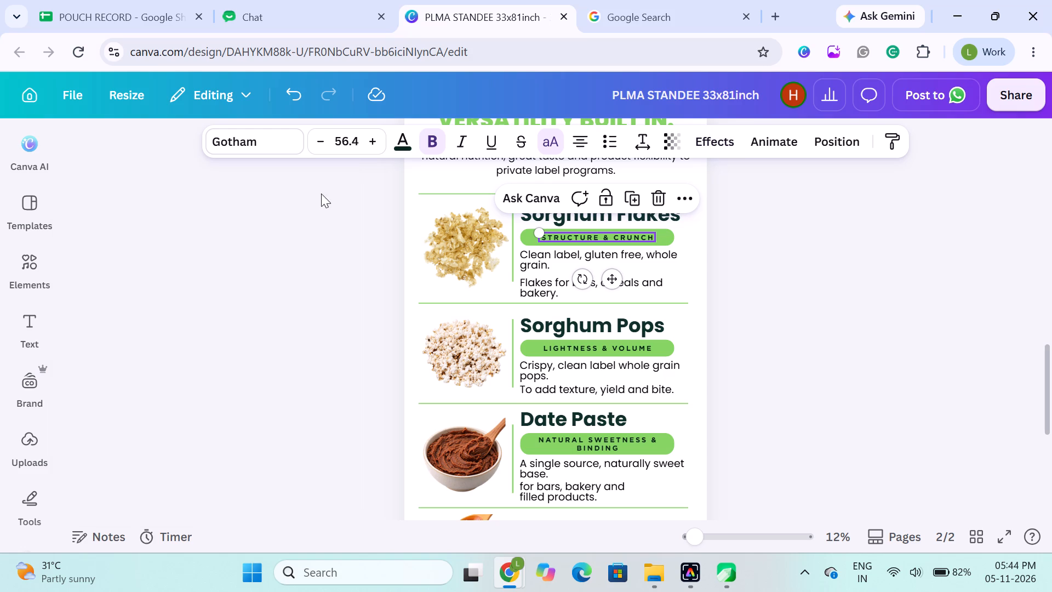
pyautogui.click(255, 291)
# Check the font settings of the Date Syrup heading and of the "EVERY CENT IS ENGINEERED." headline on page 1.
pyautogui.scroll(-2, 255, 291)
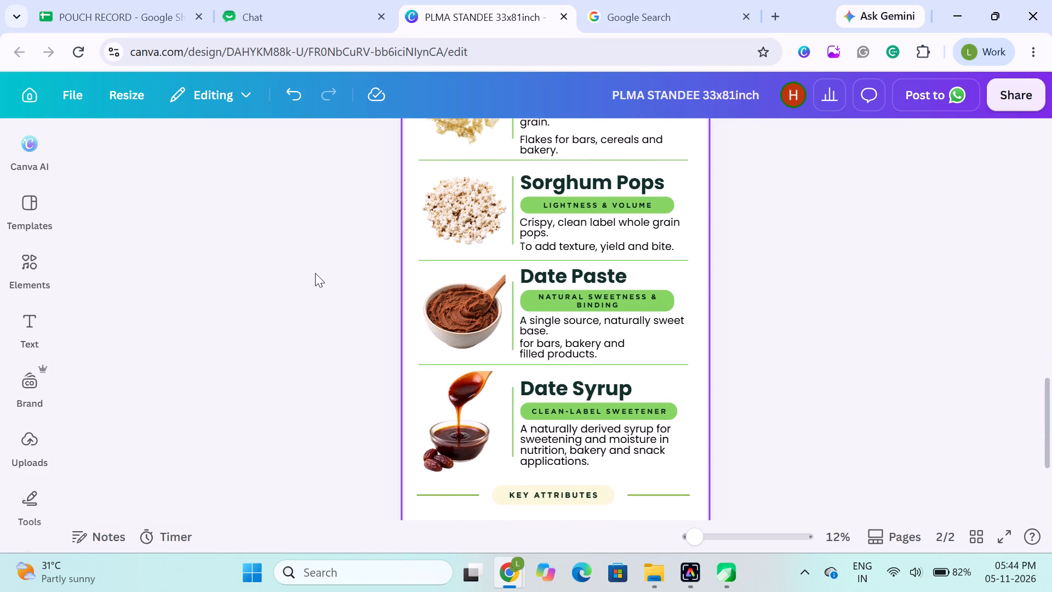
pyautogui.click(527, 383)
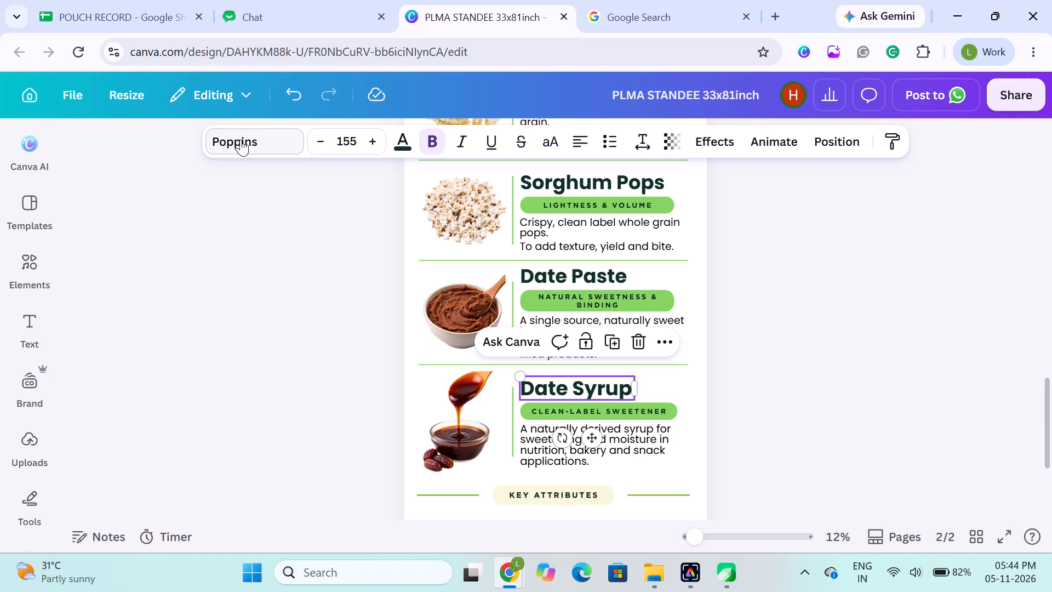
pyautogui.click(238, 275)
pyautogui.scroll(2, 238, 275)
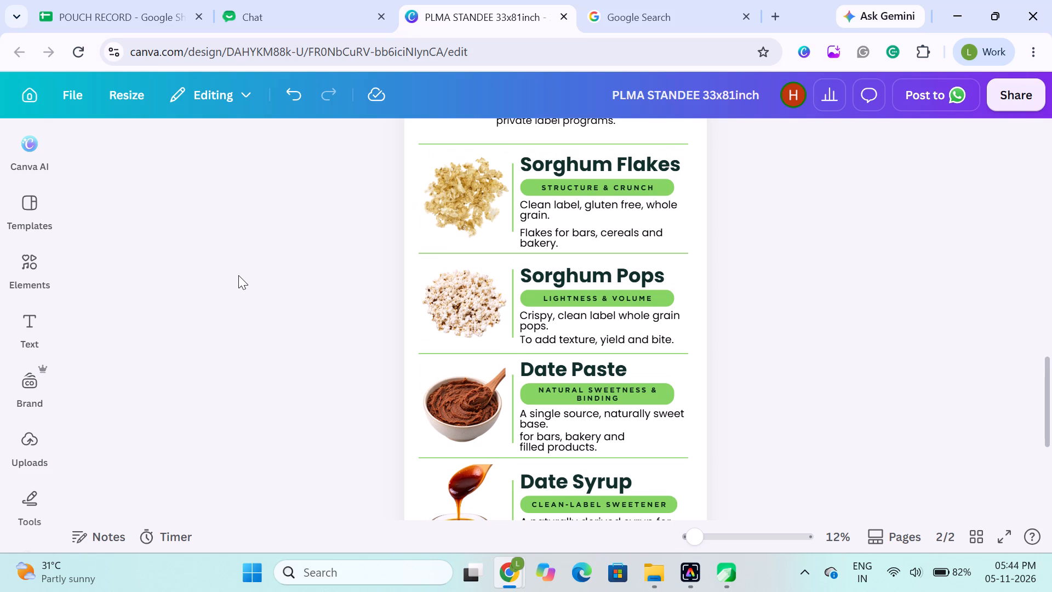
pyautogui.scroll(2, 238, 275)
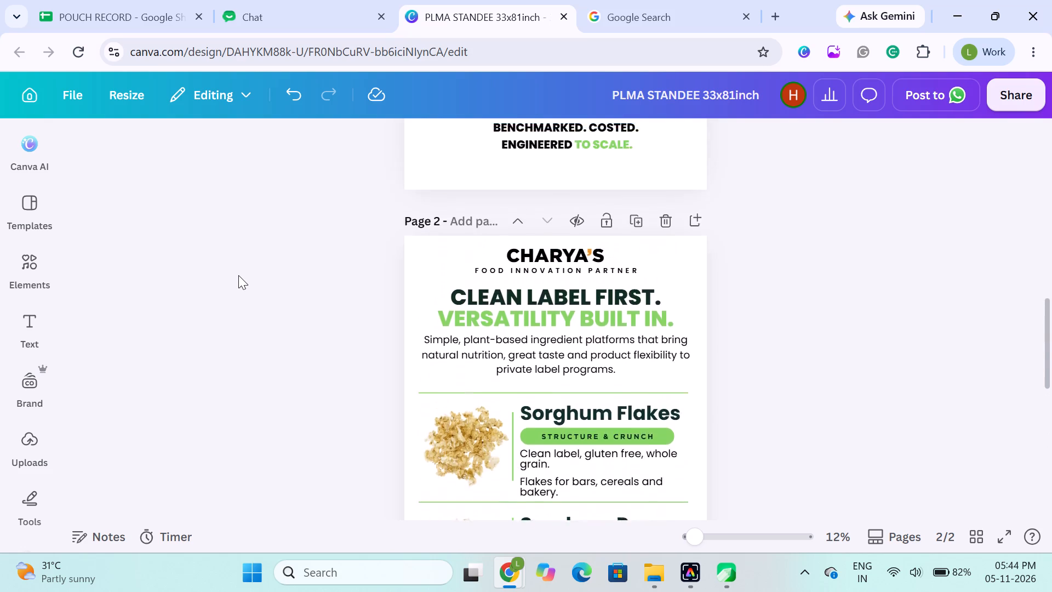
pyautogui.scroll(3, 238, 275)
pyautogui.click(578, 218)
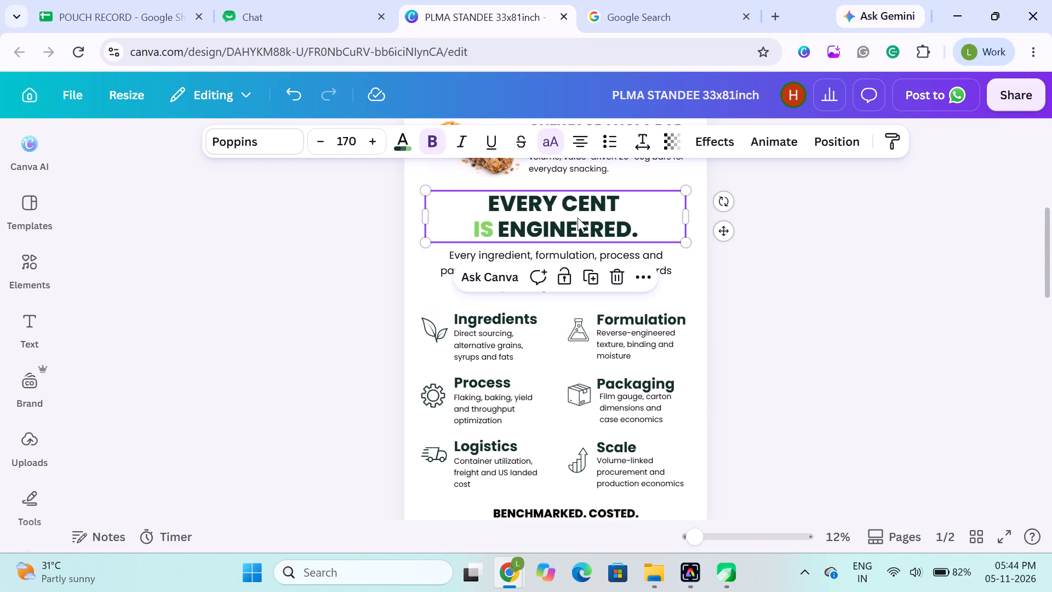
# Compare the font settings of the Soft Baked Bar and Ingredients descriptions on page 1 with the Date Syrup description on page 2.
pyautogui.click(344, 263)
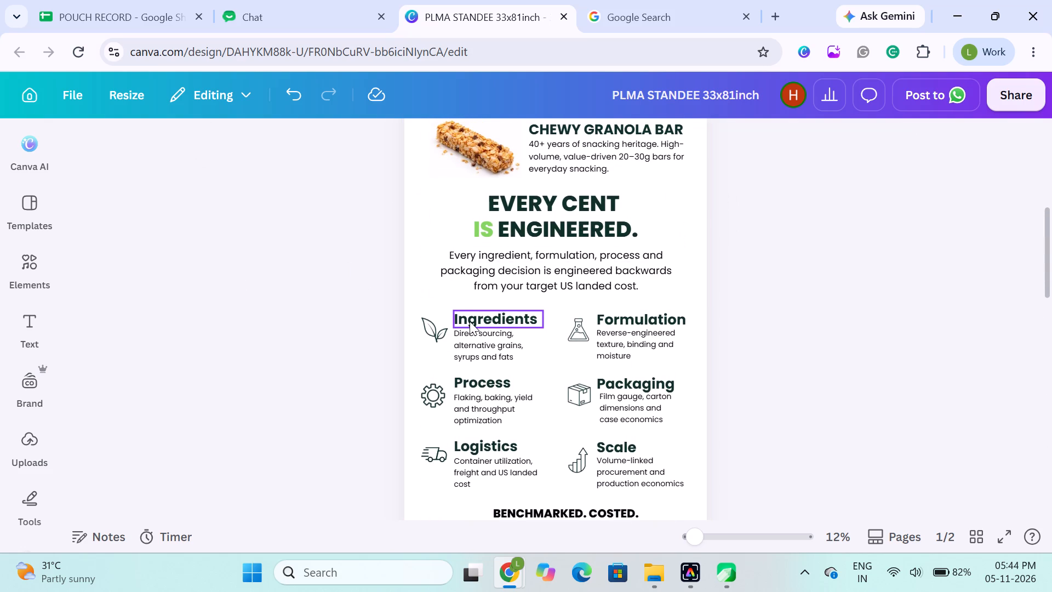
pyautogui.click(470, 321)
pyautogui.click(307, 340)
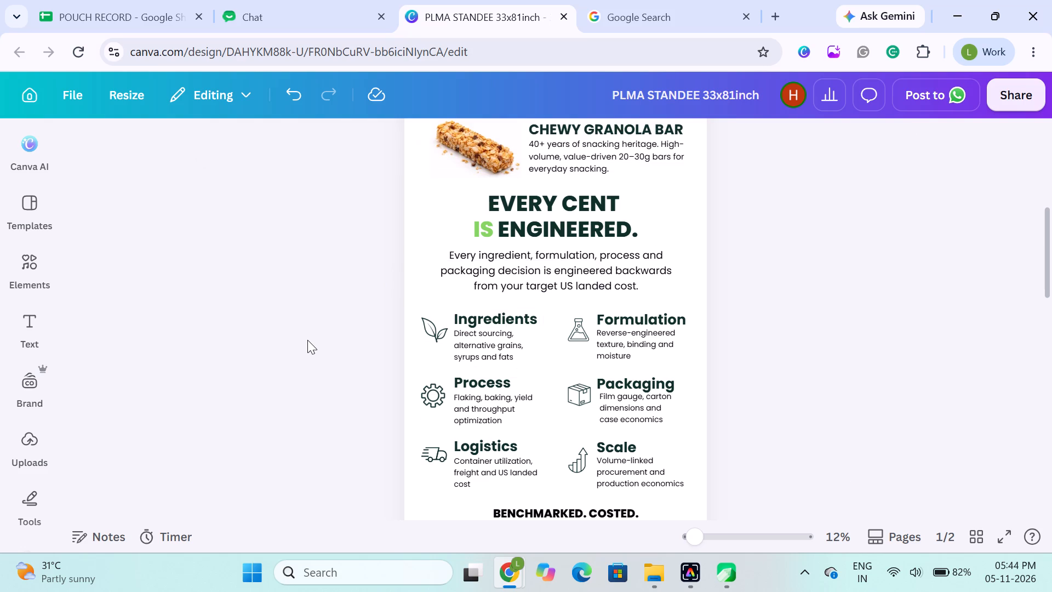
pyautogui.scroll(-4, 525, 190)
pyautogui.scroll(-1, 521, 285)
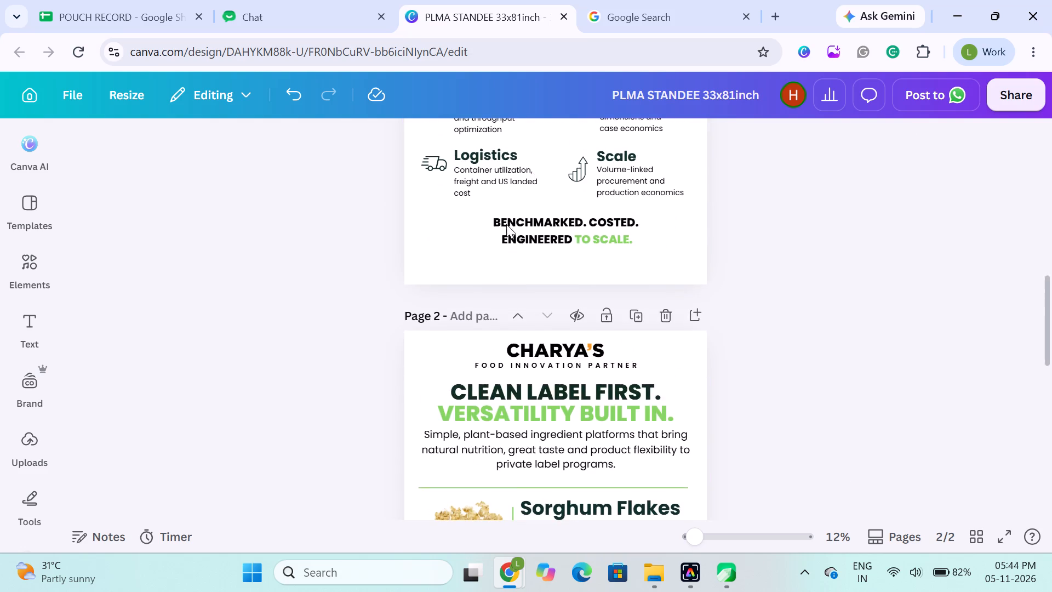
pyautogui.scroll(-1, 506, 224)
pyautogui.scroll(13, 491, 413)
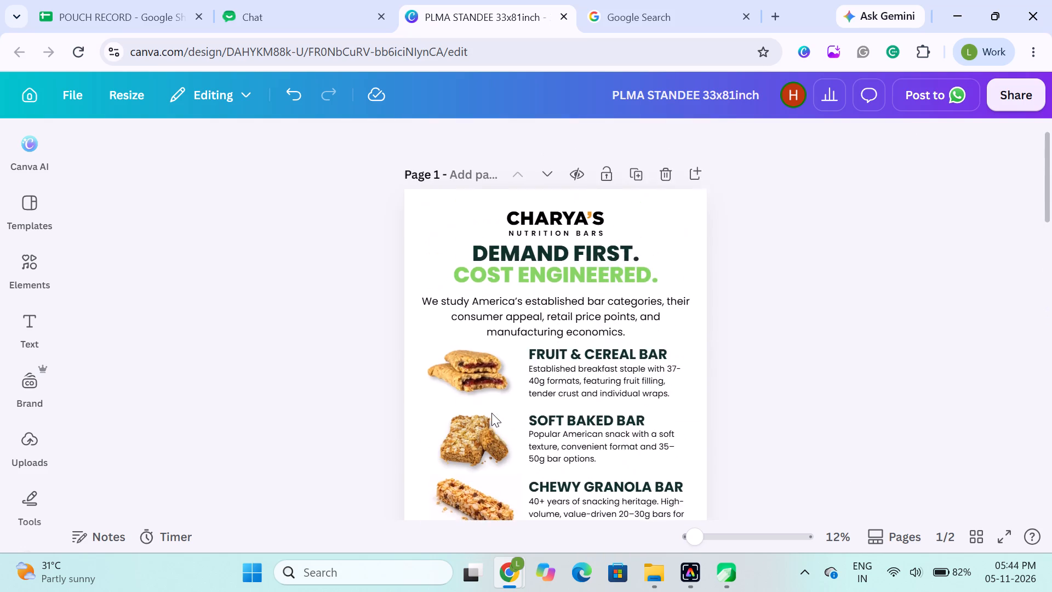
pyautogui.scroll(5, 491, 413)
pyautogui.scroll(-4, 491, 413)
pyautogui.scroll(4, 491, 413)
pyautogui.click(556, 301)
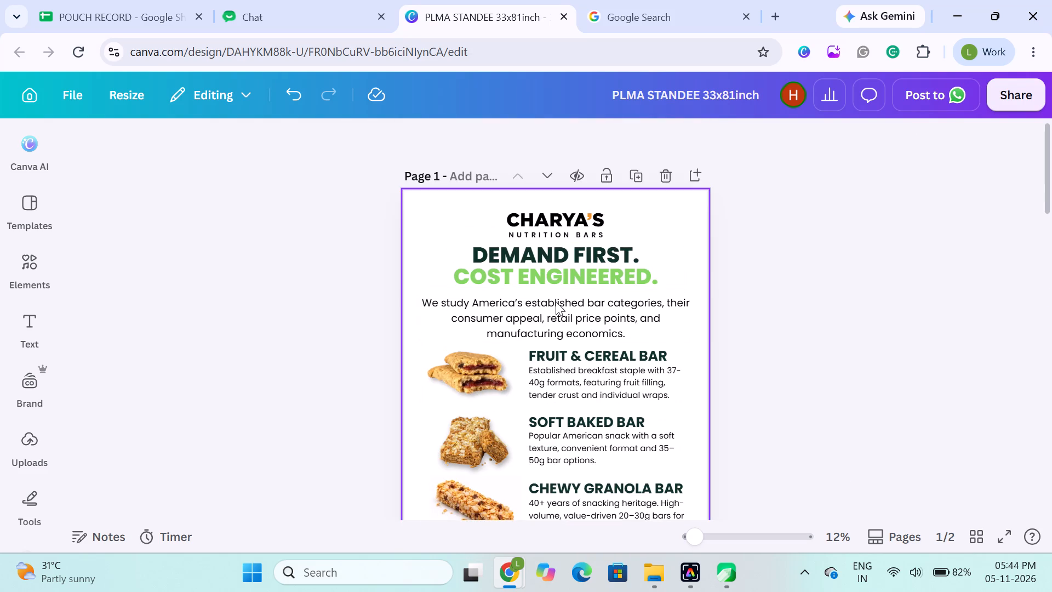
pyautogui.scroll(-1, 556, 301)
pyautogui.click(558, 293)
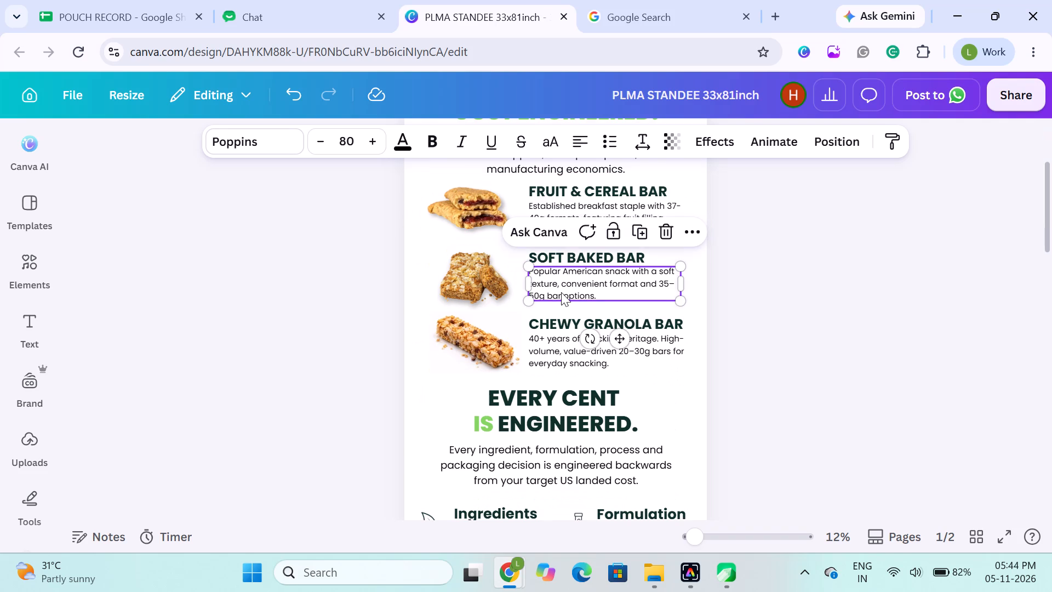
pyautogui.scroll(-3, 562, 297)
pyautogui.scroll(2, 562, 298)
pyautogui.click(511, 386)
pyautogui.scroll(-3, 524, 385)
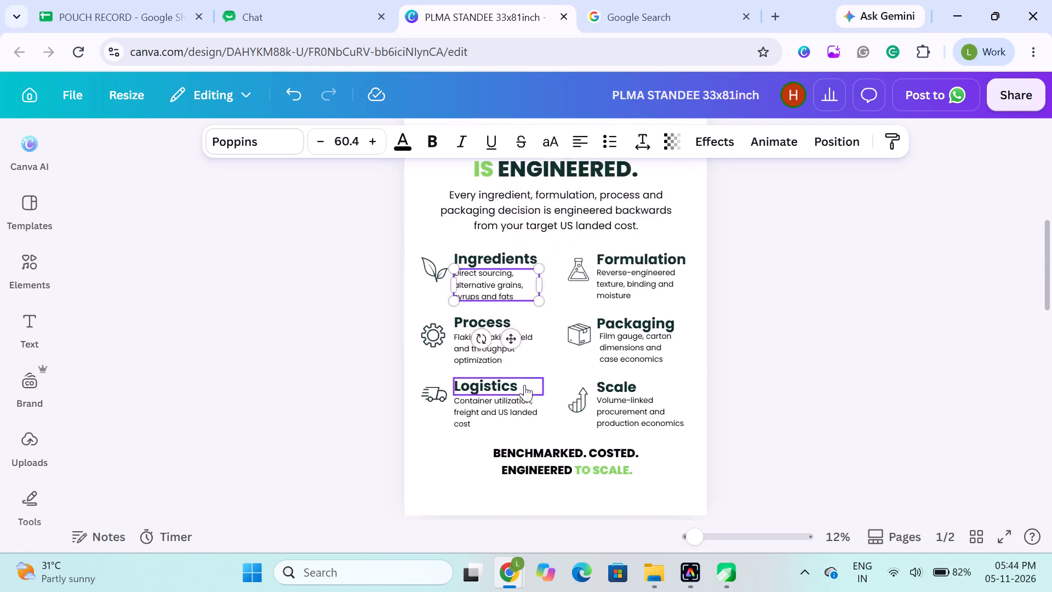
pyautogui.scroll(-12, 524, 385)
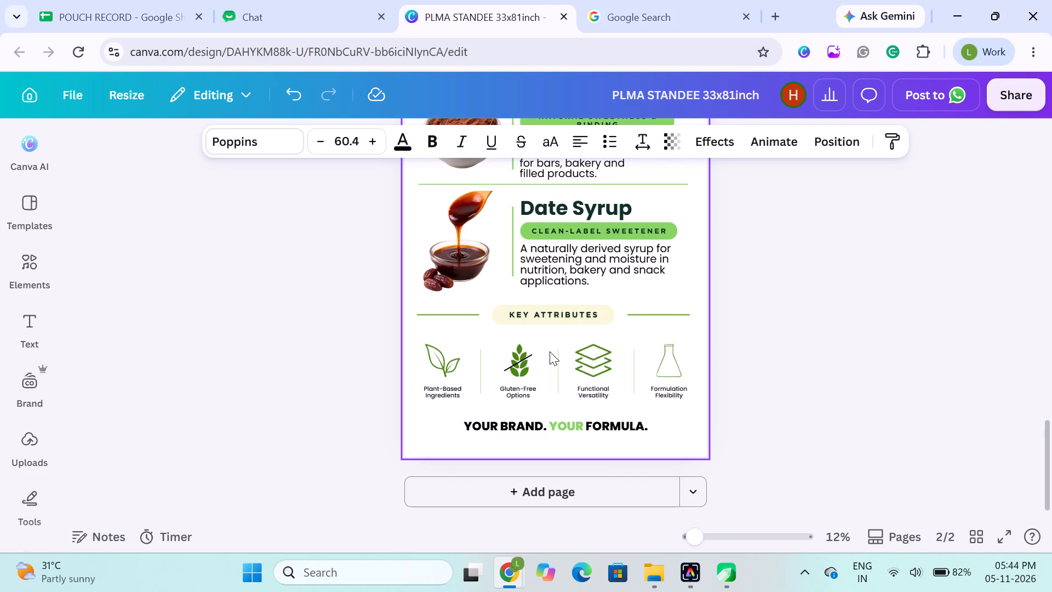
pyautogui.click(564, 251)
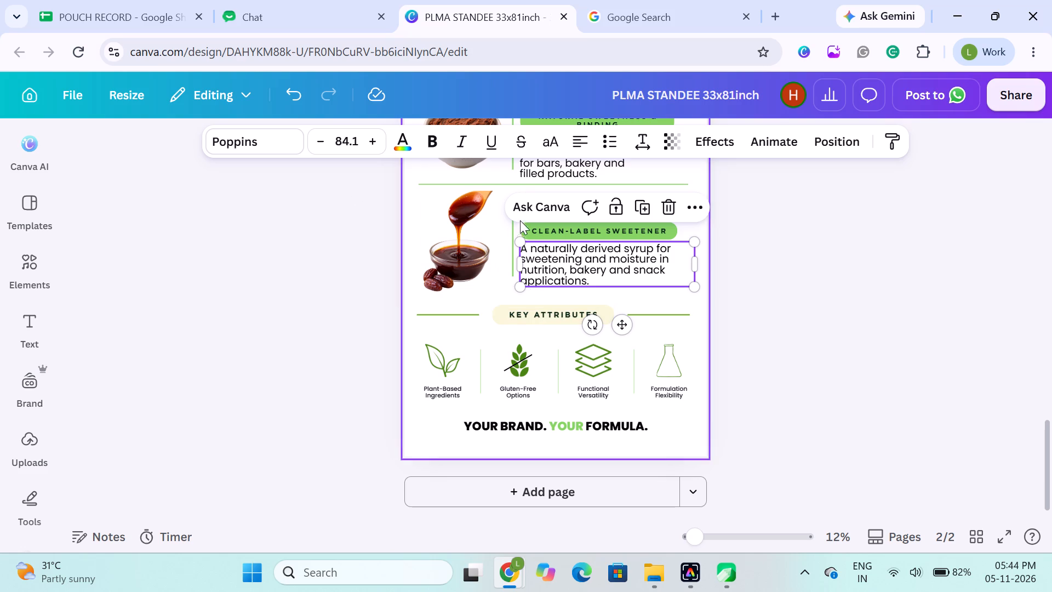
# Recolour the "KEY ATTRIBUTES" pill on page 2 with the light green used for the product pills.
pyautogui.click(504, 321)
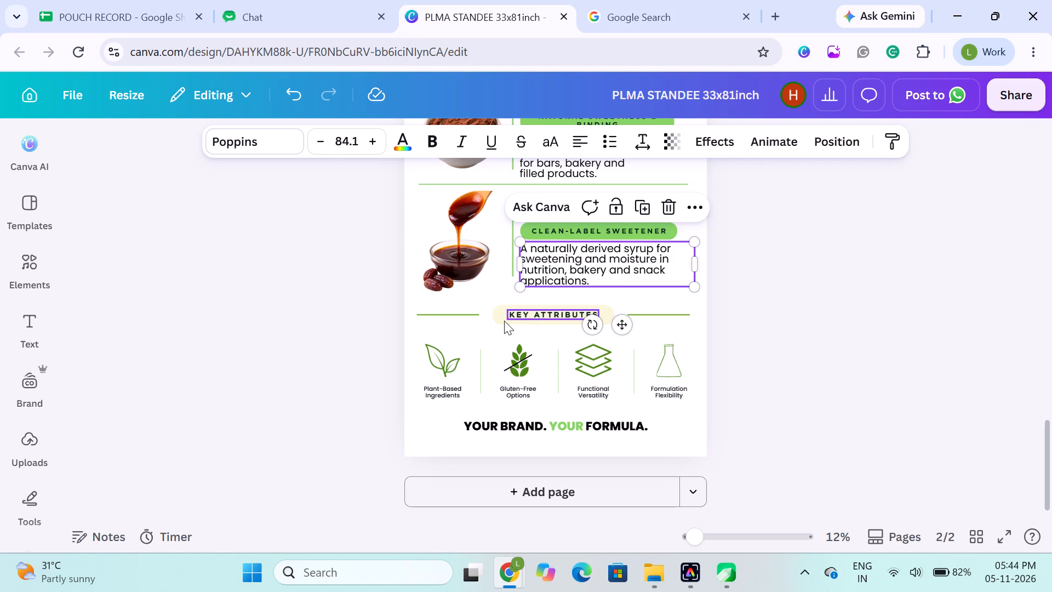
pyautogui.click(710, 150)
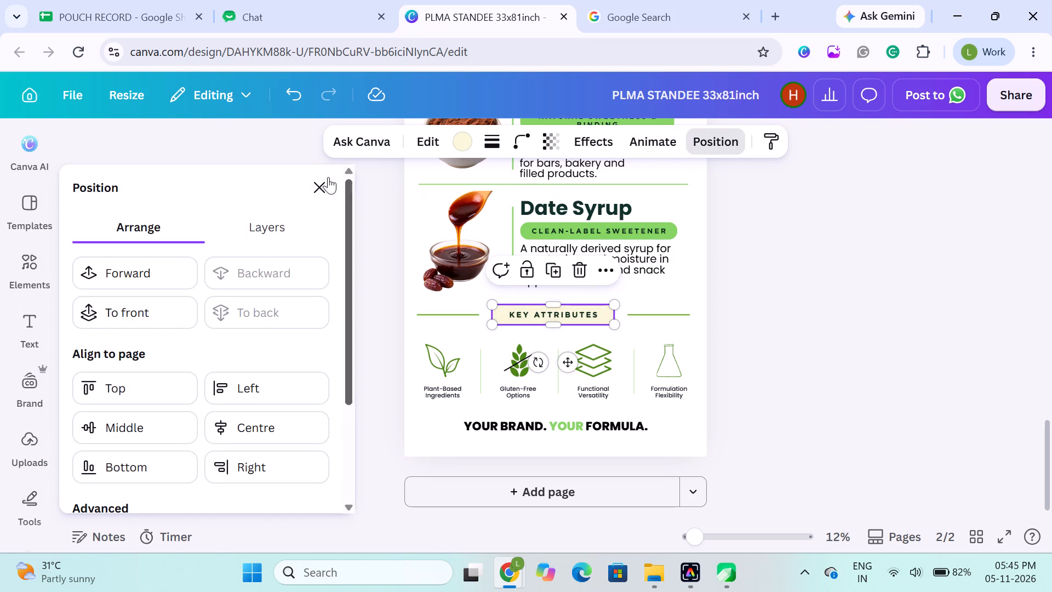
pyautogui.click(461, 143)
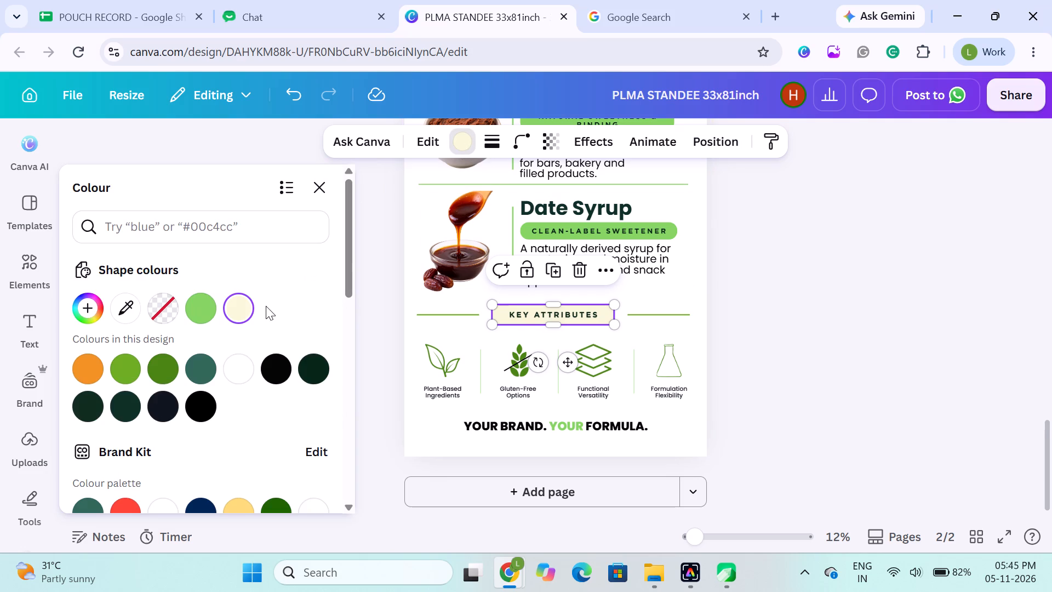
pyautogui.click(196, 322)
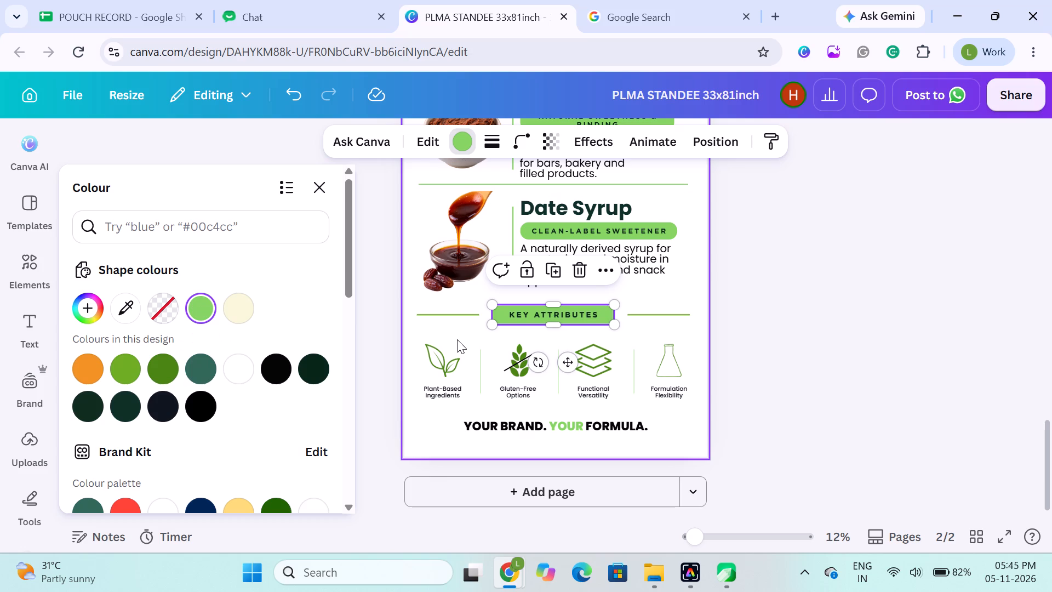
pyautogui.click(810, 322)
pyautogui.click(810, 322)
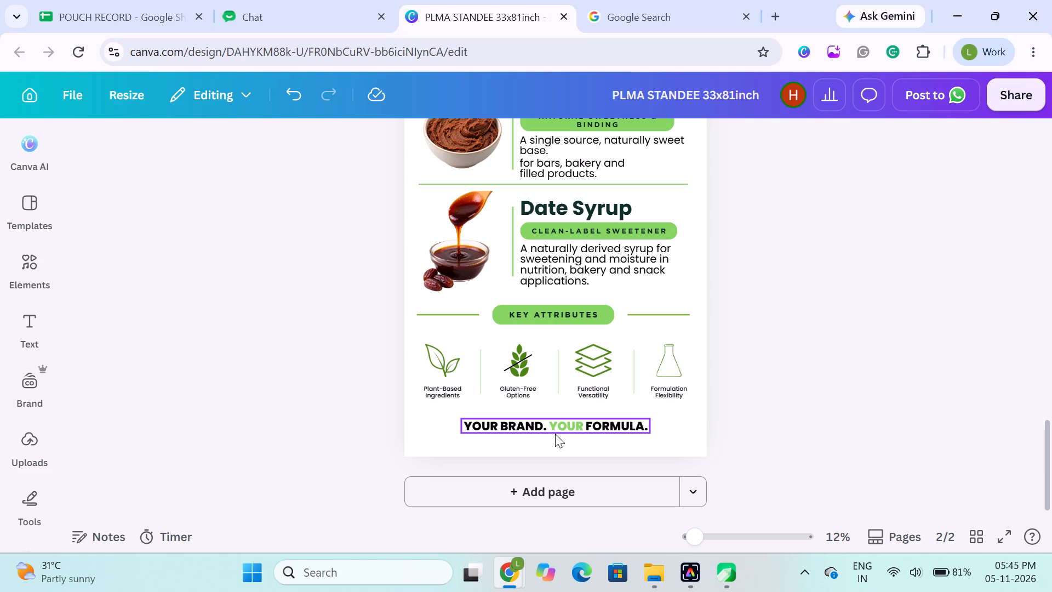
# Colour the word "FORMULA." in the page 2 tagline the same light green as "YOUR".
pyautogui.doubleClick(586, 424)
pyautogui.click(586, 424)
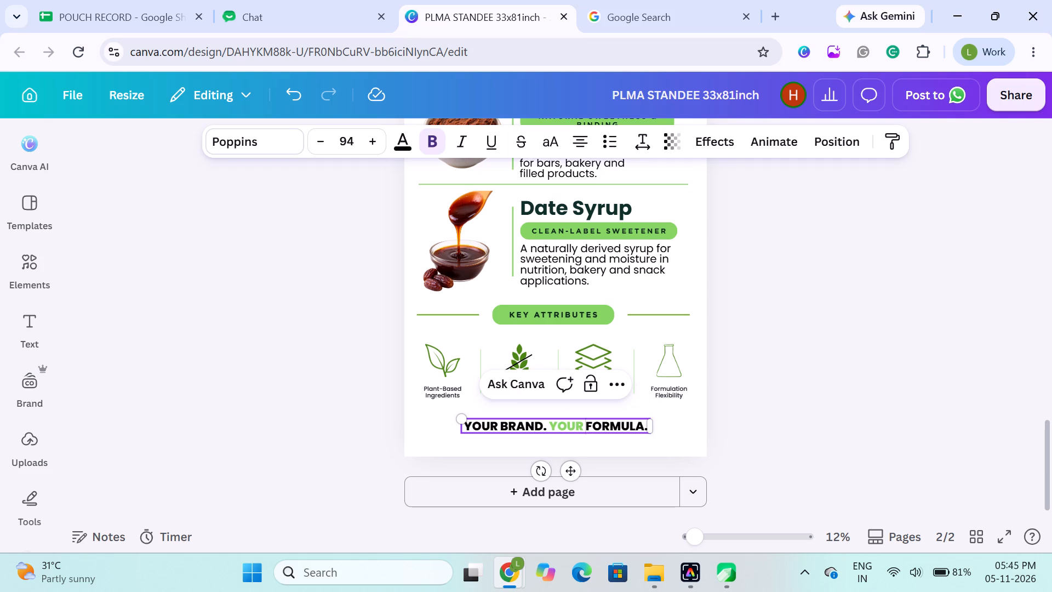
pyautogui.hotkey('shift', 'Right')
pyautogui.hotkey('shift', 'Right')
pyautogui.hotkey('shift', 'Right')
pyautogui.hotkey('shift', 'Right')
pyautogui.hotkey('shift', 'Right')
pyautogui.hotkey('shift', 'Right')
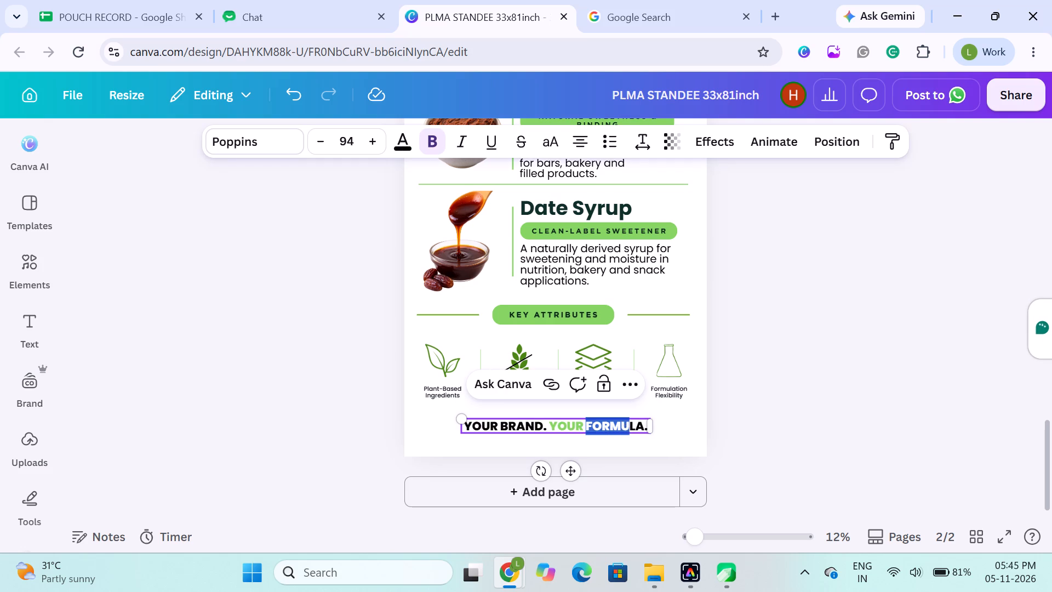
pyautogui.hotkey('shift', 'Right')
pyautogui.hotkey('shift', 'Right')
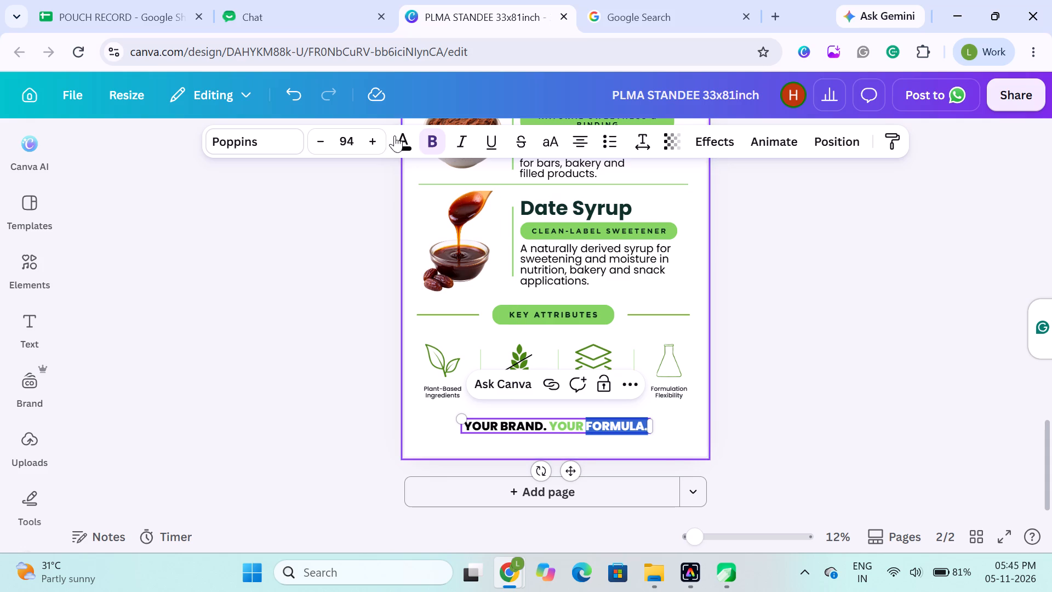
pyautogui.click(398, 139)
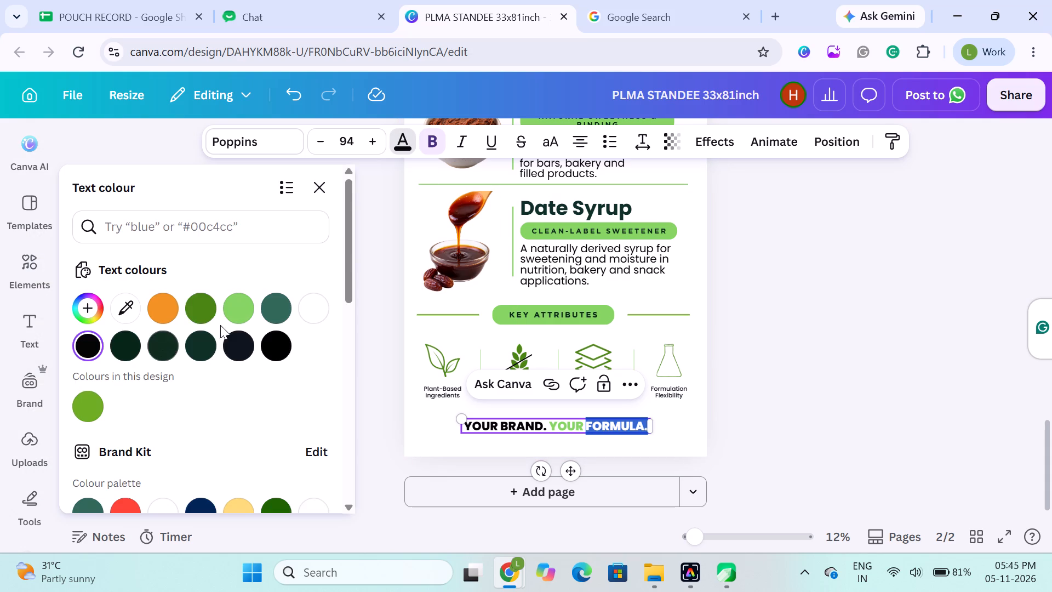
pyautogui.click(241, 306)
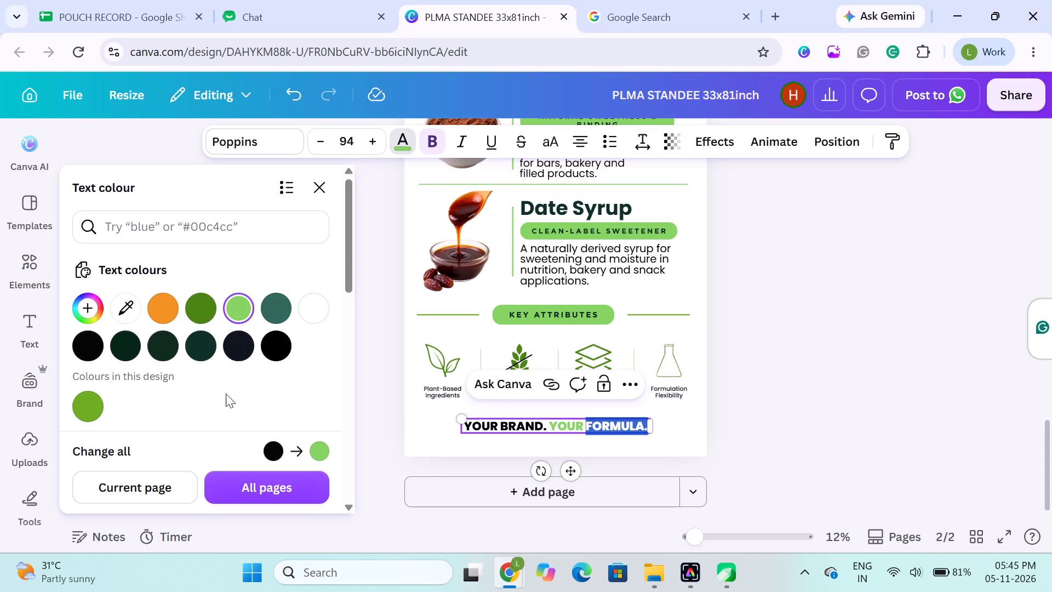
pyautogui.click(787, 417)
pyautogui.click(787, 417)
pyautogui.click(787, 417)
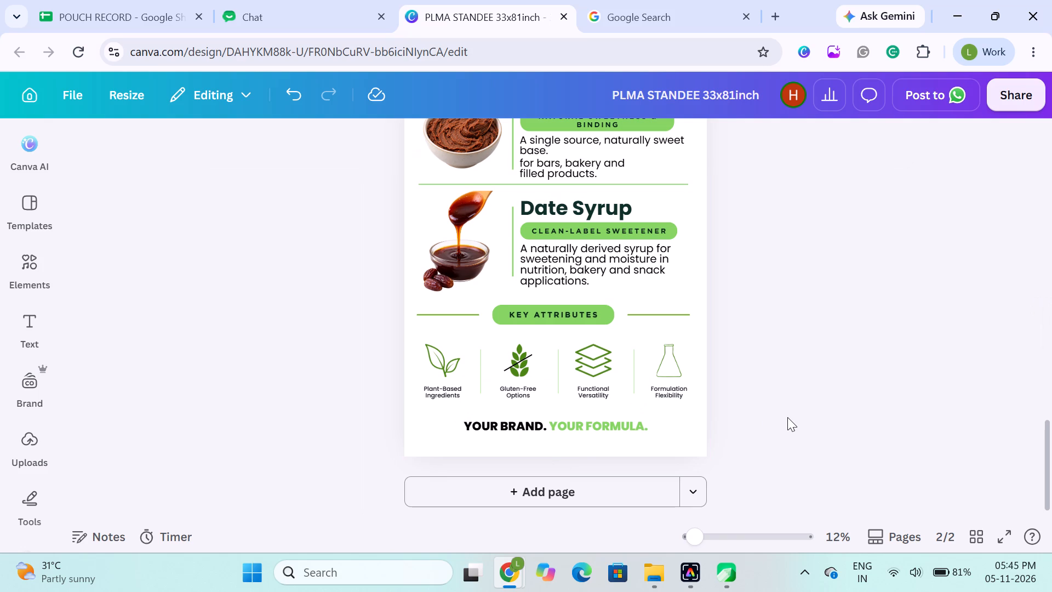
pyautogui.click(787, 417)
# Align the "STRUCTURE & CRUNCH" label and its green pill under Sorghum Flakes to their left edges.
pyautogui.scroll(2, 787, 417)
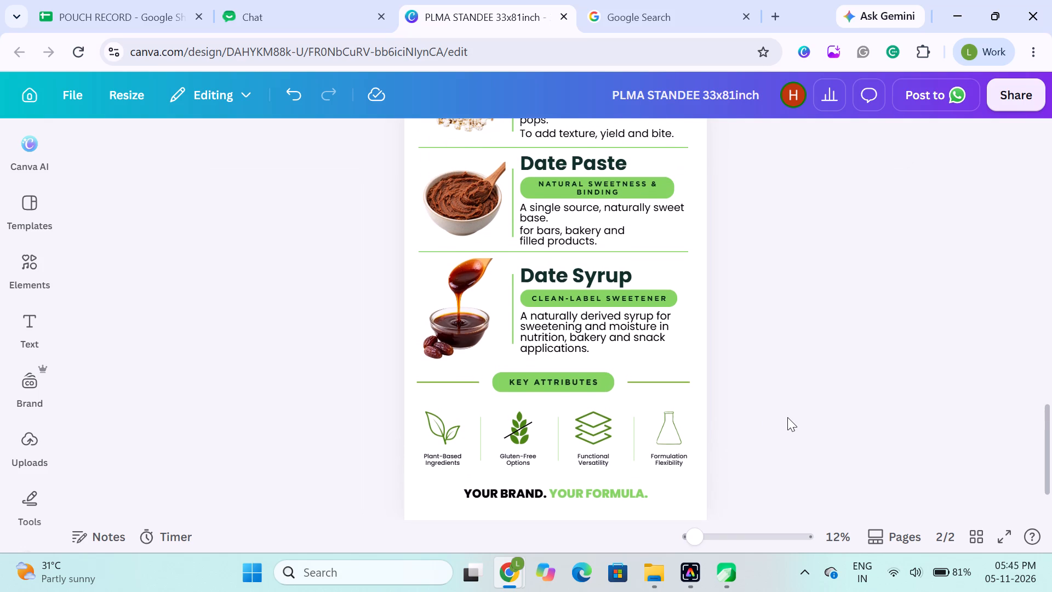
pyautogui.scroll(4, 787, 417)
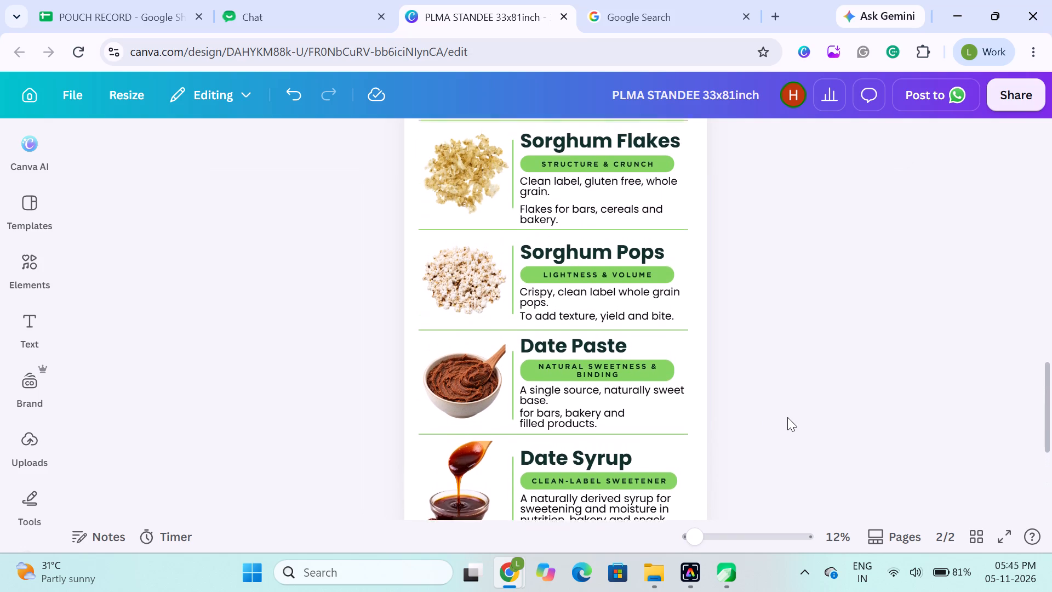
pyautogui.scroll(2, 787, 417)
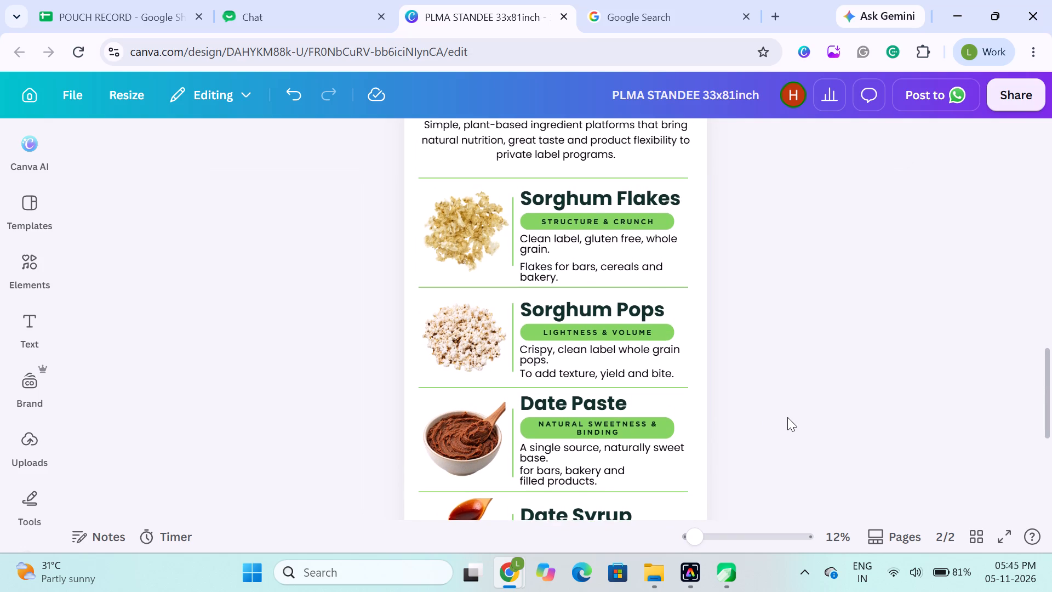
pyautogui.scroll(2, 742, 383)
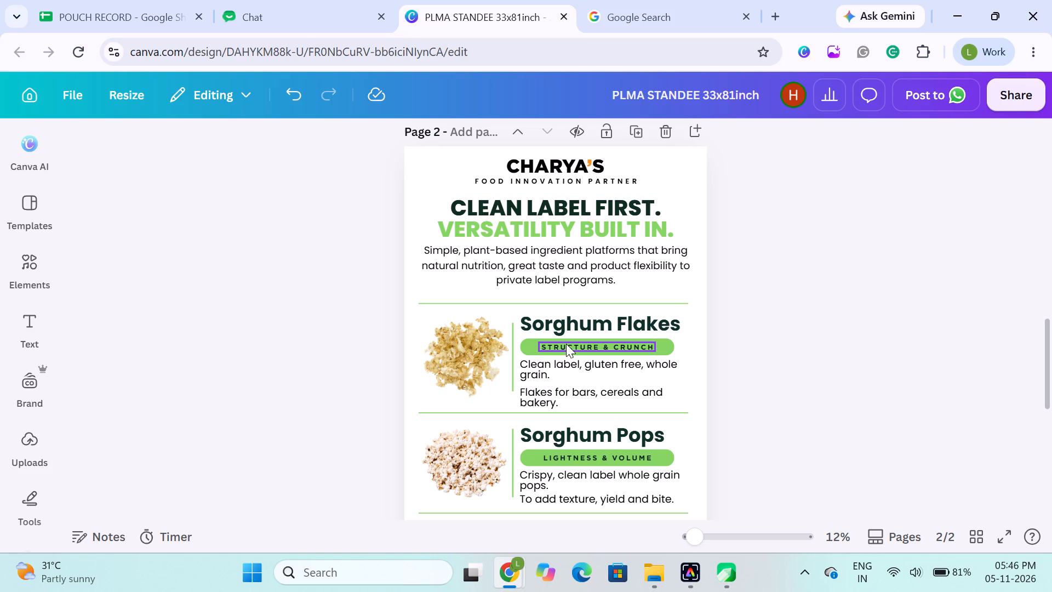
pyautogui.click(610, 349)
pyautogui.keyDown('shift'); pyautogui.click(672, 342); pyautogui.keyUp('shift')
pyautogui.click(914, 133)
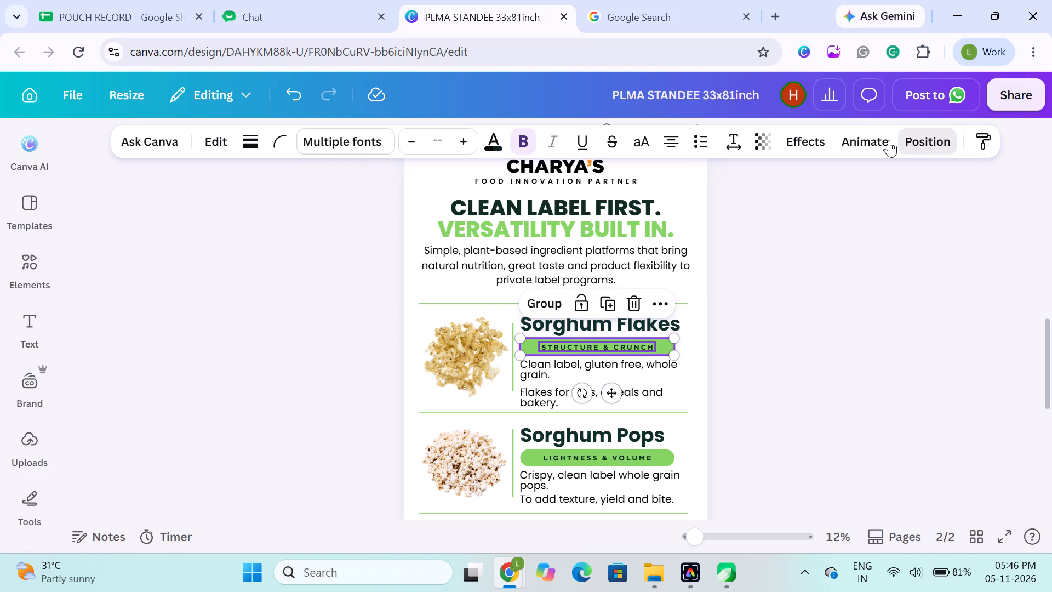
pyautogui.click(225, 385)
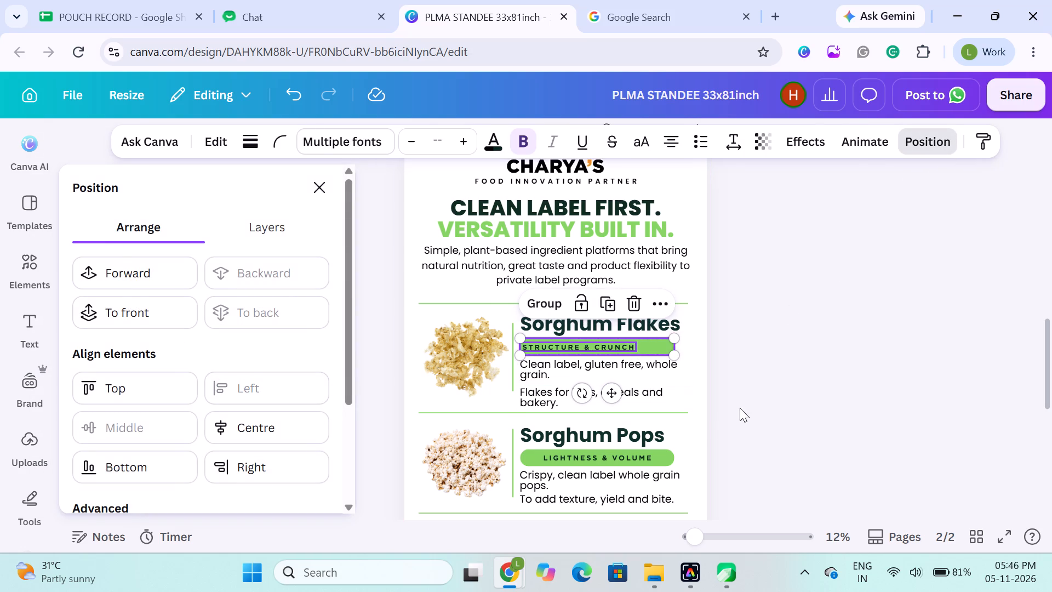
pyautogui.click(762, 398)
pyautogui.click(760, 397)
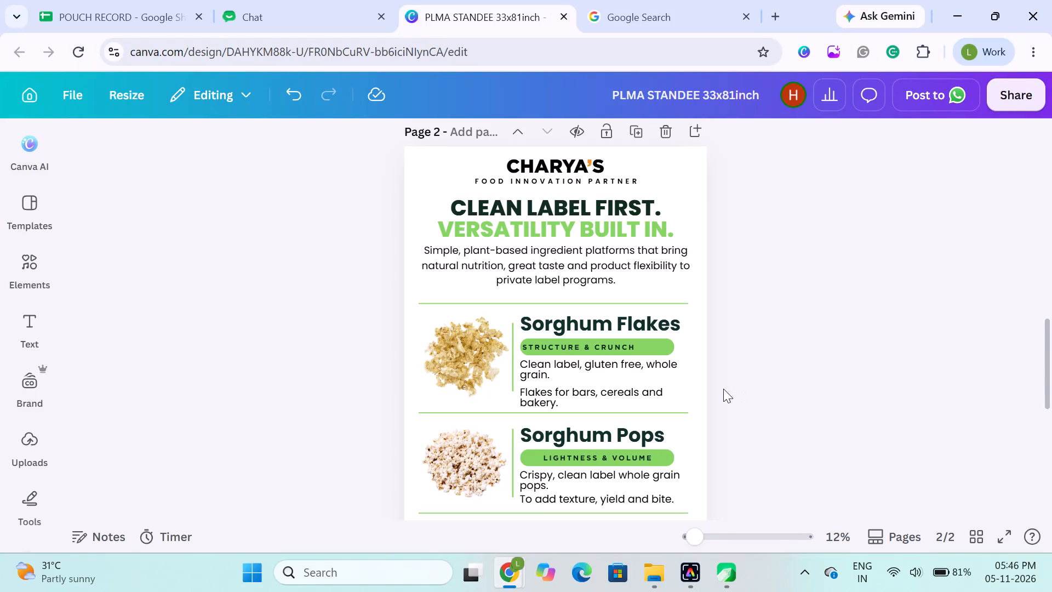
# Shorten the green pill under Sorghum Flakes from its right end to fit closely around the "STRUCTURE & CRUNCH" label.
pyautogui.click(649, 351)
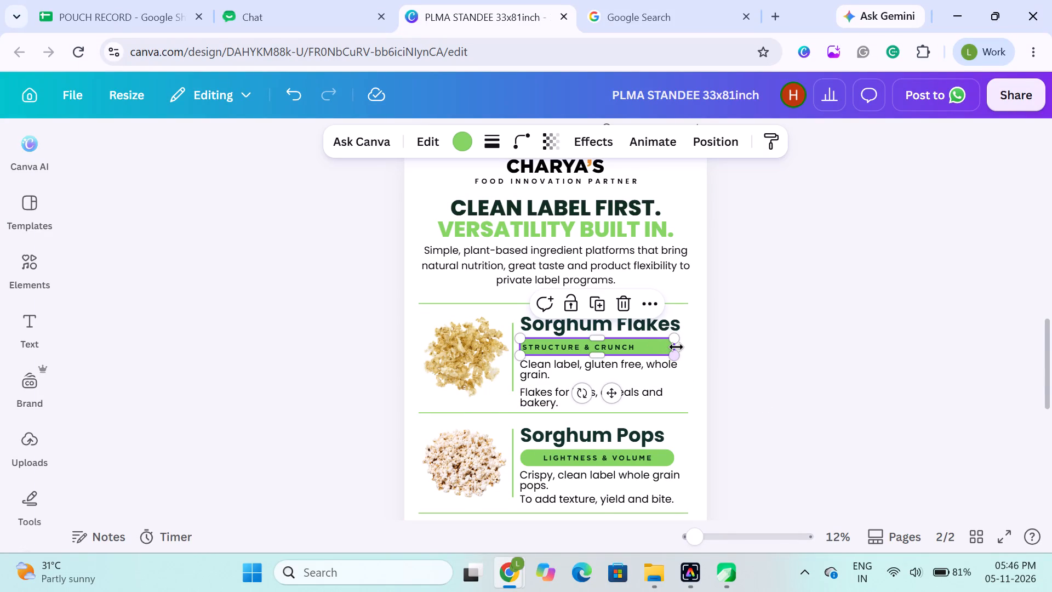
pyautogui.moveTo(712, 348); pyautogui.dragTo(691, 349)
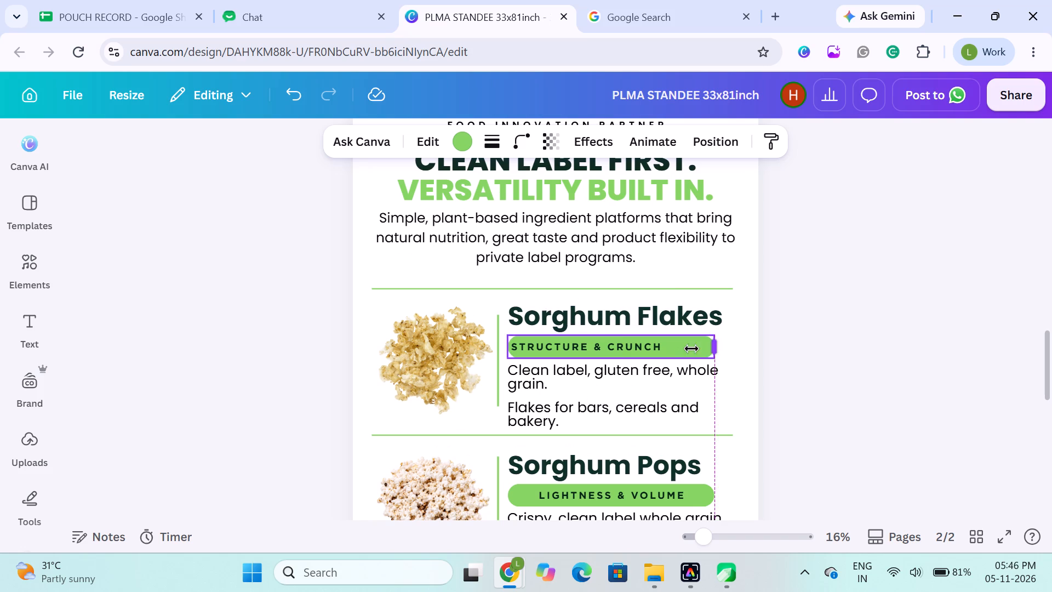
pyautogui.moveTo(691, 349); pyautogui.dragTo(665, 349)
pyautogui.click(852, 351)
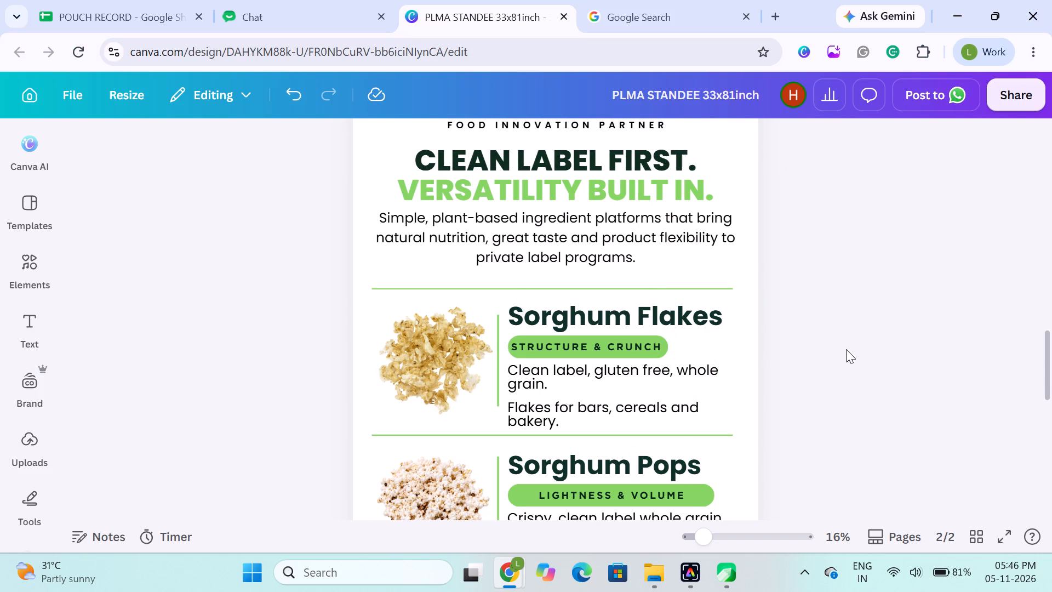
# Centre the "STRUCTURE & CRUNCH" label within its green pill under Sorghum Flakes.
pyautogui.click(649, 349)
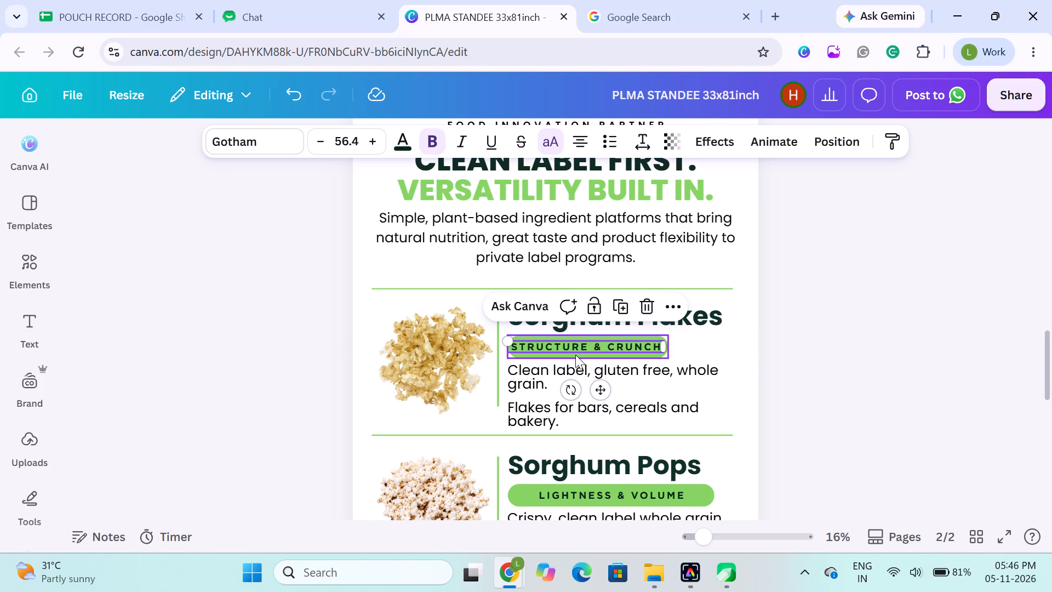
pyautogui.click(575, 355)
pyautogui.click(596, 344)
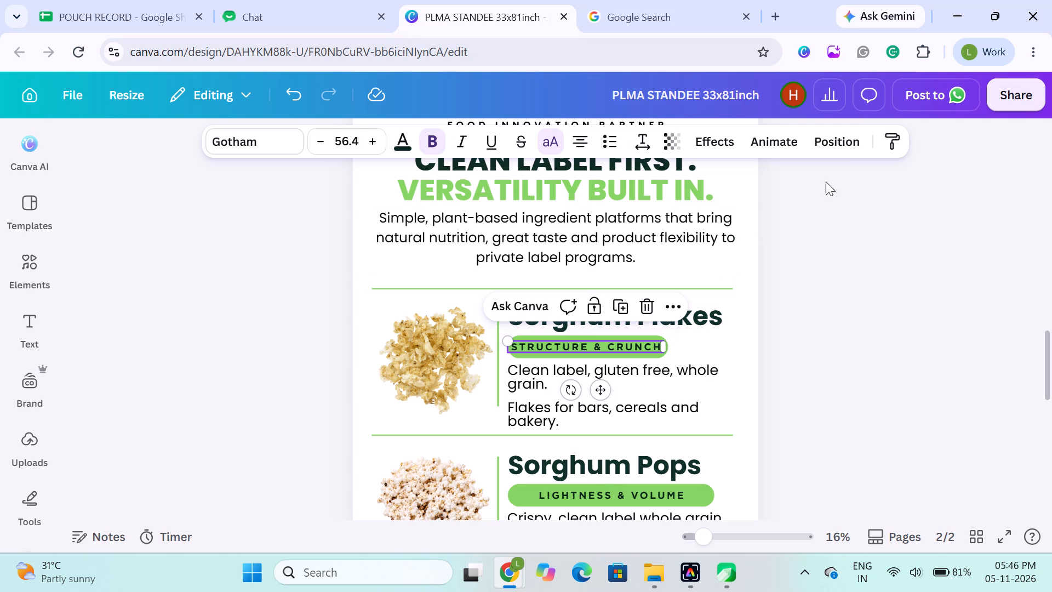
pyautogui.click(833, 148)
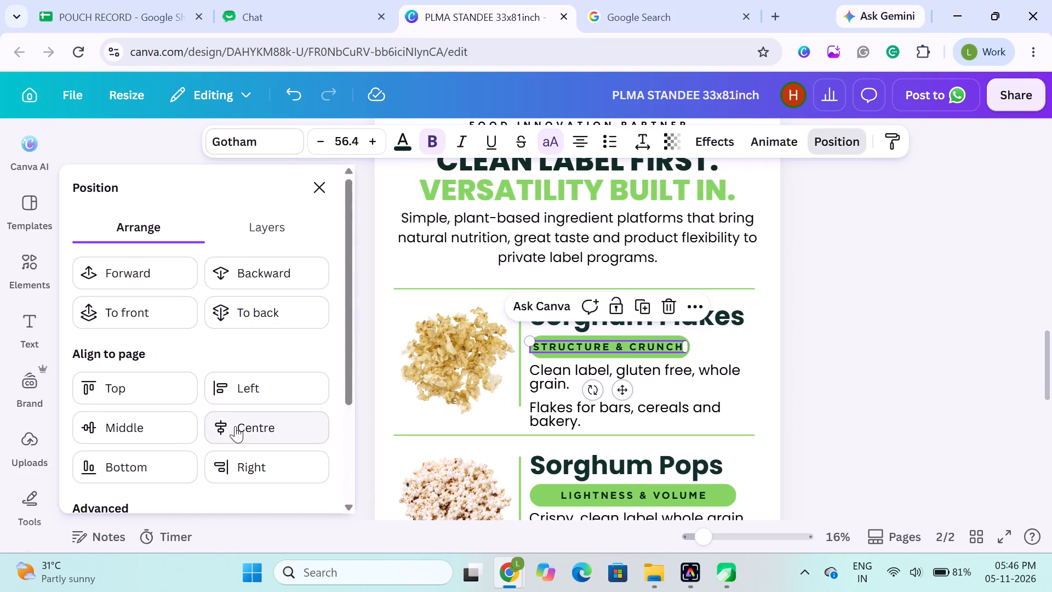
pyautogui.click(235, 426)
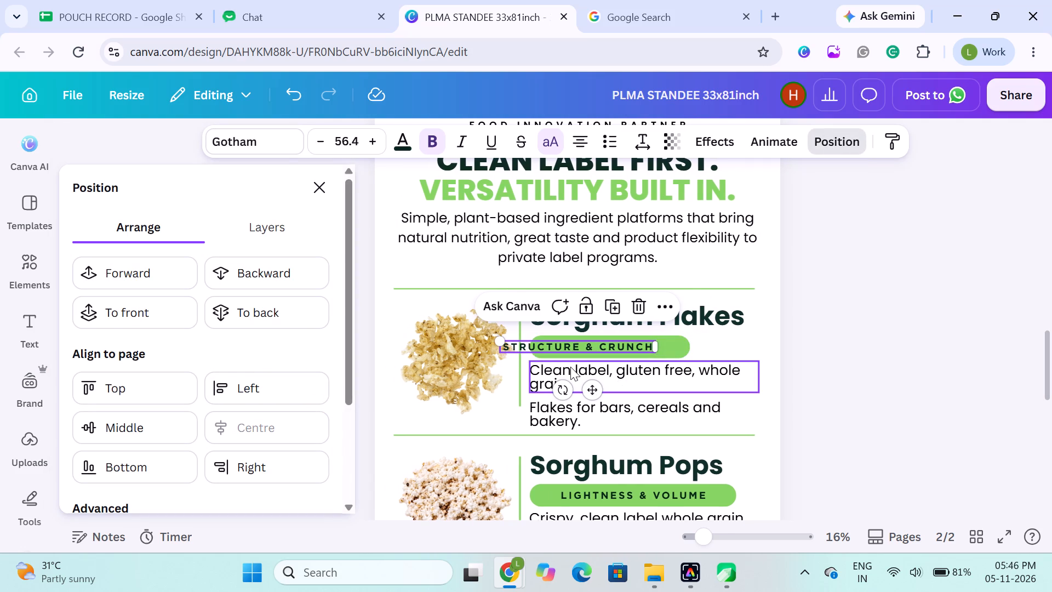
pyautogui.hotkey('ctrl', 'z')
pyautogui.keyDown('shift'); pyautogui.click(663, 354); pyautogui.keyUp('shift')
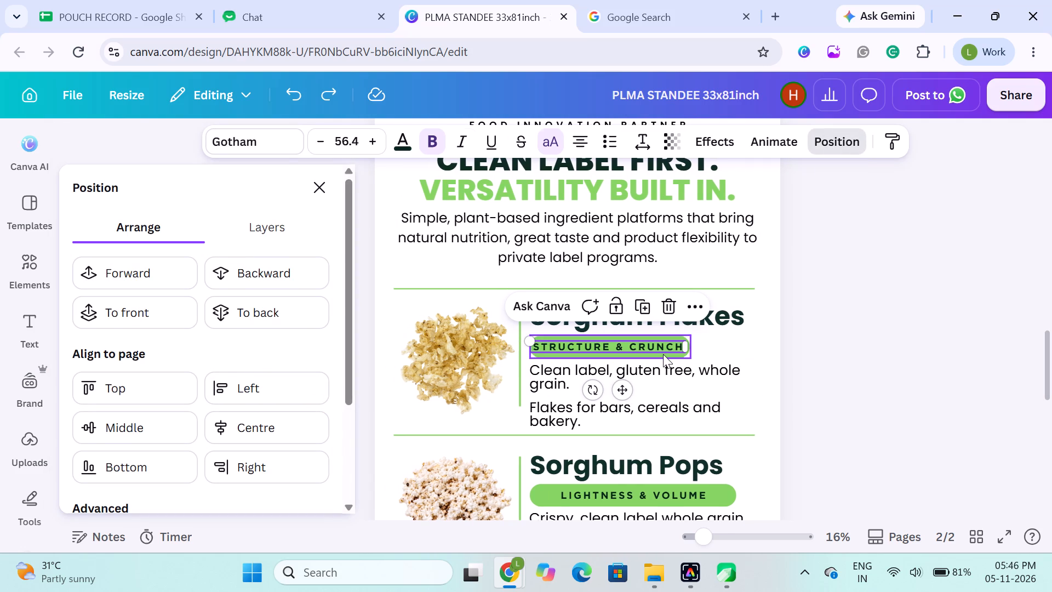
pyautogui.click(278, 425)
pyautogui.click(913, 310)
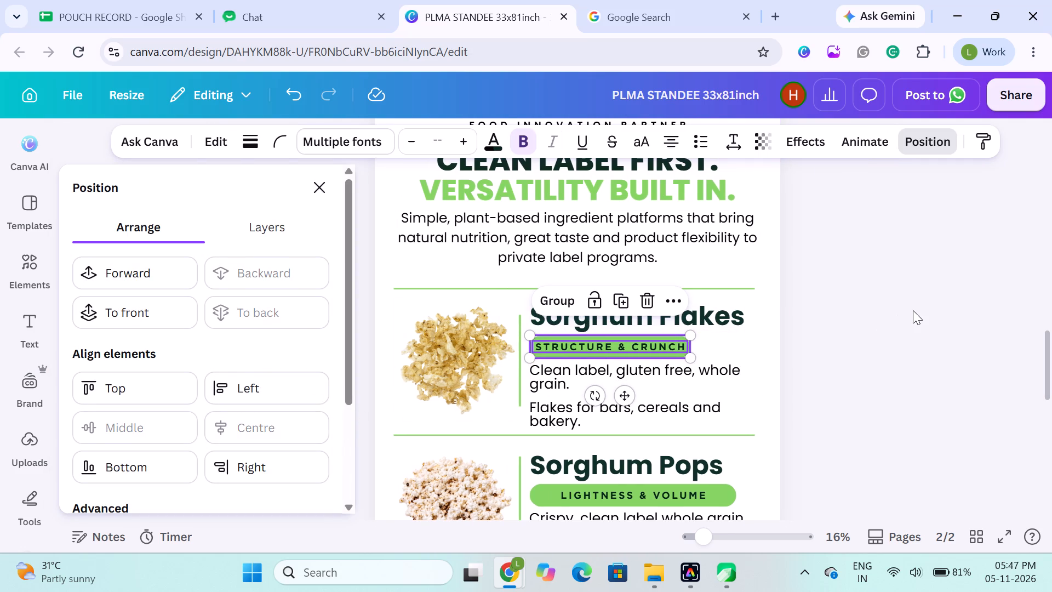
pyautogui.click(913, 310)
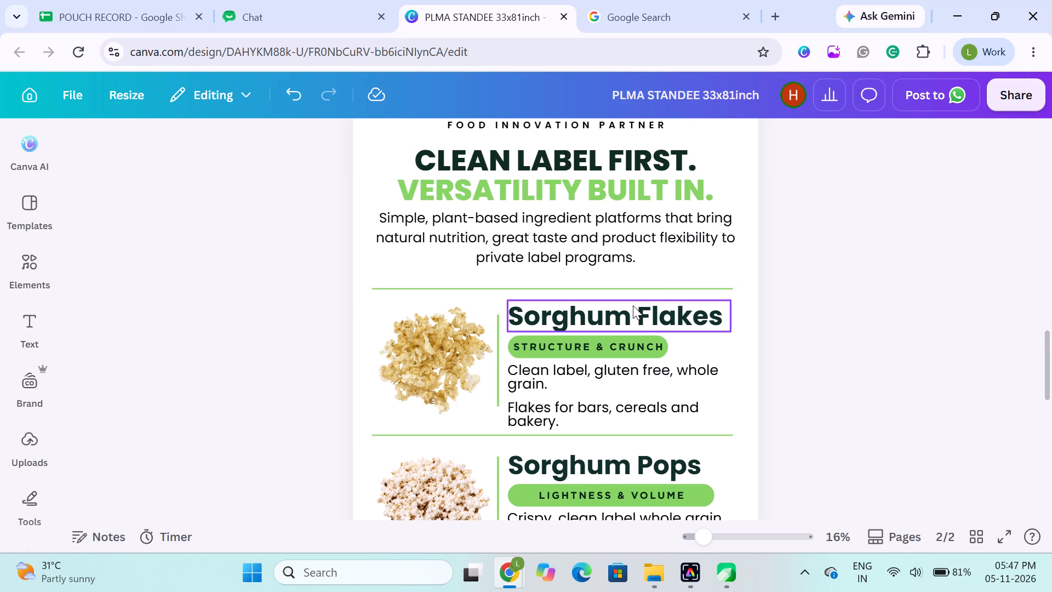
# Group the "STRUCTURE & CRUNCH" label with its green pill.
pyautogui.click(627, 355)
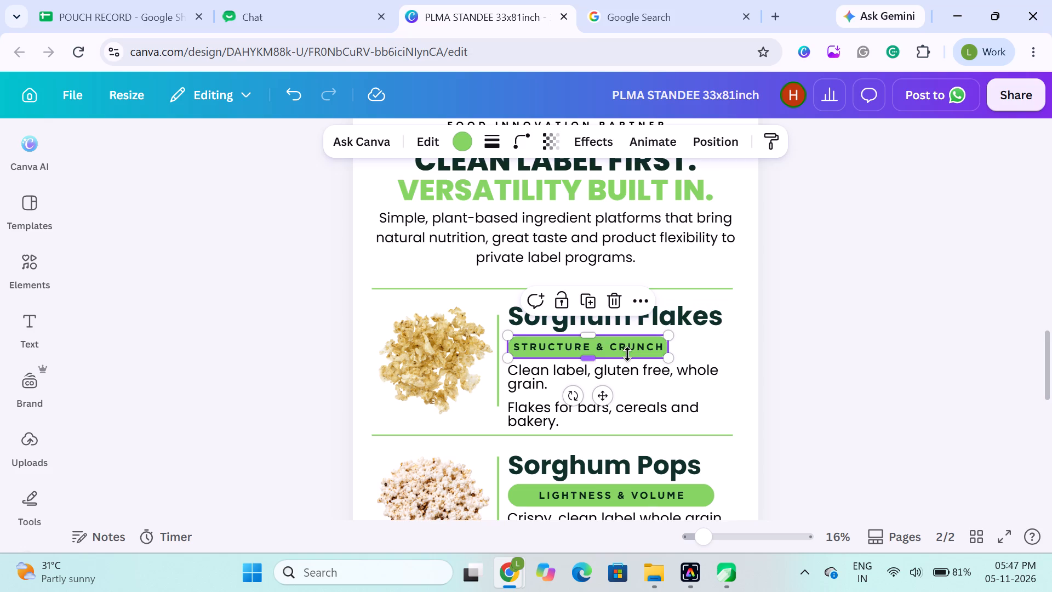
pyautogui.keyDown('shift'); pyautogui.click(627, 347); pyautogui.keyUp('shift')
pyautogui.click(539, 301)
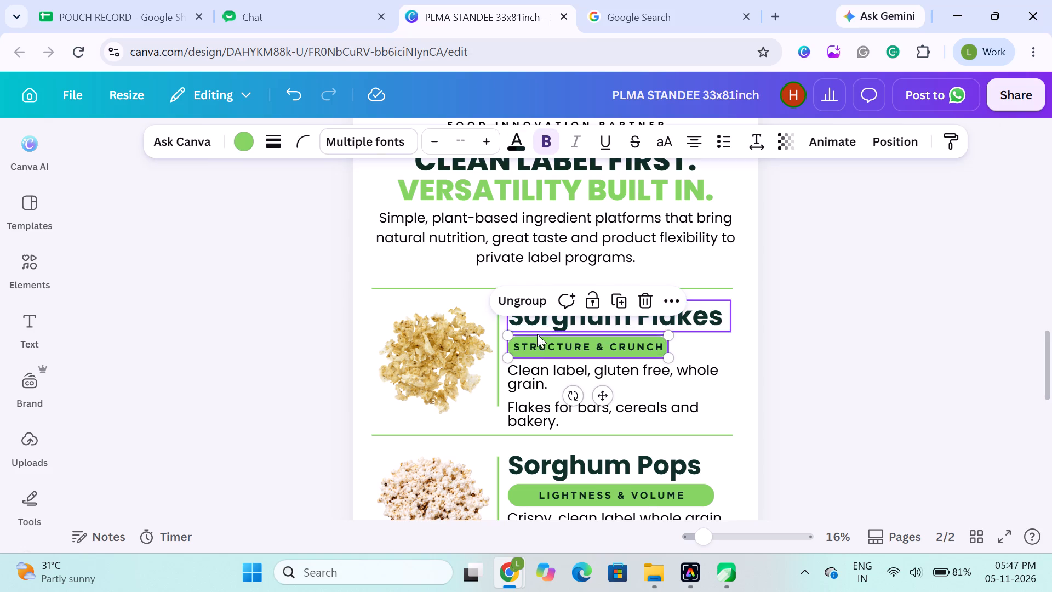
# Check the left alignment of the "STRUCTURE & CRUNCH" pill group against the "Sorghum Flakes" heading.
pyautogui.keyDown('shift'); pyautogui.click(534, 323); pyautogui.keyUp('shift')
pyautogui.click(891, 143)
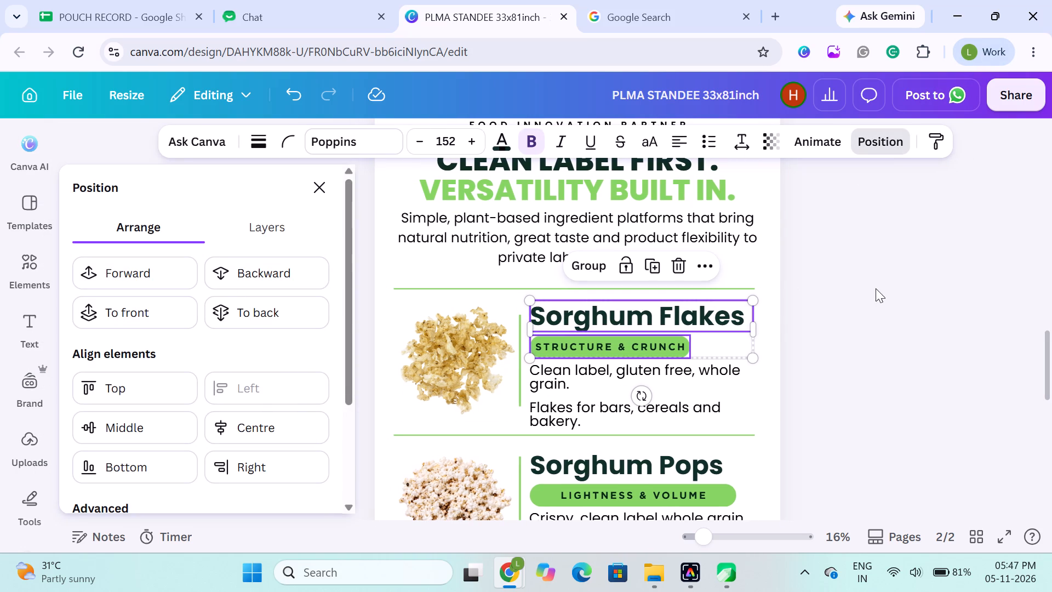
pyautogui.click(849, 334)
pyautogui.click(849, 334)
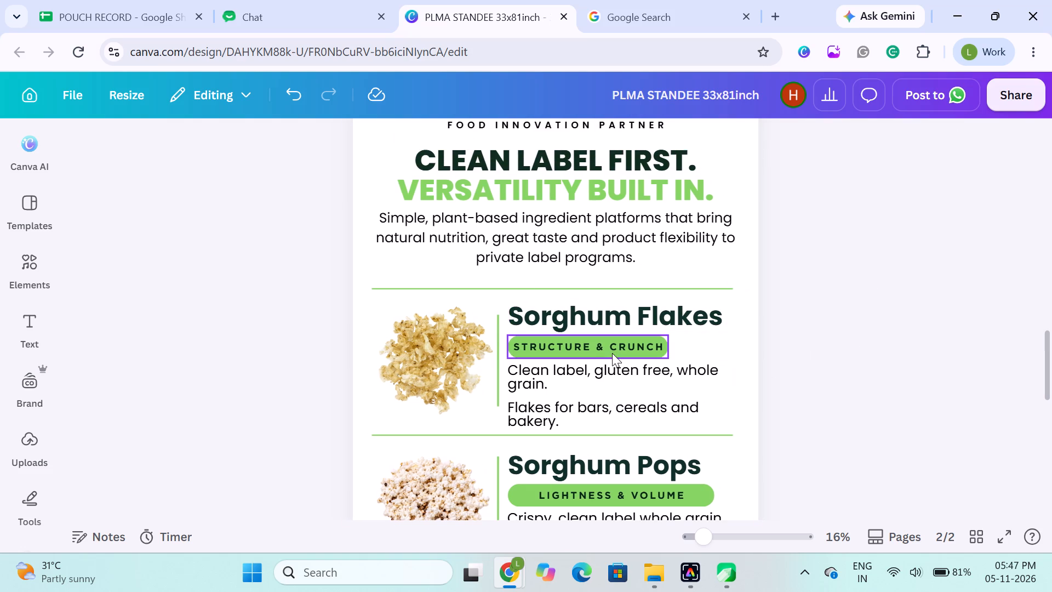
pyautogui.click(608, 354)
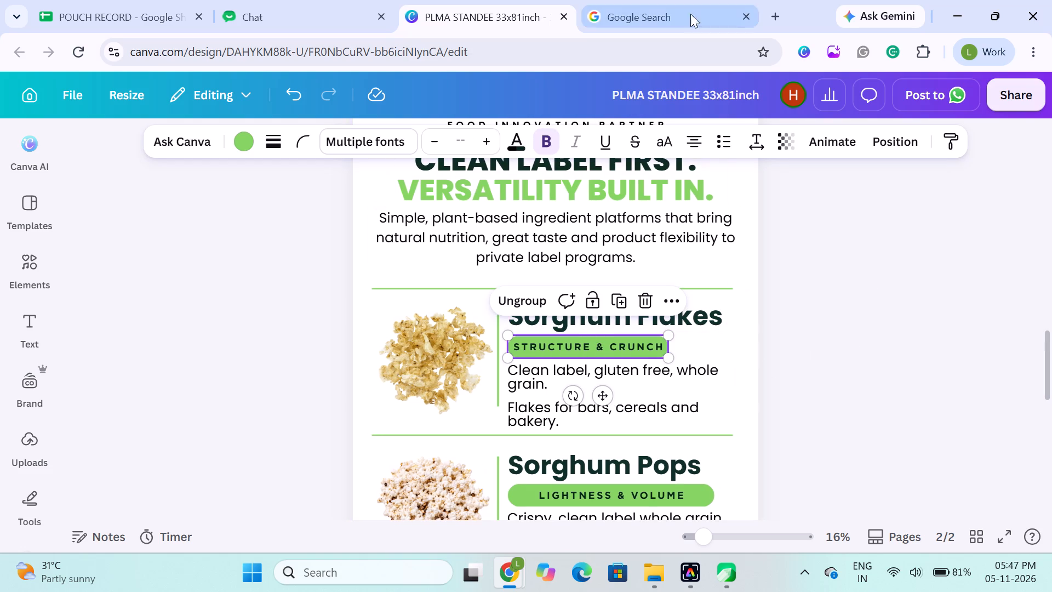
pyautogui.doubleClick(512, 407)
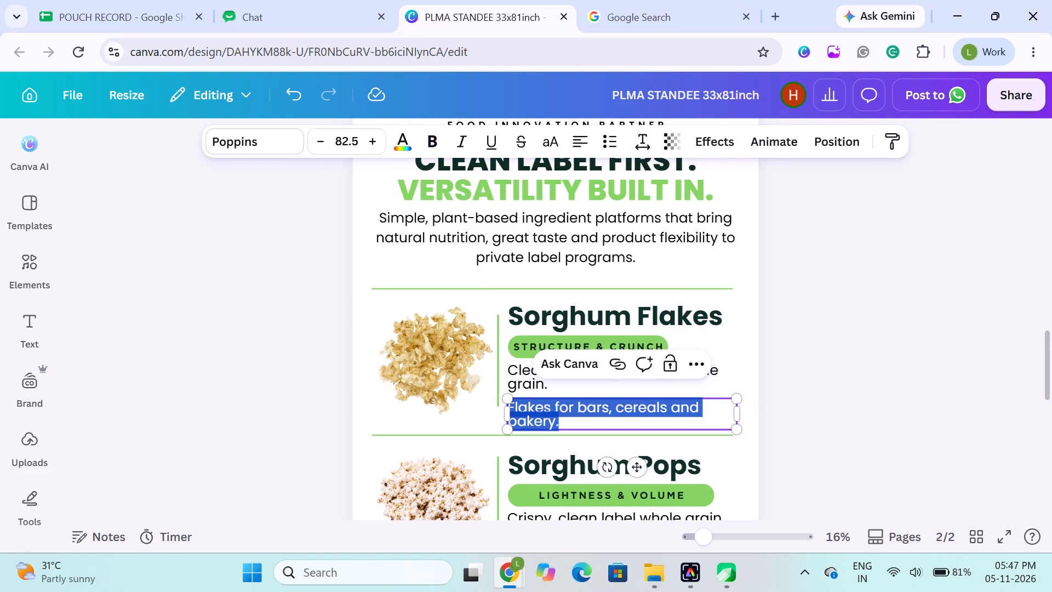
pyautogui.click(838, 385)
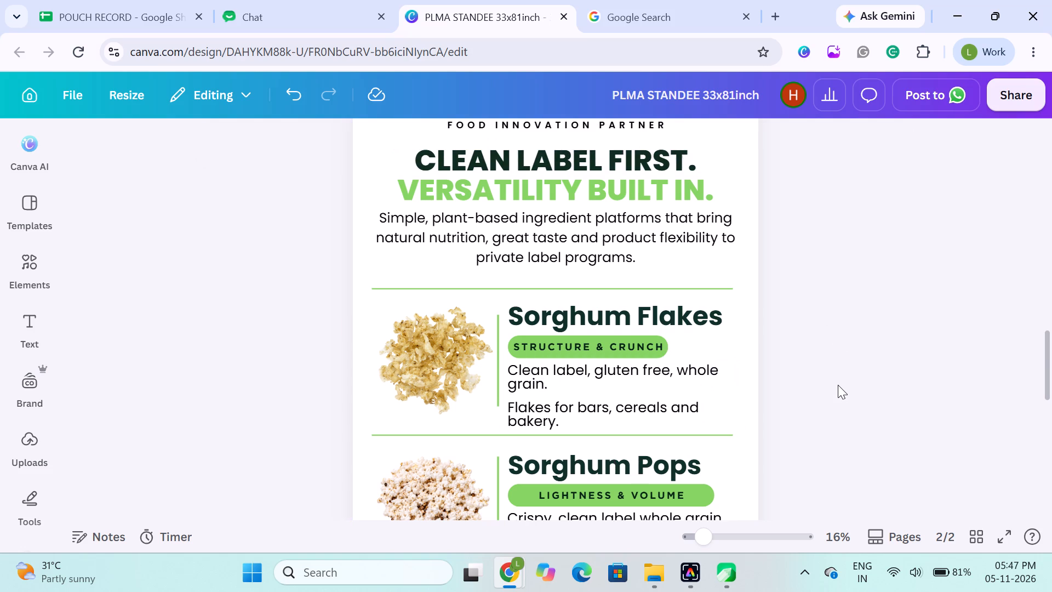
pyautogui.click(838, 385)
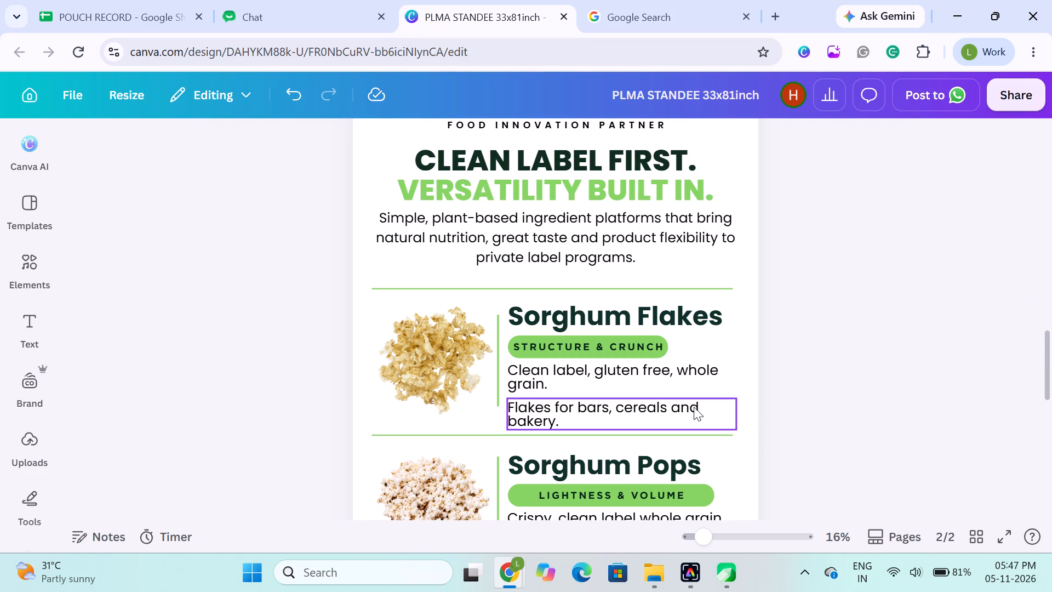
# Move the text "Flakes for bars, cereals and bakery." to the end of the "Clean label, gluten free, whole grain." text box under Sorghum Flakes.
pyautogui.click(571, 373)
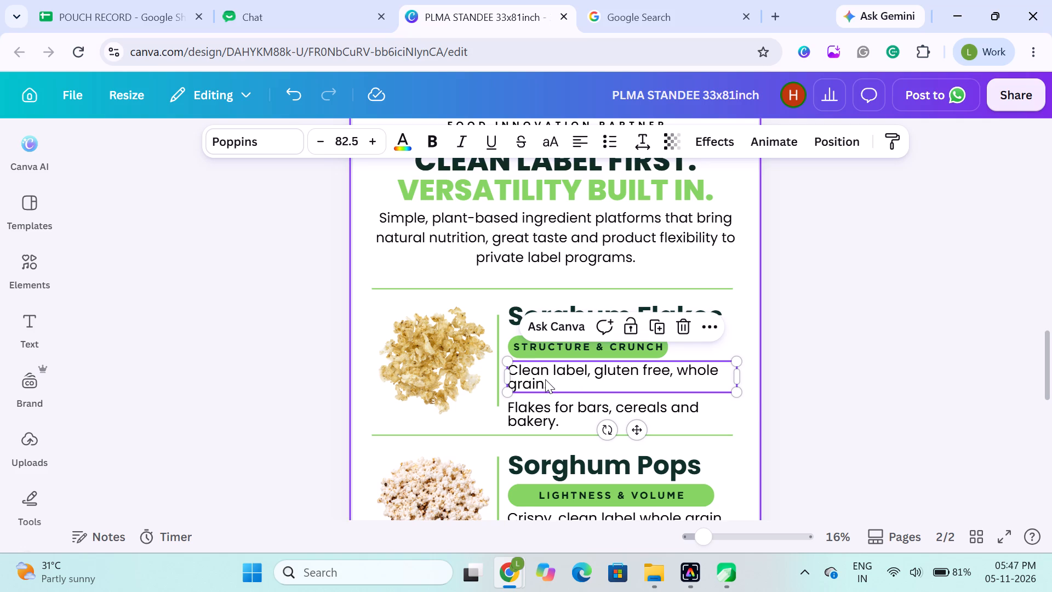
pyautogui.click(547, 384)
pyautogui.click(533, 426)
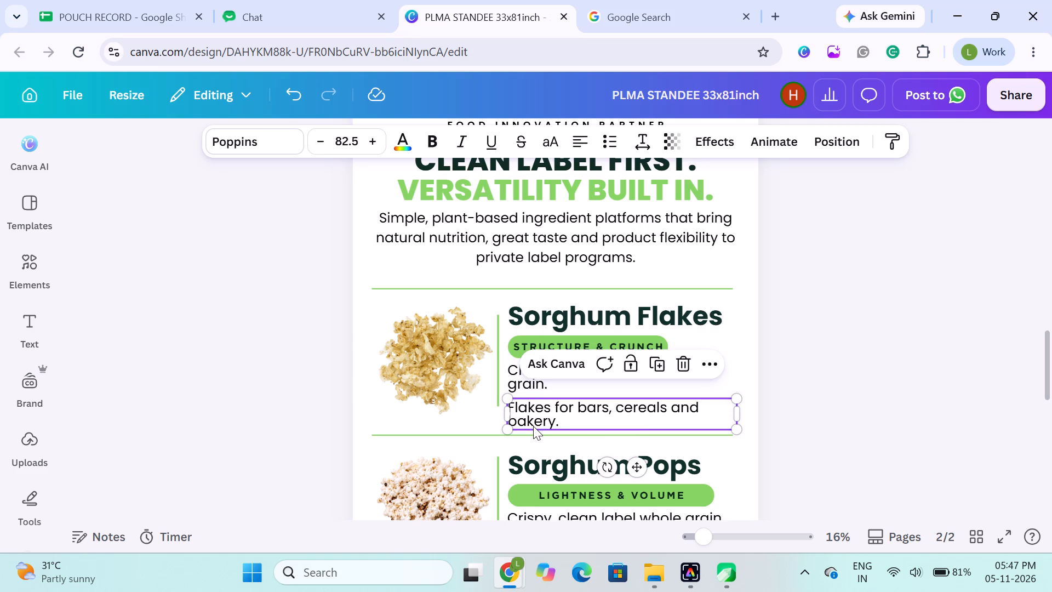
pyautogui.doubleClick(539, 424)
pyautogui.hotkey('ctrl', 'c')
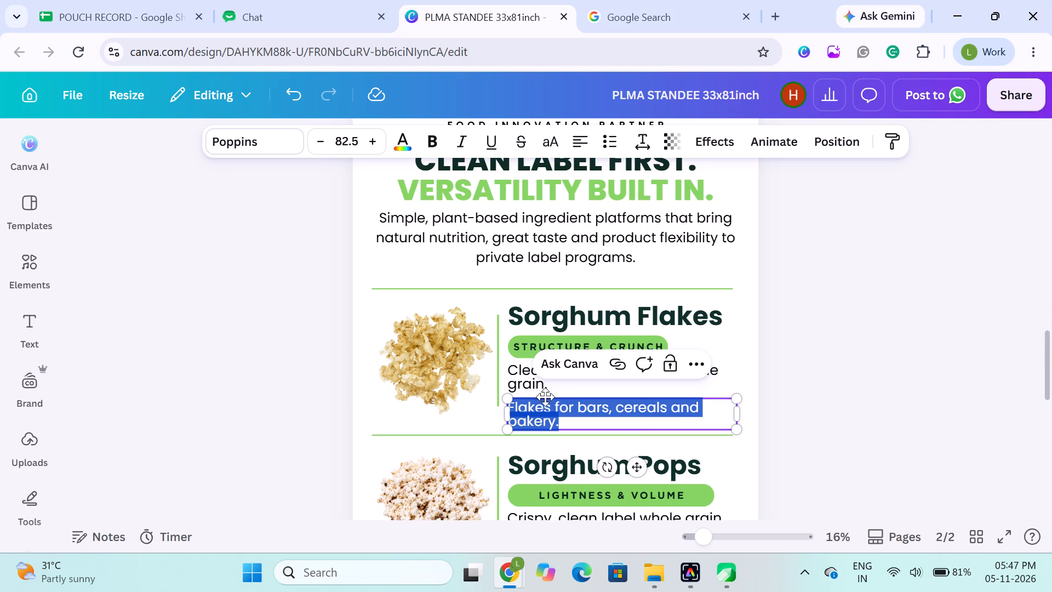
pyautogui.press('BackSpace')
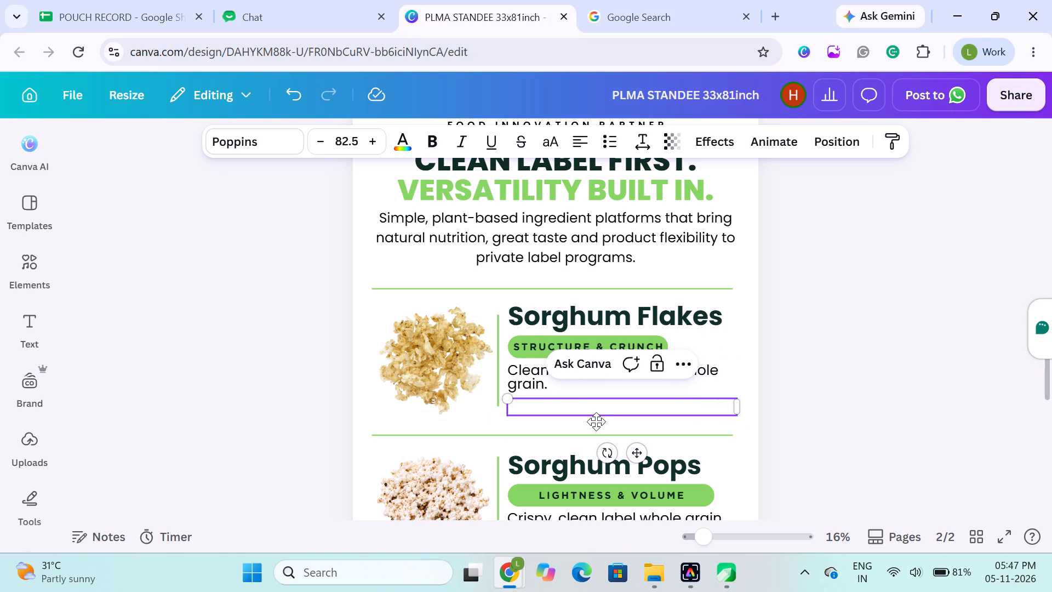
pyautogui.click(925, 415)
pyautogui.click(683, 405)
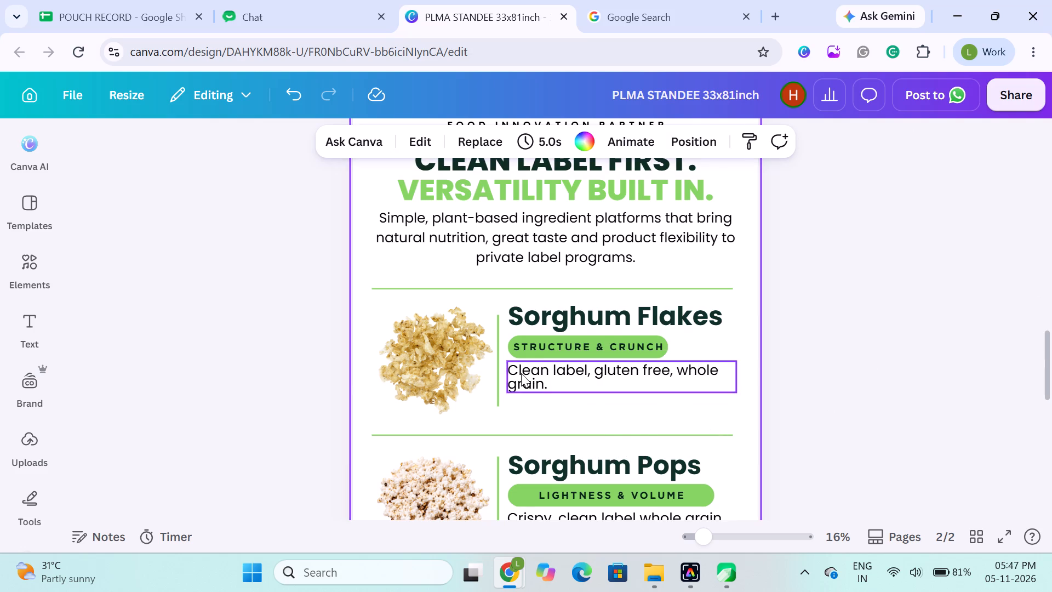
pyautogui.click(521, 373)
pyautogui.doubleClick(549, 388)
pyautogui.click(549, 388)
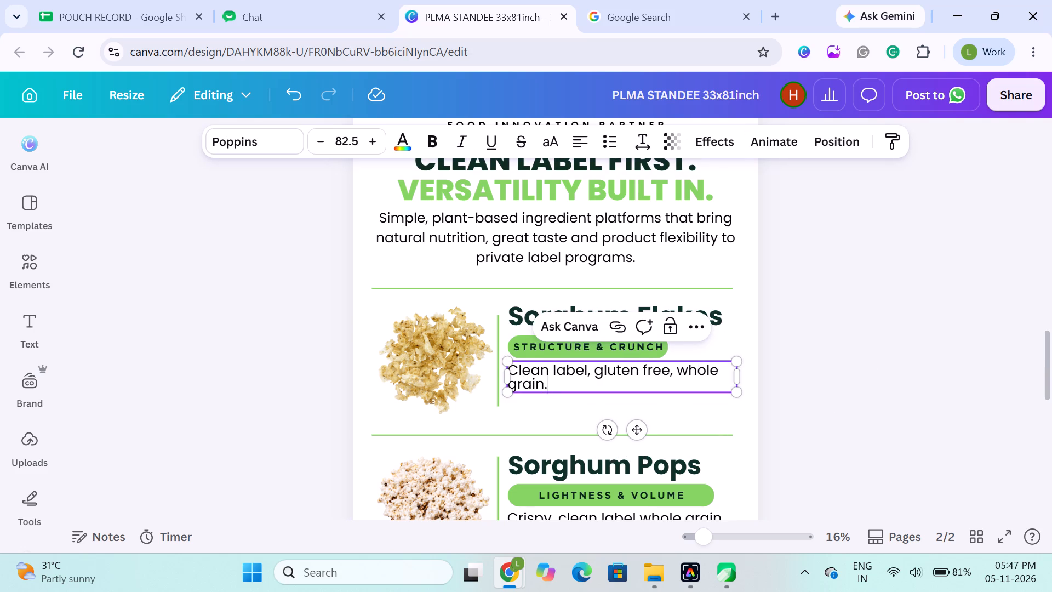
pyautogui.hotkey('ctrl', 'v')
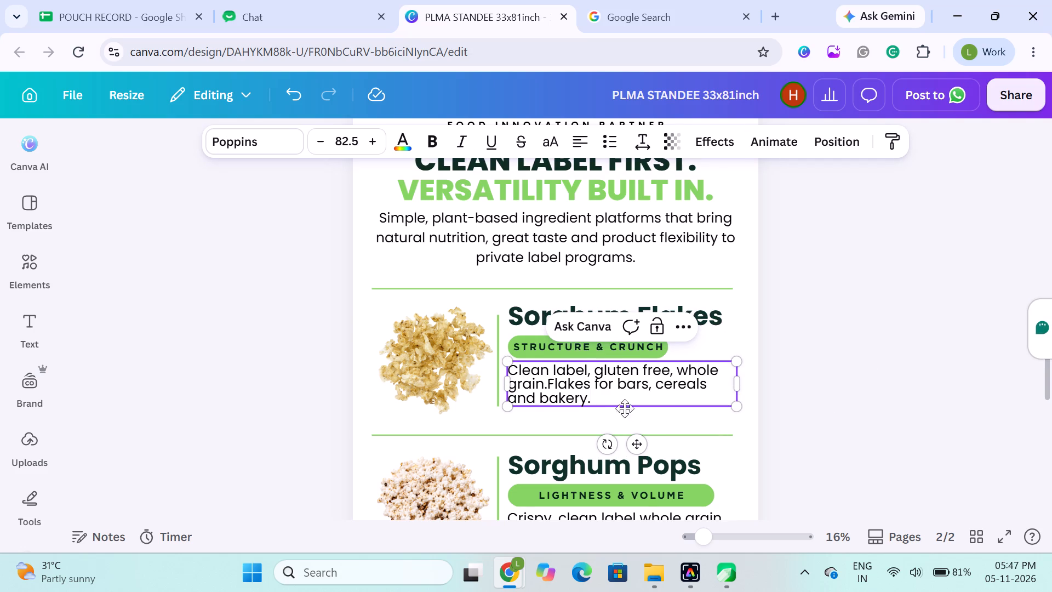
pyautogui.click(846, 405)
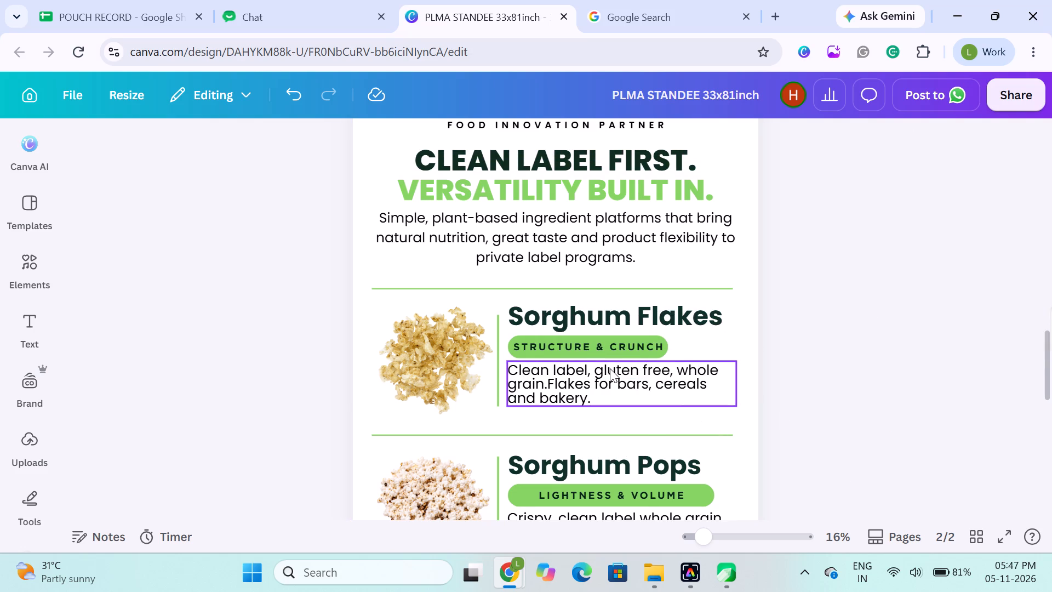
# Edit the merged Sorghum Flakes description to read "whole grain flakes for bars, cereals and bakery." as one continuous sentence.
pyautogui.click(551, 385)
pyautogui.click(551, 385)
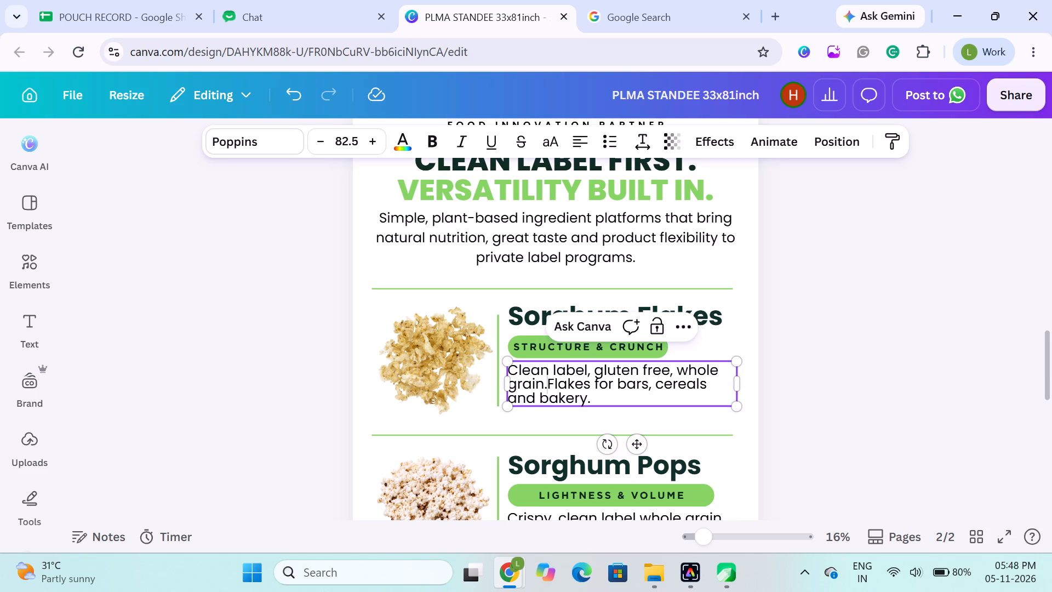
pyautogui.press('Right')
pyautogui.press('f')
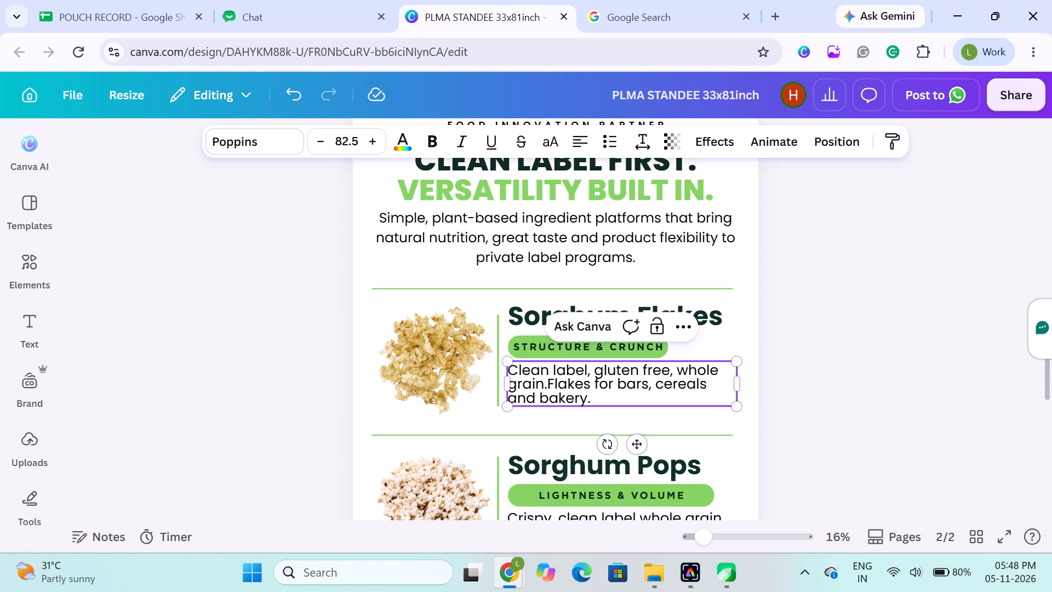
pyautogui.press('BackSpace')
pyautogui.press('BackSpace')
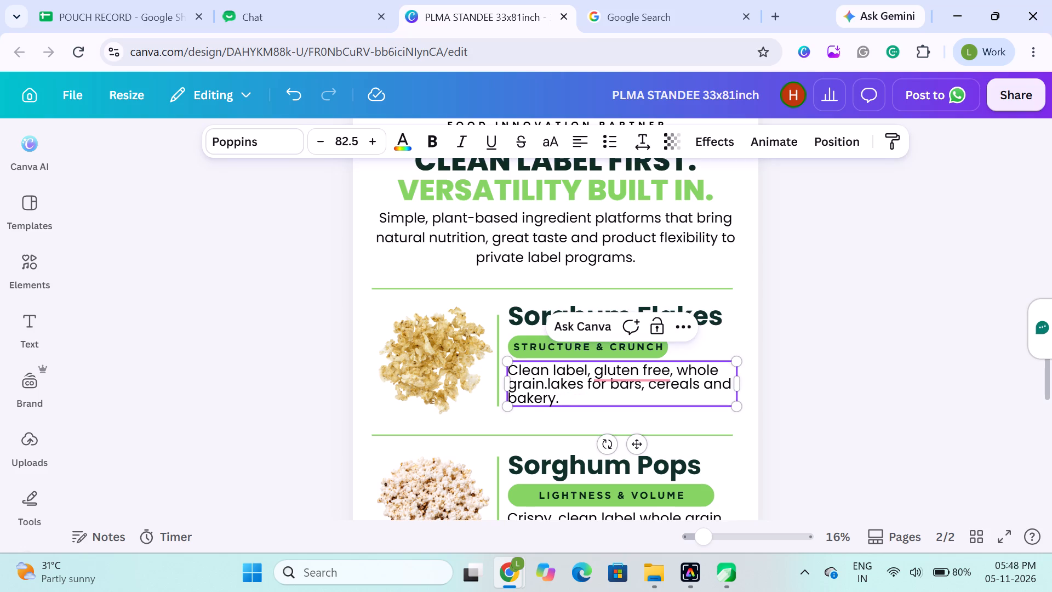
pyautogui.press('f')
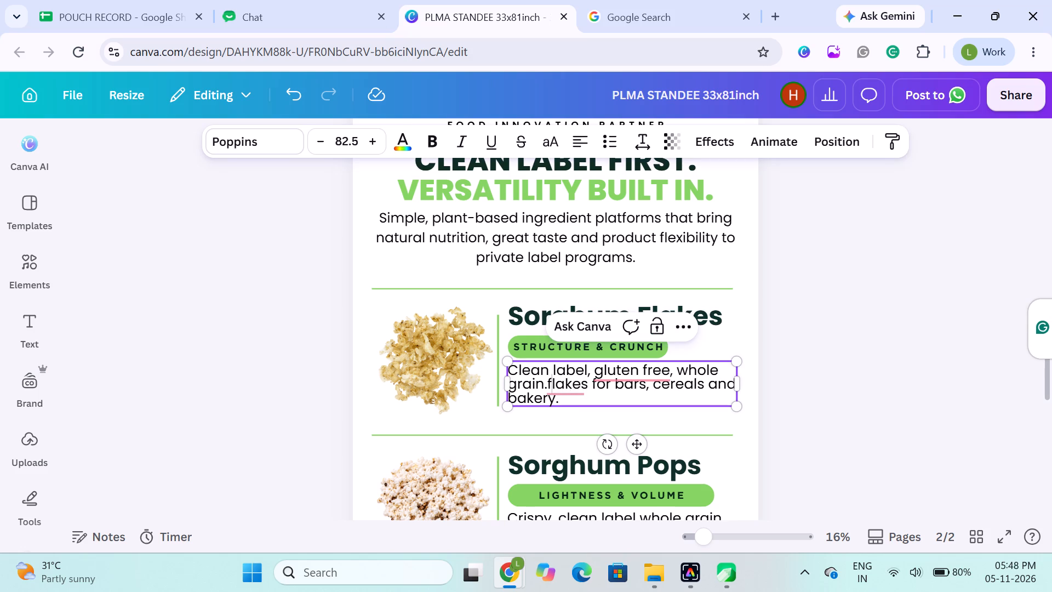
pyautogui.press('Left')
pyautogui.press('Left')
pyautogui.press('Right')
pyautogui.press('BackSpace')
pyautogui.press('space')
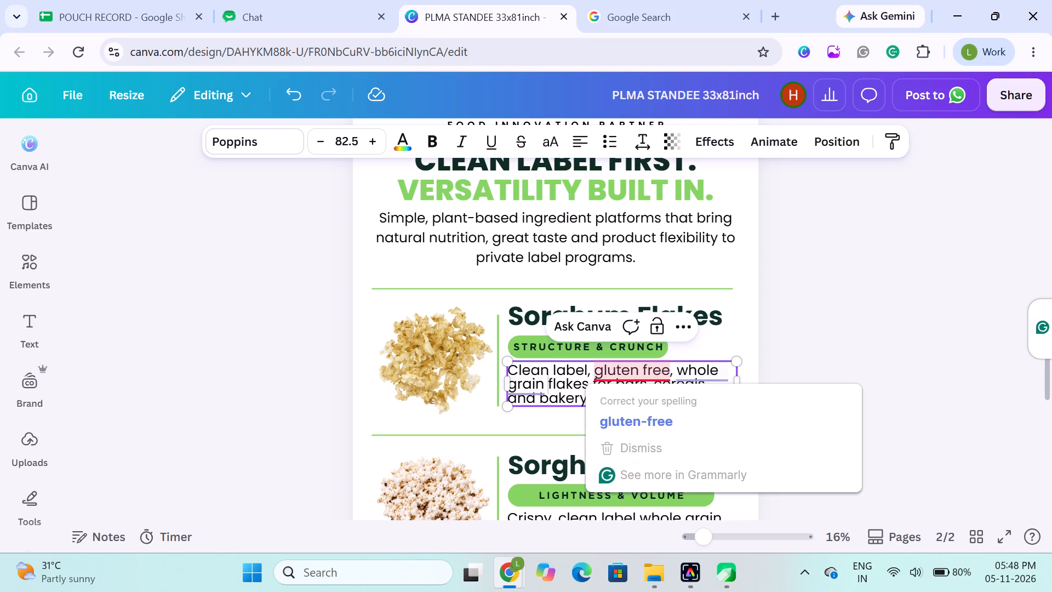
pyautogui.click(913, 398)
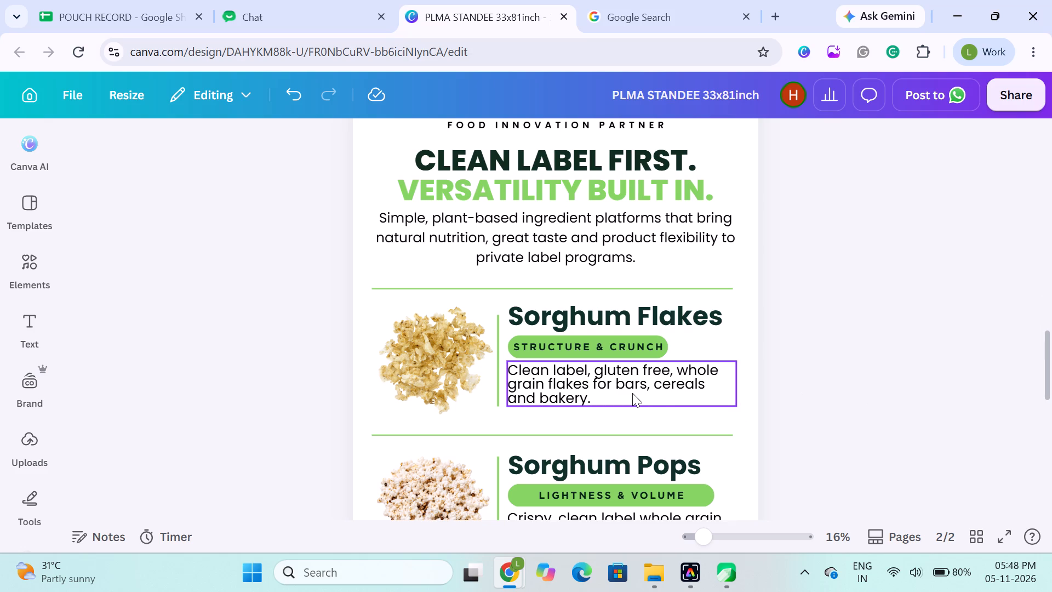
# Increase the line spacing of the Sorghum Flakes description to slightly under 1.22.
pyautogui.click(600, 386)
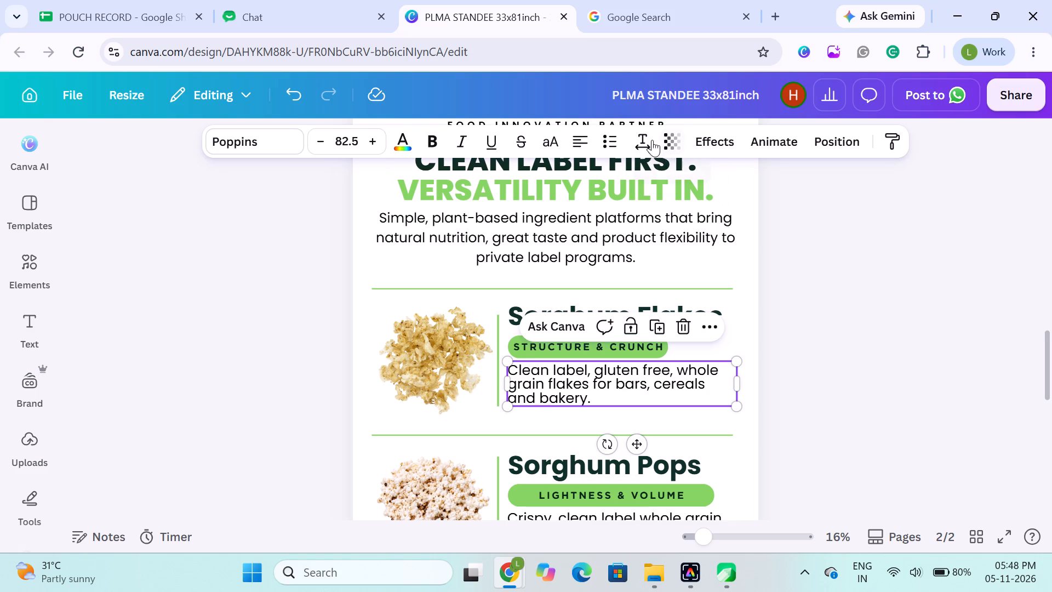
pyautogui.click(647, 140)
pyautogui.moveTo(593, 269); pyautogui.dragTo(602, 272)
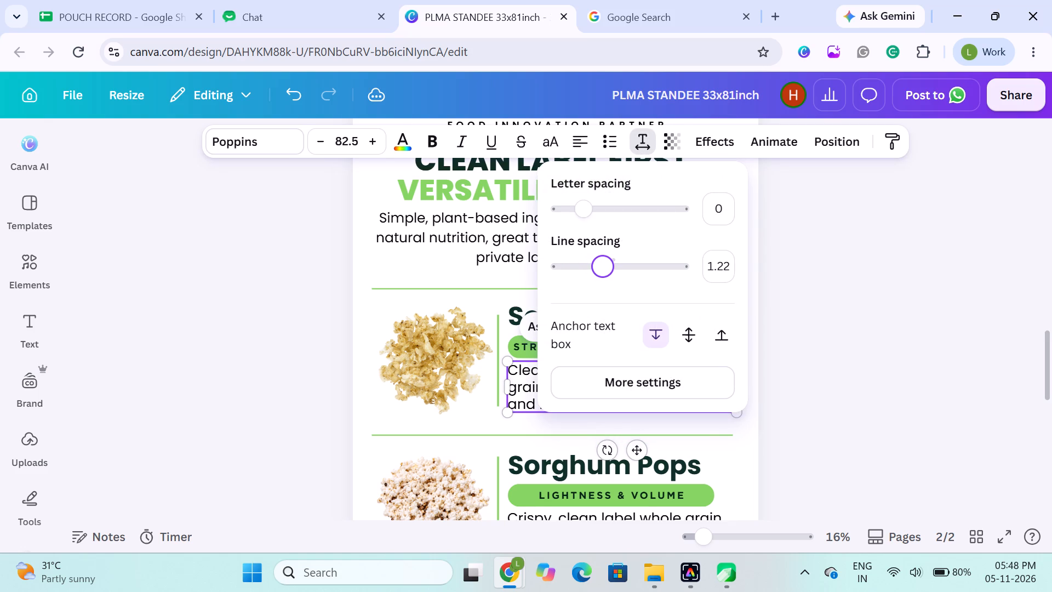
pyautogui.moveTo(602, 272); pyautogui.dragTo(599, 274)
pyautogui.click(819, 325)
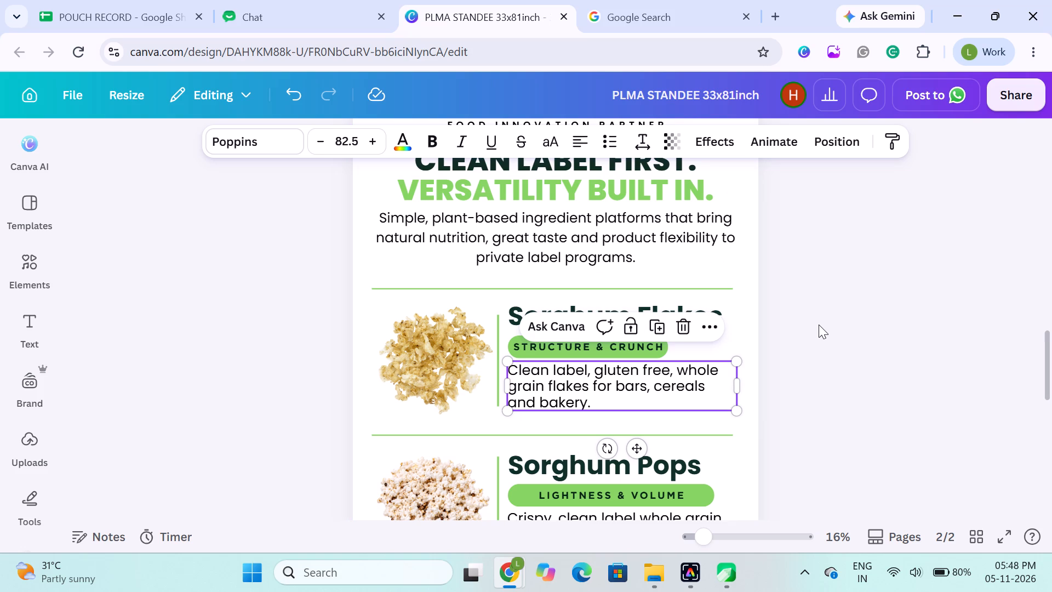
pyautogui.click(826, 333)
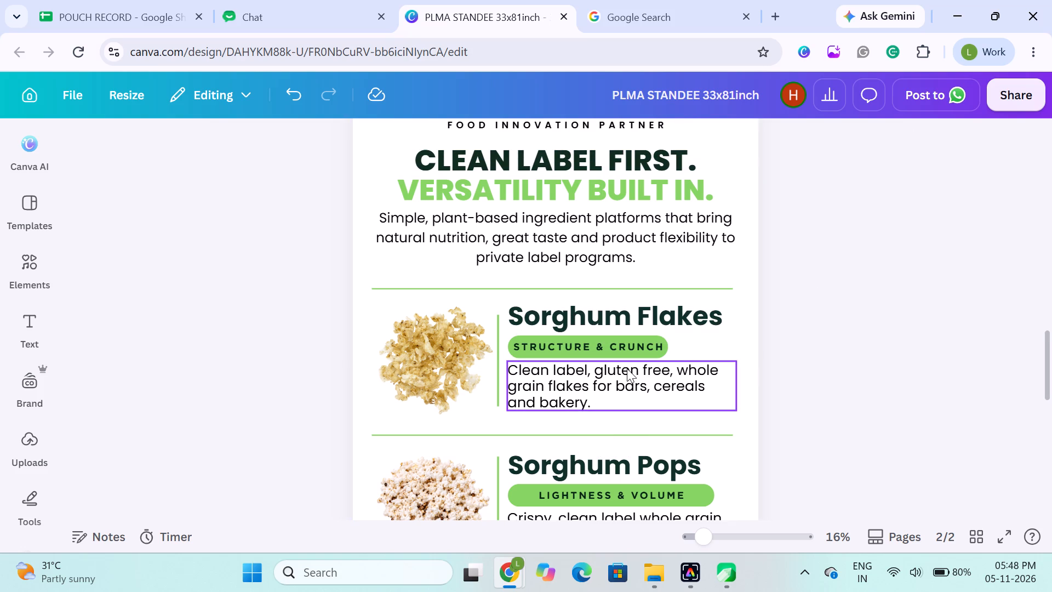
pyautogui.click(820, 388)
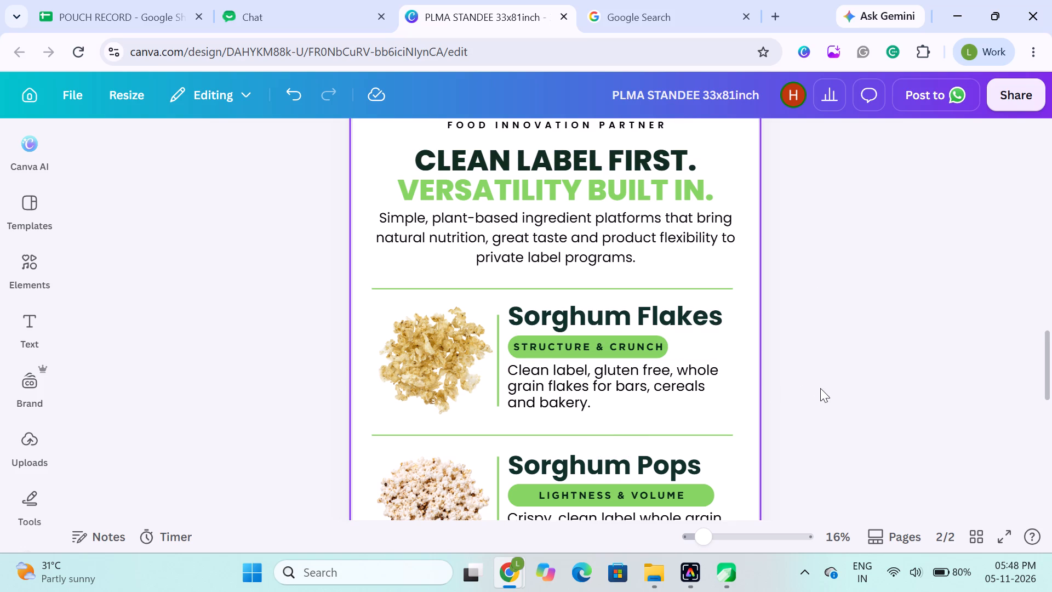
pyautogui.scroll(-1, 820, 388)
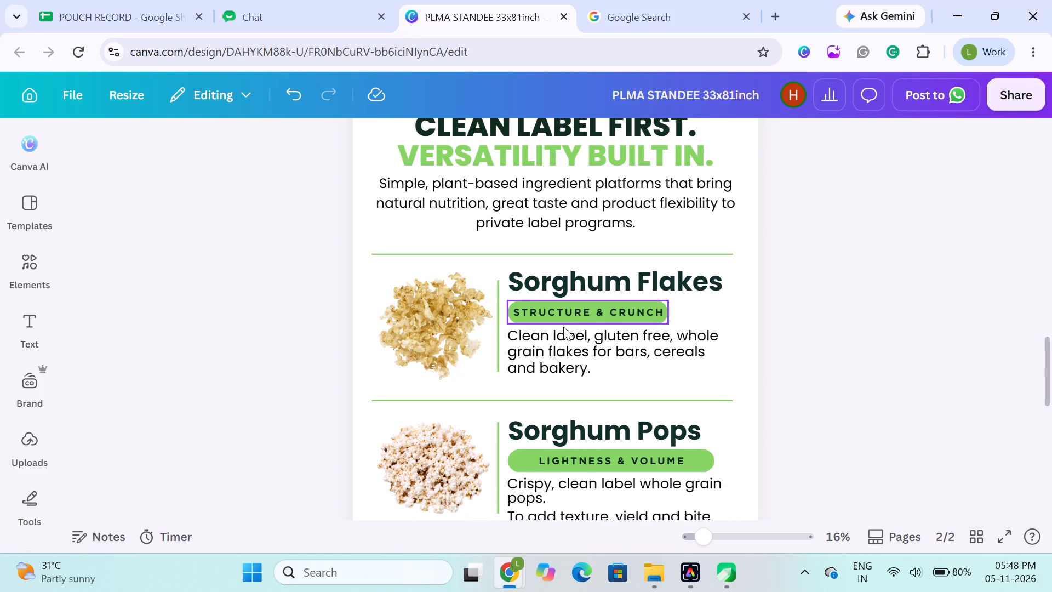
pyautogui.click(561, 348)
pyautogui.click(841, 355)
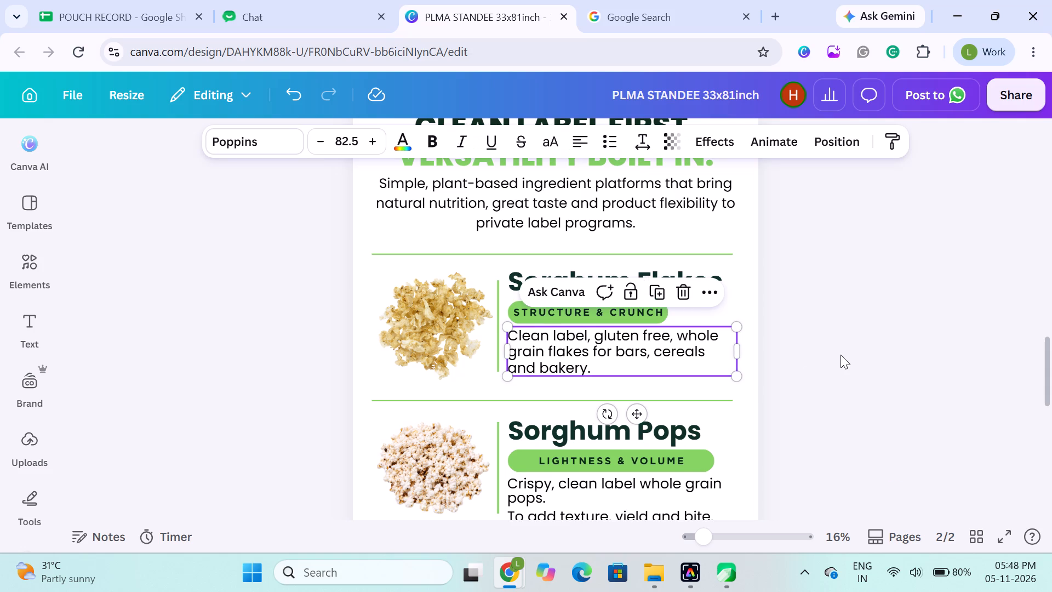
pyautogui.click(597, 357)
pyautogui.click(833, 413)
# Move the text "To add texture, yield and bite." to the end of the Sorghum Pops description, removing the full stop after "pops".
pyautogui.scroll(-1, 833, 413)
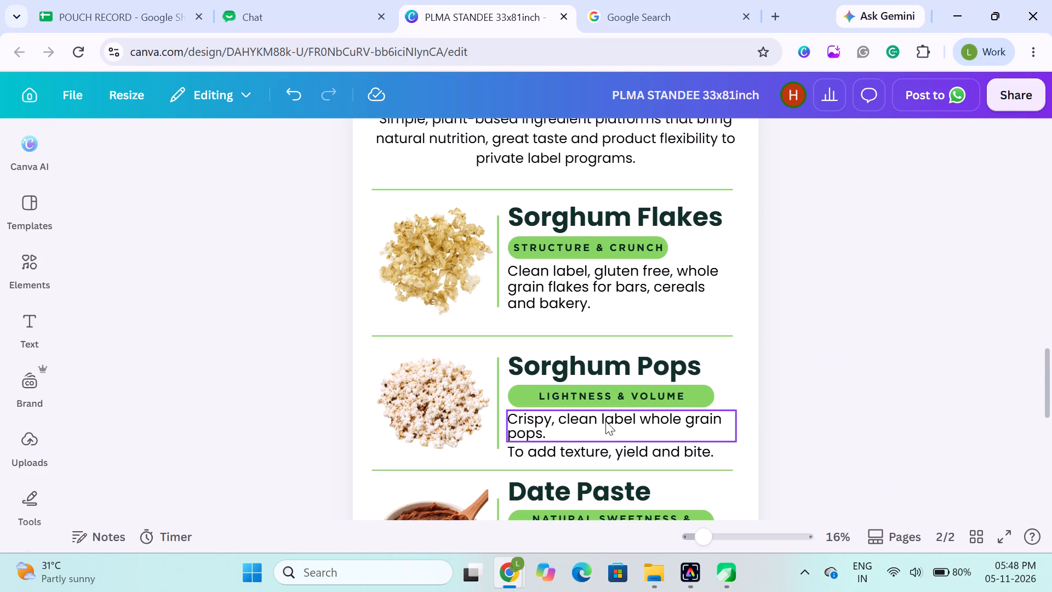
pyautogui.click(579, 449)
pyautogui.doubleClick(579, 449)
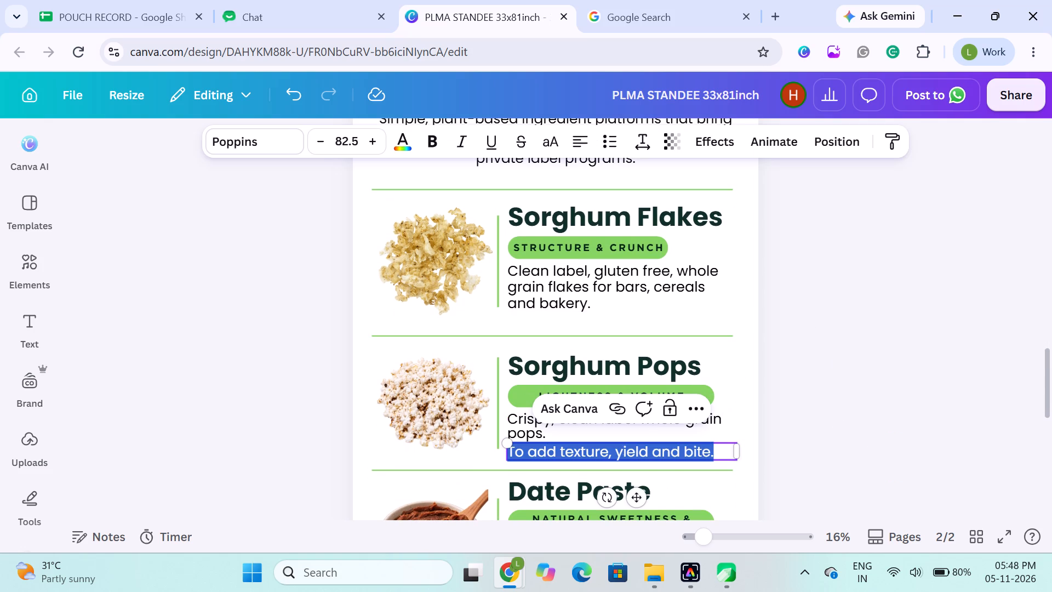
pyautogui.hotkey('ctrl', 'c')
pyautogui.press('BackSpace')
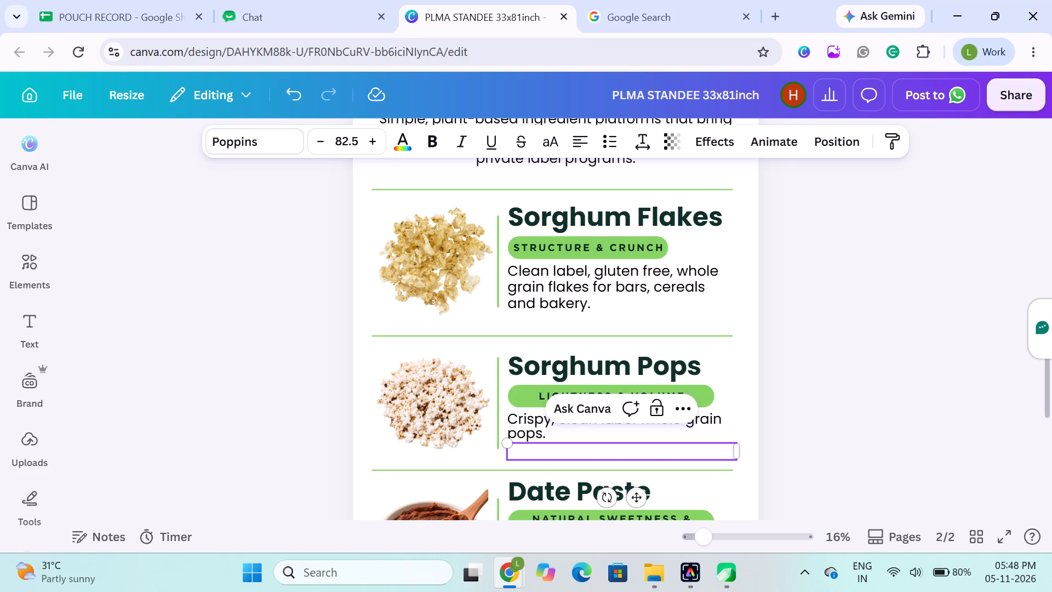
pyautogui.click(522, 434)
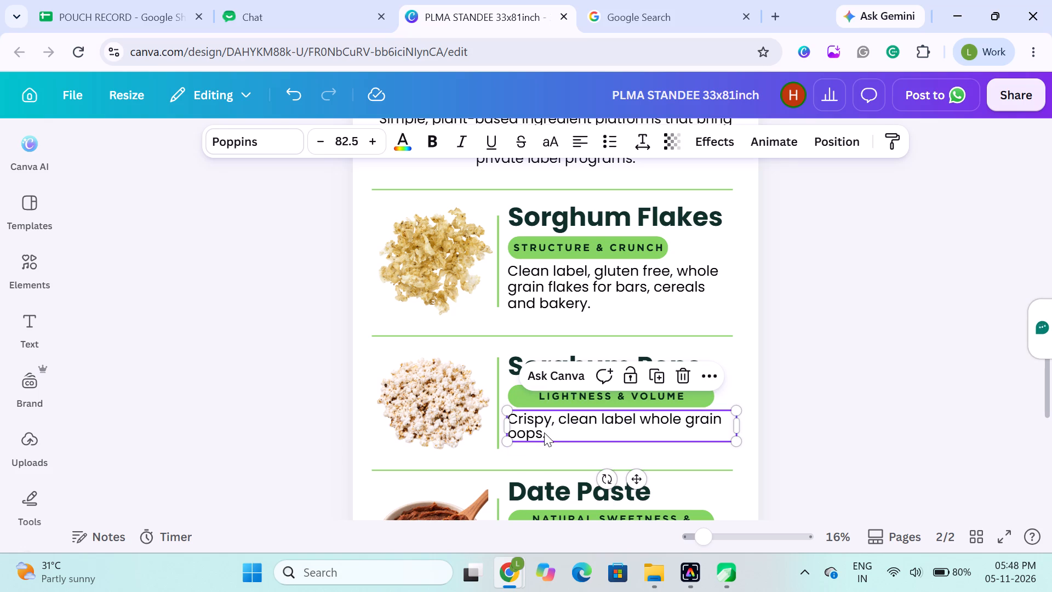
pyautogui.doubleClick(544, 432)
pyautogui.press('BackSpace')
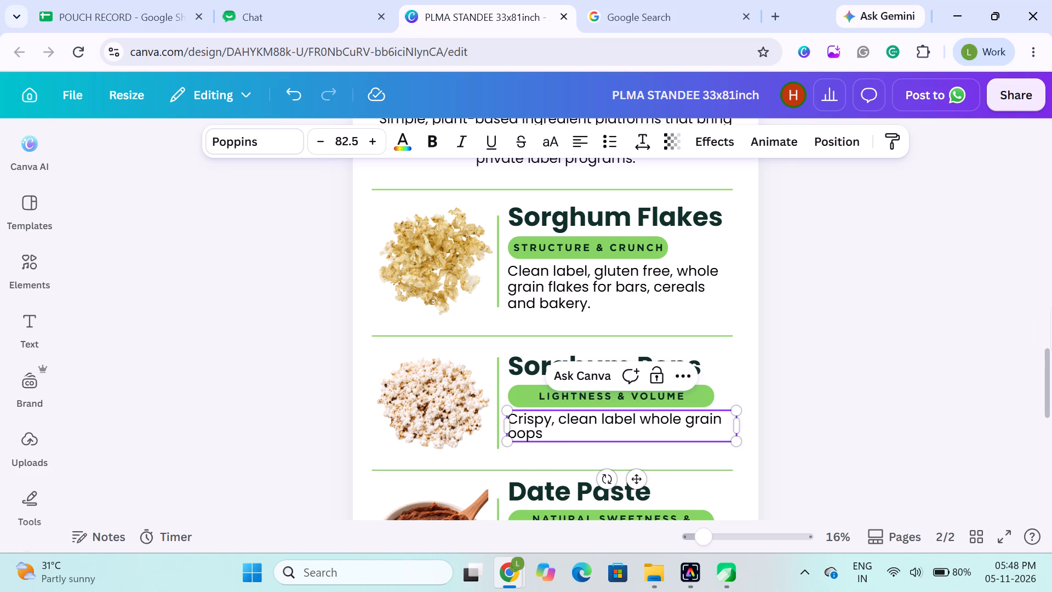
pyautogui.hotkey('ctrl', 'v')
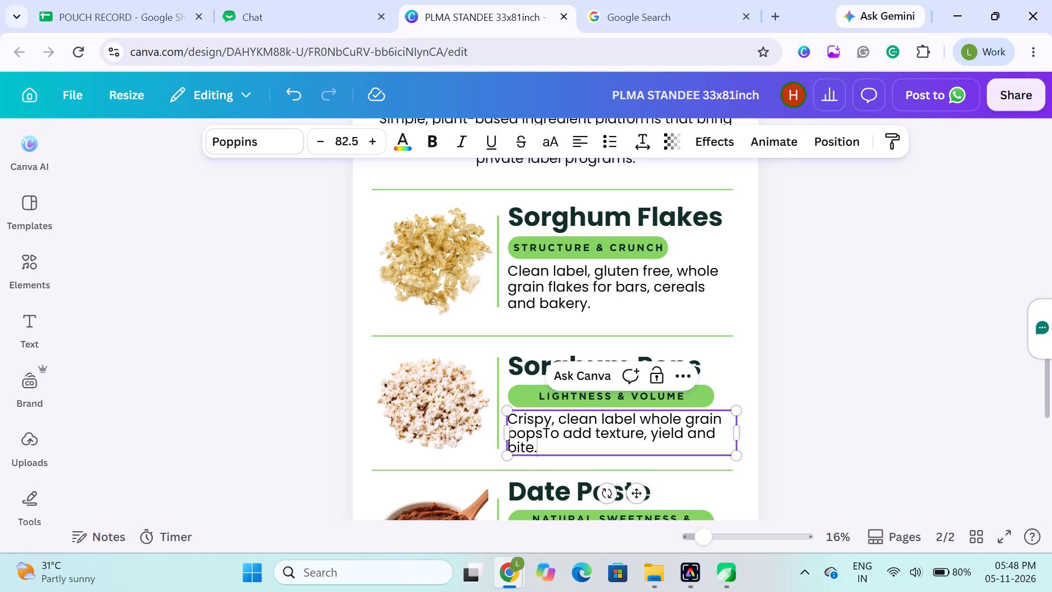
# Edit the merged Sorghum Pops description to read "pops to add texture, yield and bite." with a space and a lowercase "to".
pyautogui.click(548, 433)
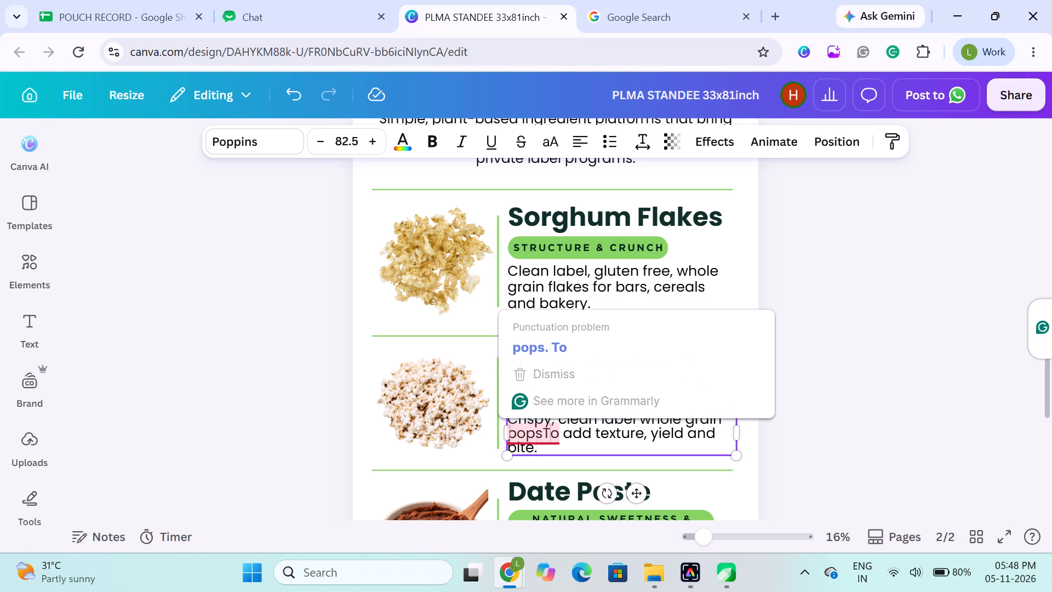
pyautogui.click(542, 434)
pyautogui.press('space')
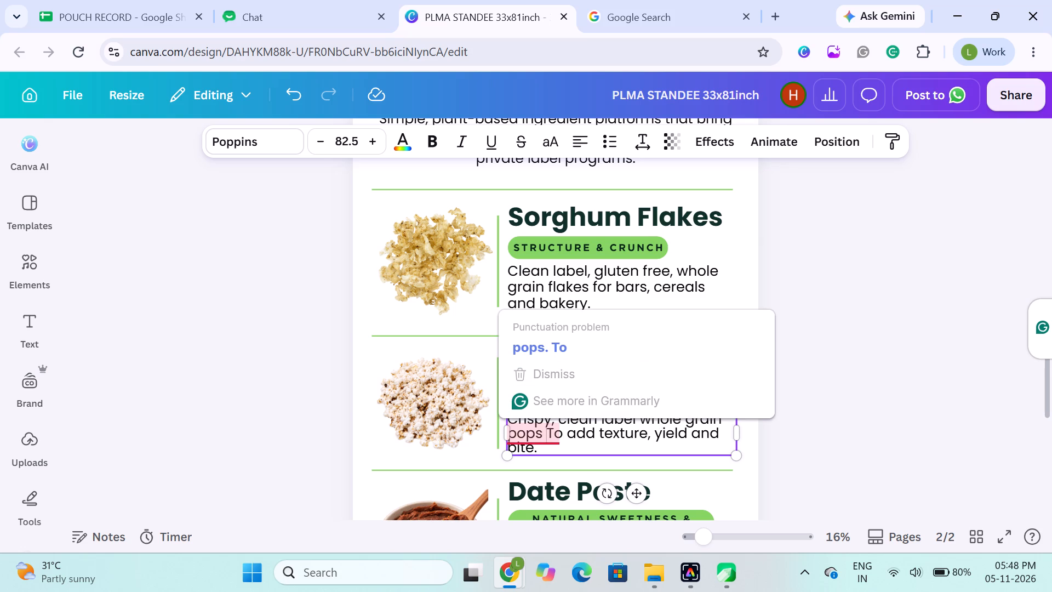
pyautogui.click(553, 432)
pyautogui.press('BackSpace')
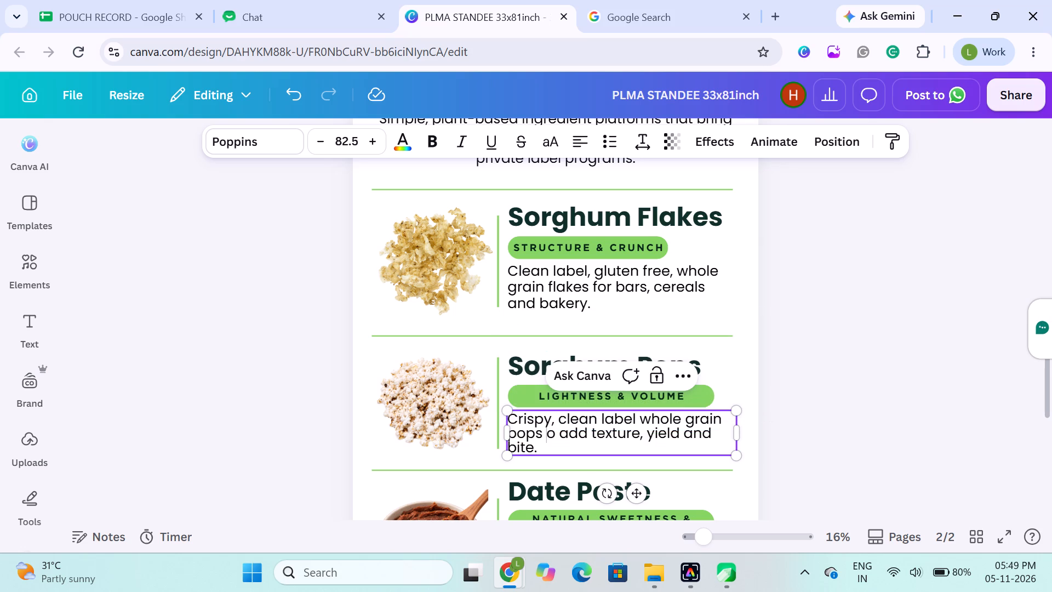
pyautogui.press('t')
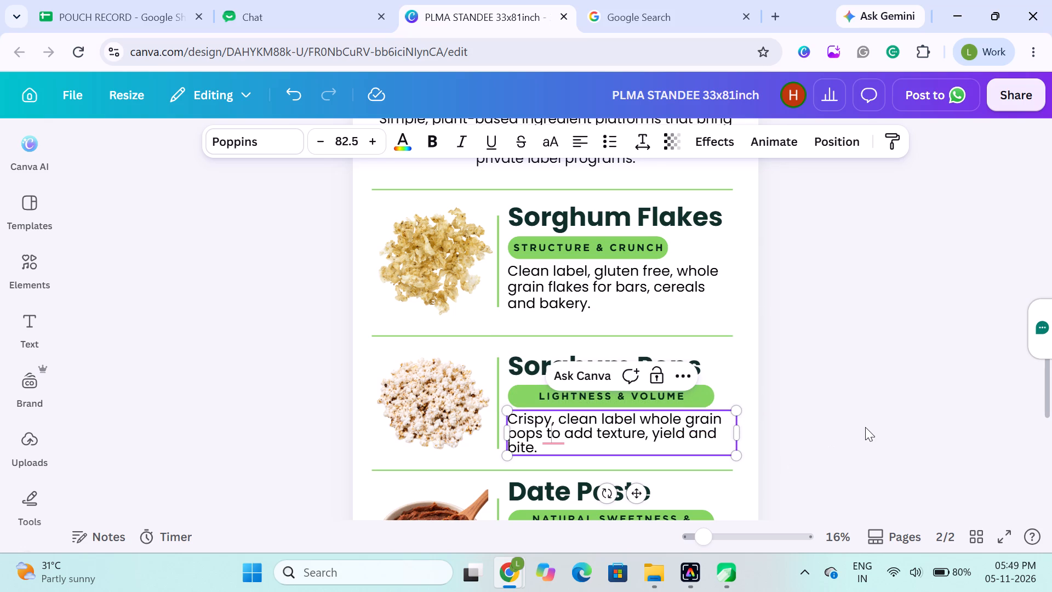
pyautogui.click(865, 427)
# Move "for bars, bakery and filled products." into the Date Paste description so it continues after "base" as one sentence without the full stop.
pyautogui.scroll(-1, 694, 431)
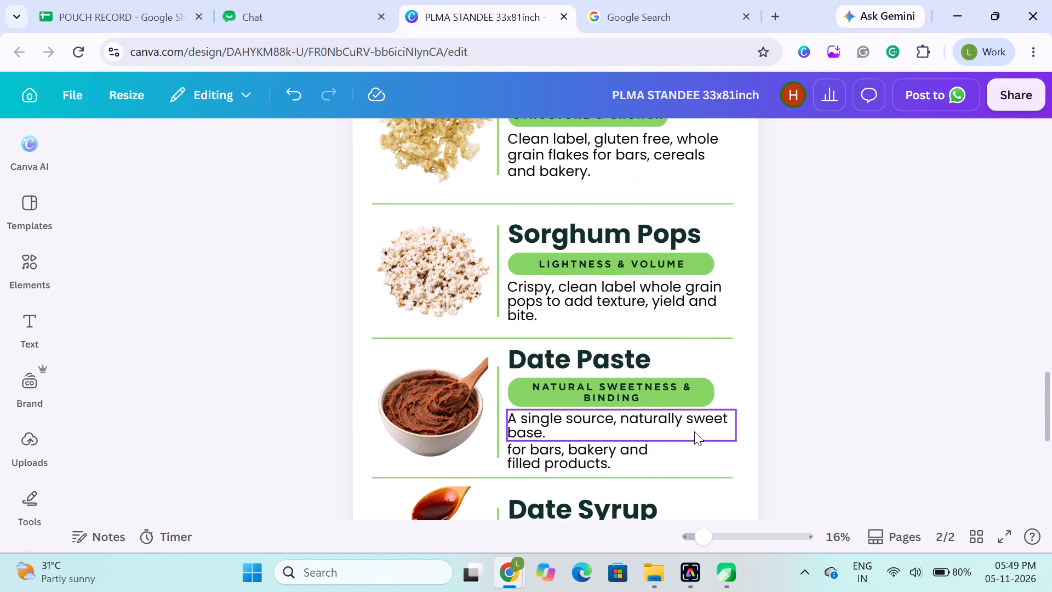
pyautogui.doubleClick(563, 442)
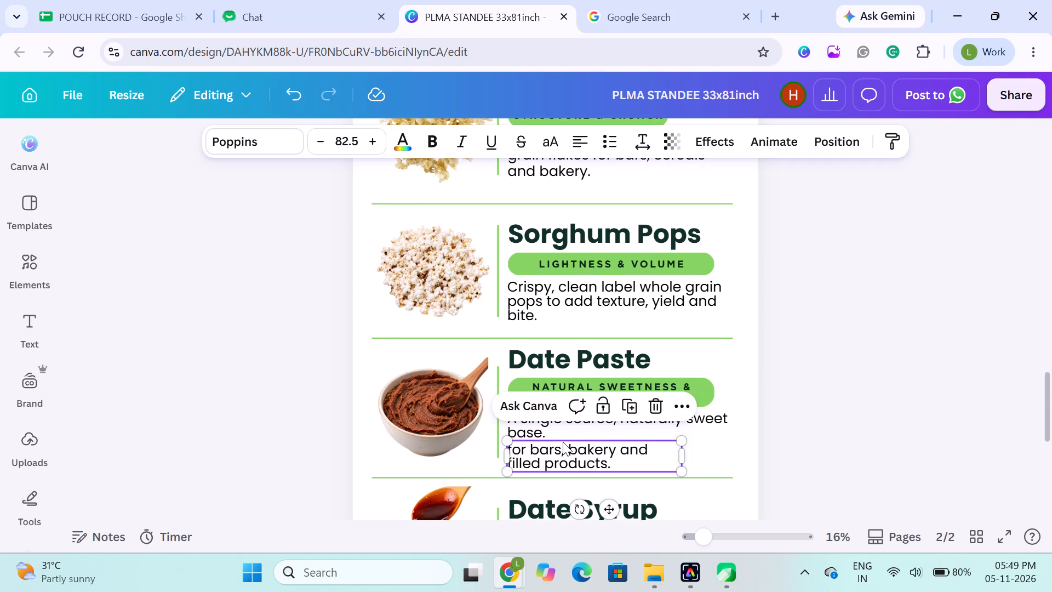
pyautogui.hotkey('ctrl', 'c')
pyautogui.press('BackSpace')
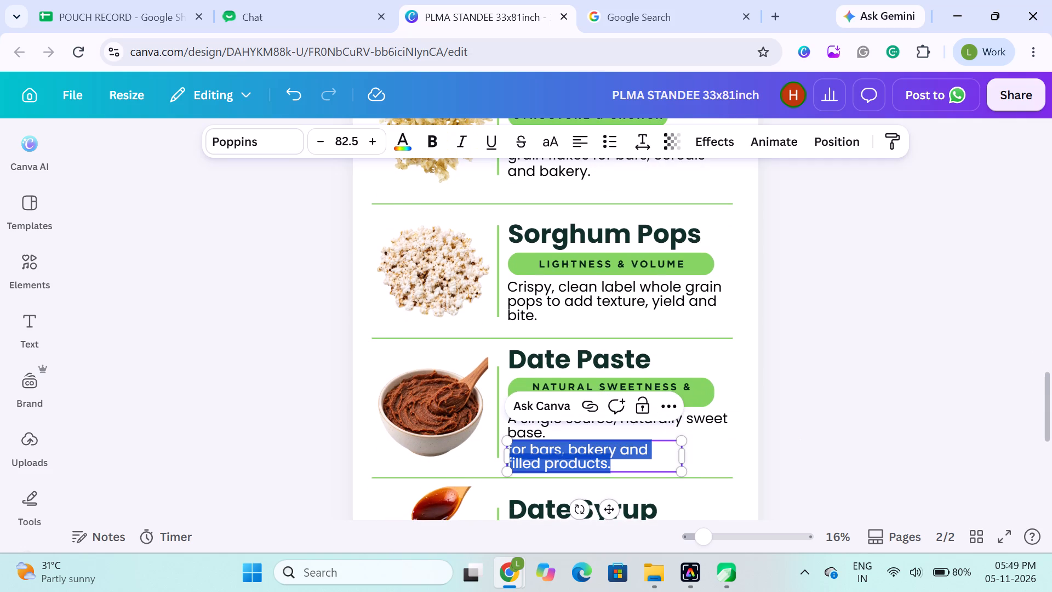
pyautogui.click(546, 425)
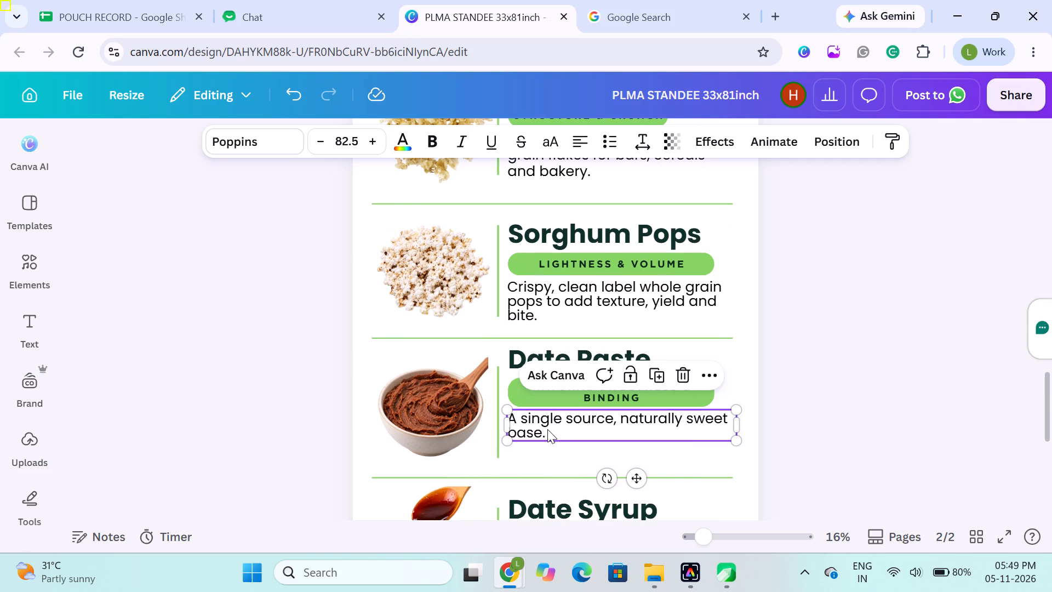
pyautogui.click(548, 430)
pyautogui.press('BackSpace')
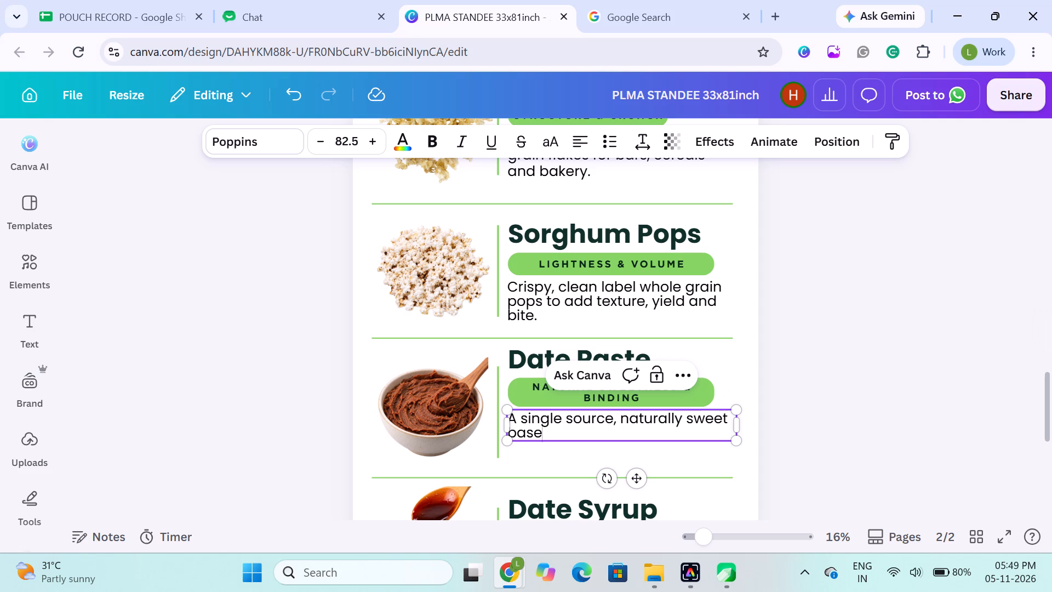
pyautogui.press('space')
pyautogui.hotkey('ctrl', 'v')
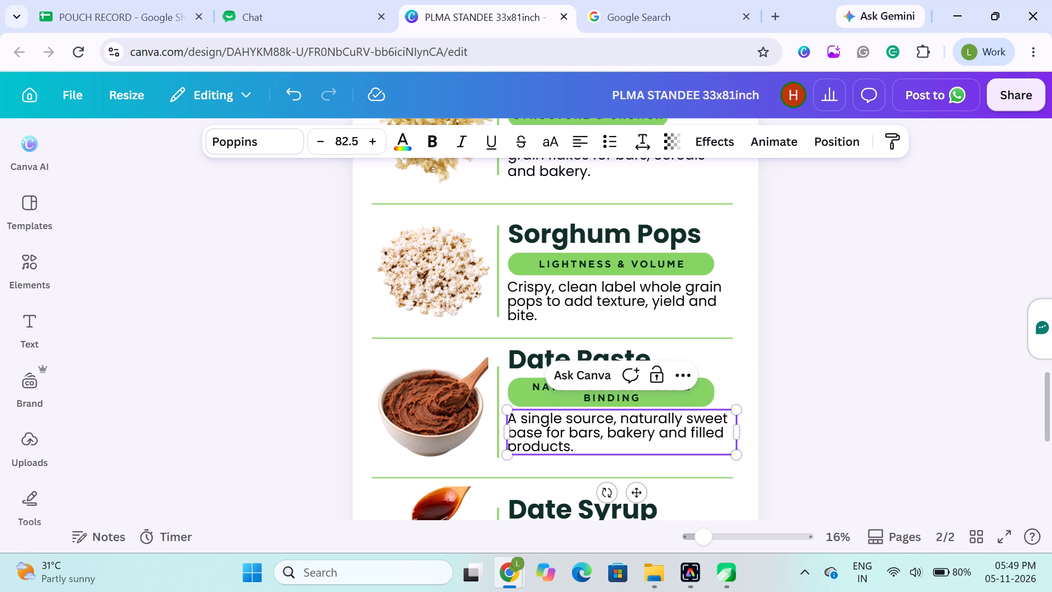
pyautogui.click(872, 442)
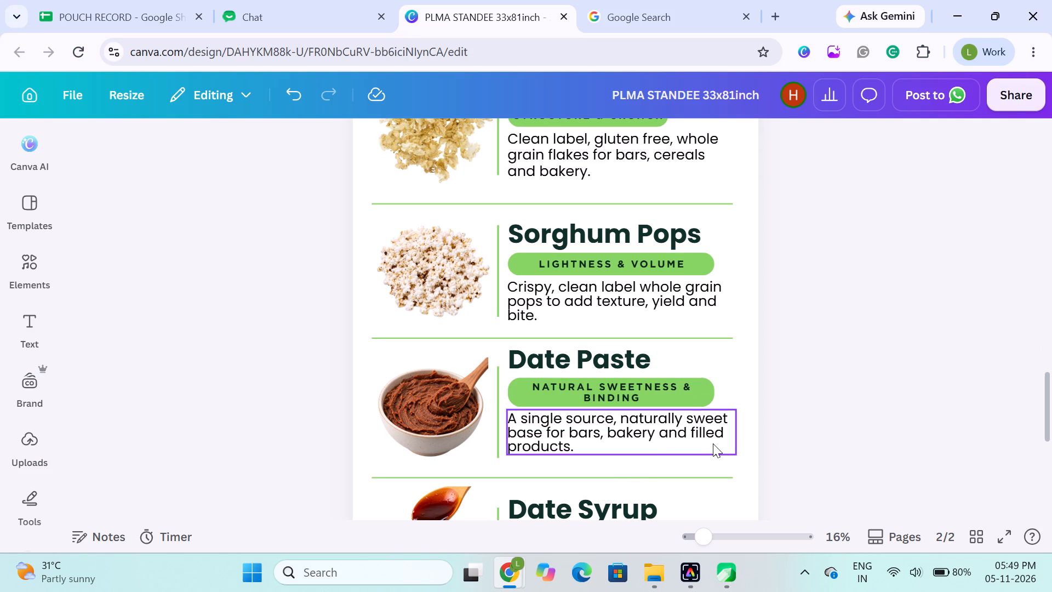
# Review page 2 from the main heading to the key attributes, comparing the product descriptions and section spacing.
pyautogui.click(655, 437)
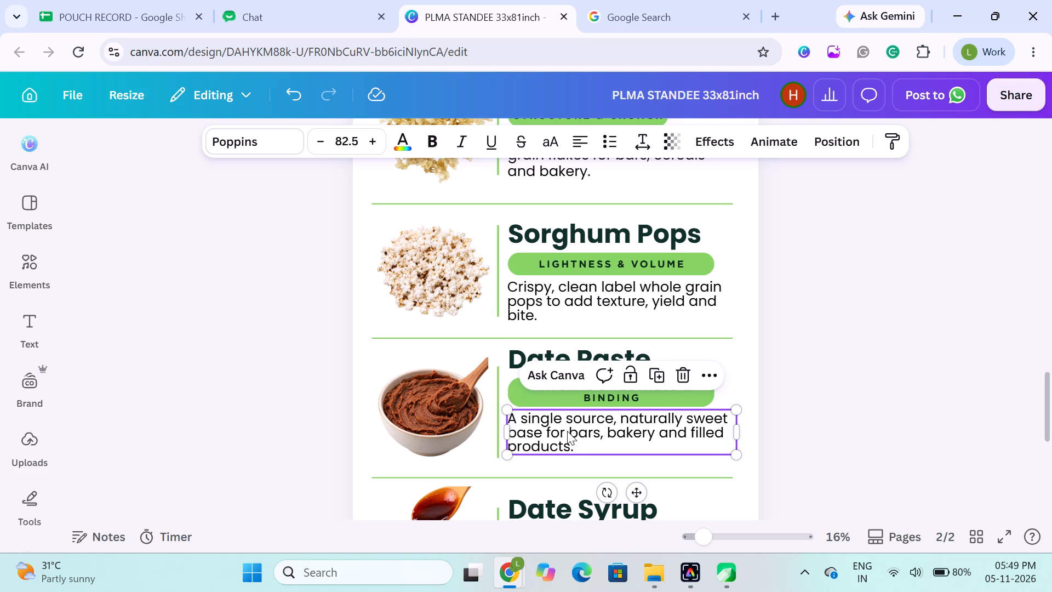
pyautogui.click(866, 277)
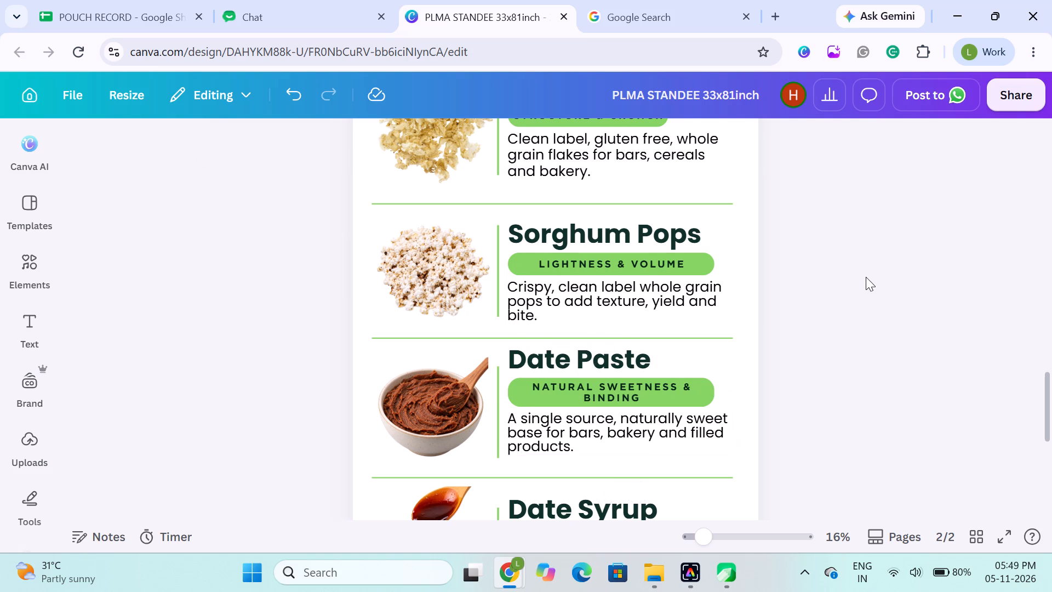
pyautogui.scroll(1, 866, 277)
pyautogui.scroll(-1, 866, 277)
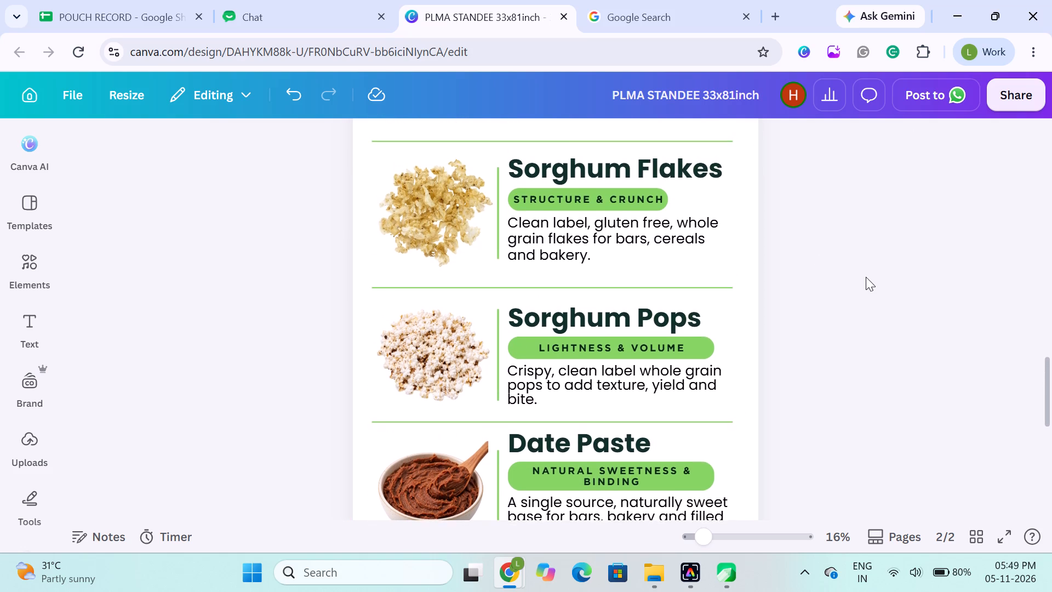
pyautogui.scroll(-2, 866, 277)
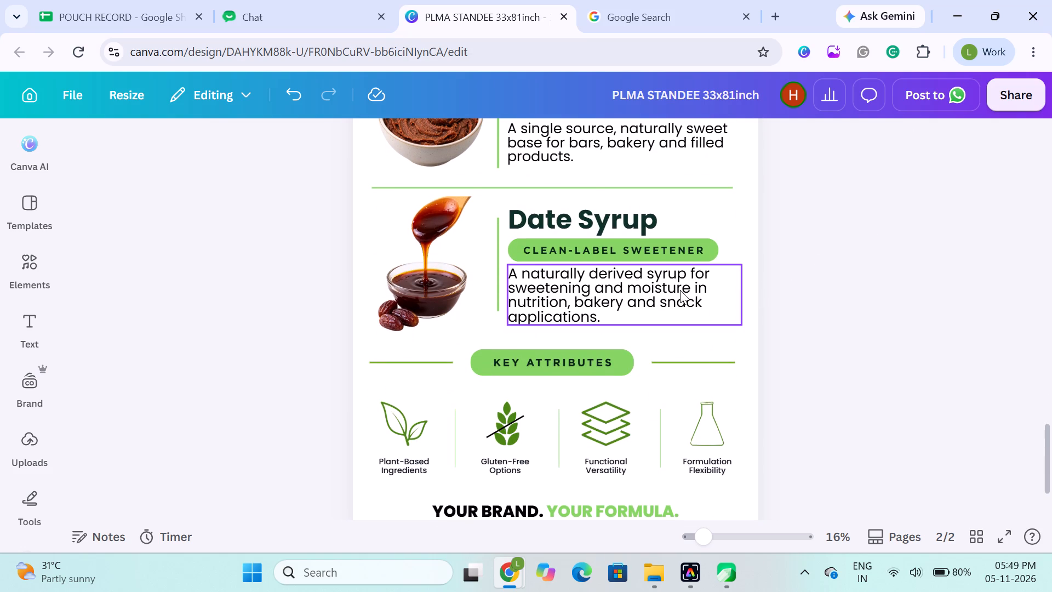
pyautogui.click(680, 290)
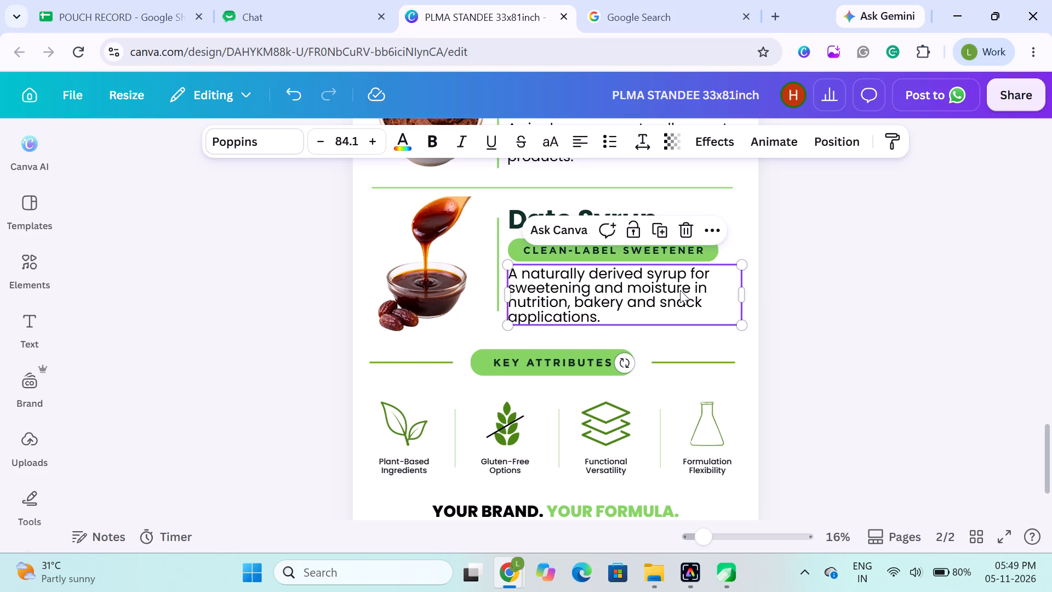
pyautogui.click(927, 311)
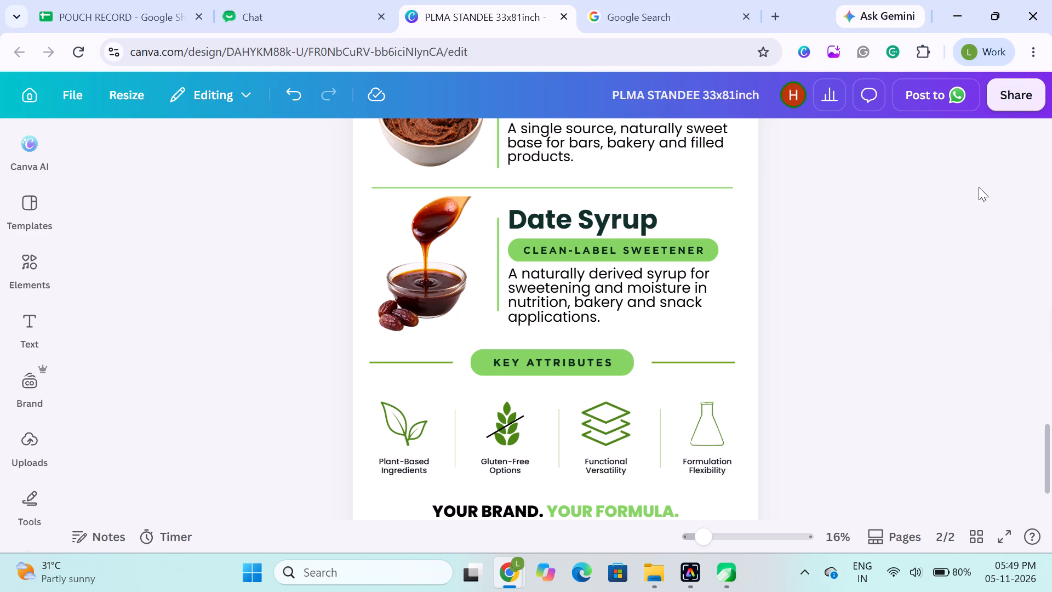
pyautogui.scroll(7, 980, 186)
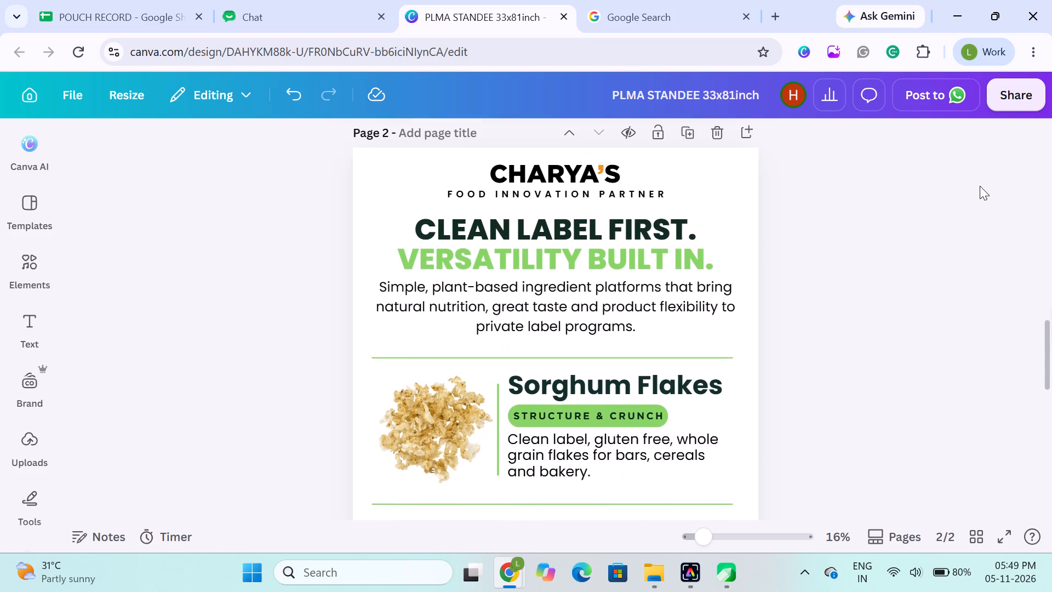
pyautogui.scroll(2, 980, 186)
pyautogui.scroll(-1, 980, 186)
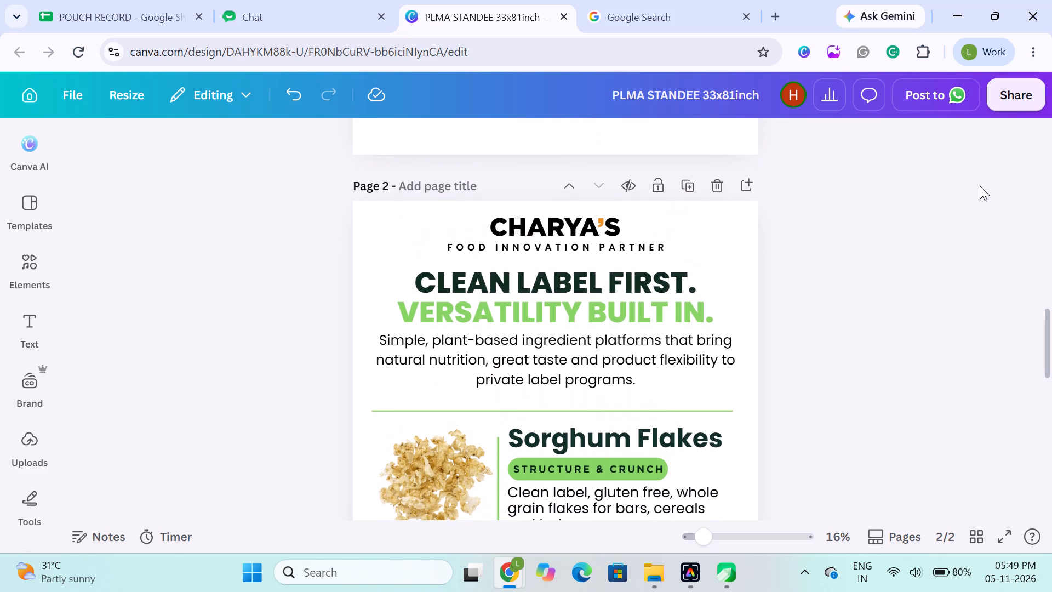
pyautogui.scroll(-1, 980, 186)
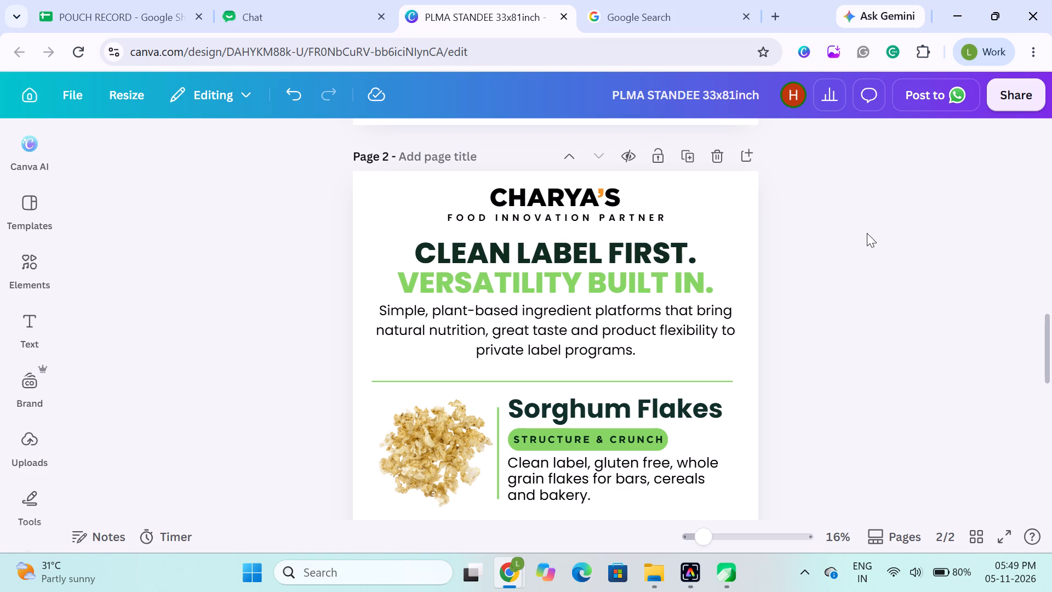
pyautogui.scroll(-1, 867, 233)
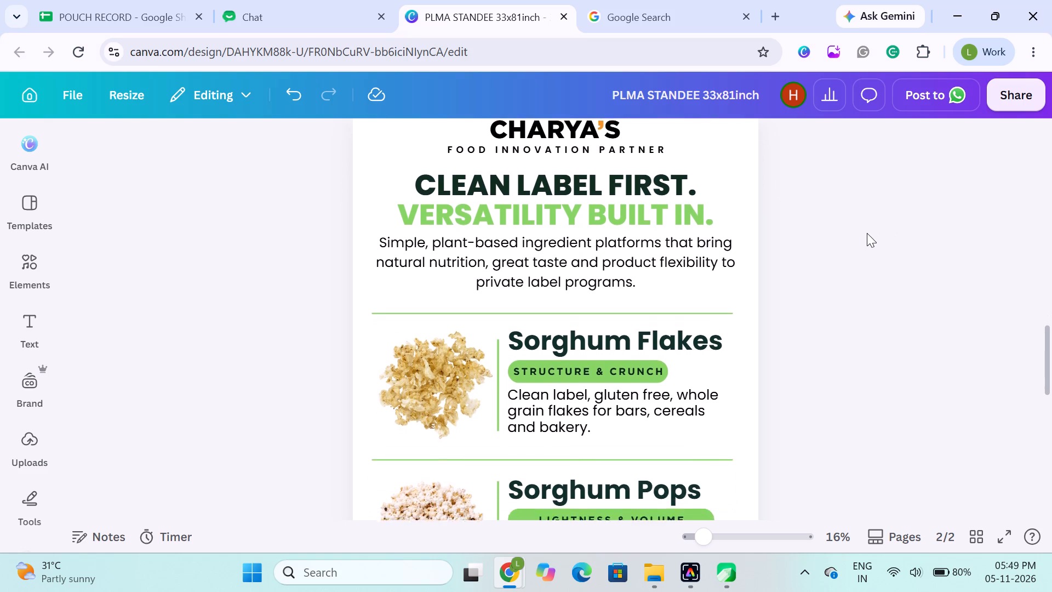
pyautogui.scroll(-2, 867, 233)
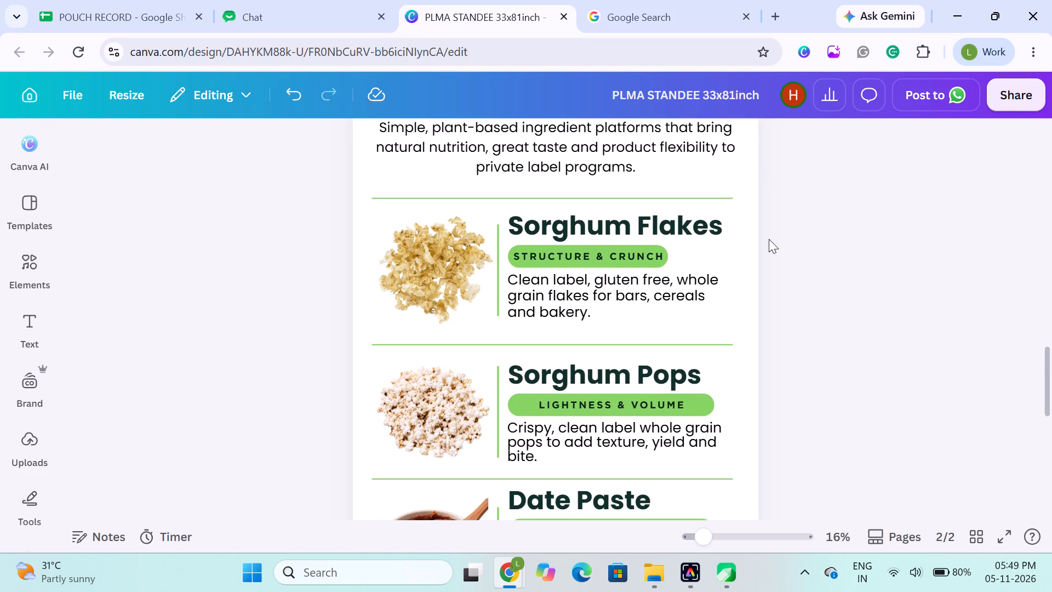
# Delete the horizontal green divider line between the introductory paragraph and the Sorghum Flakes section.
pyautogui.doubleClick(837, 198)
pyautogui.click(671, 202)
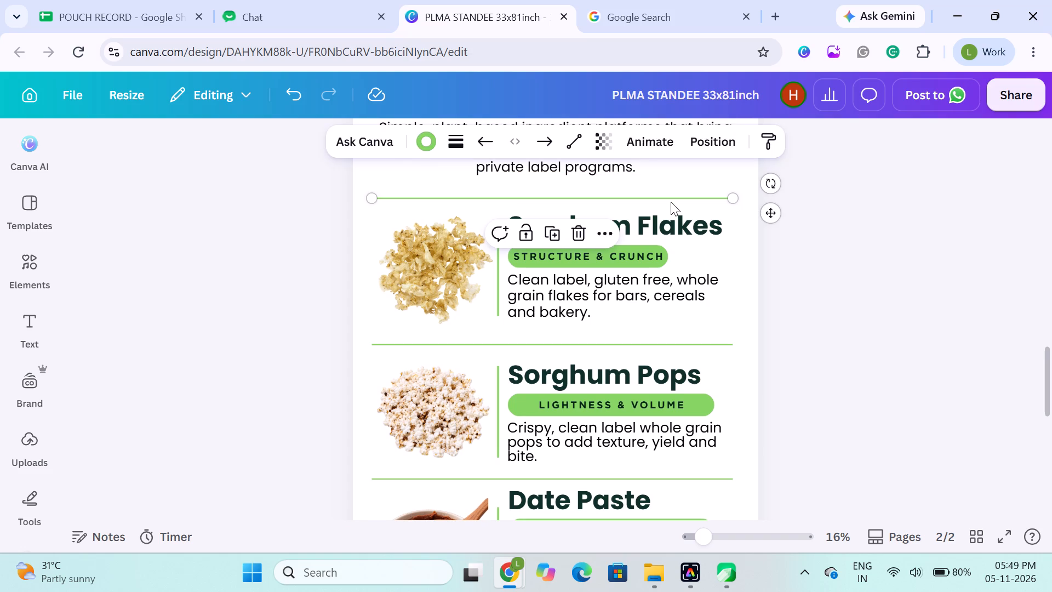
pyautogui.press('Delete')
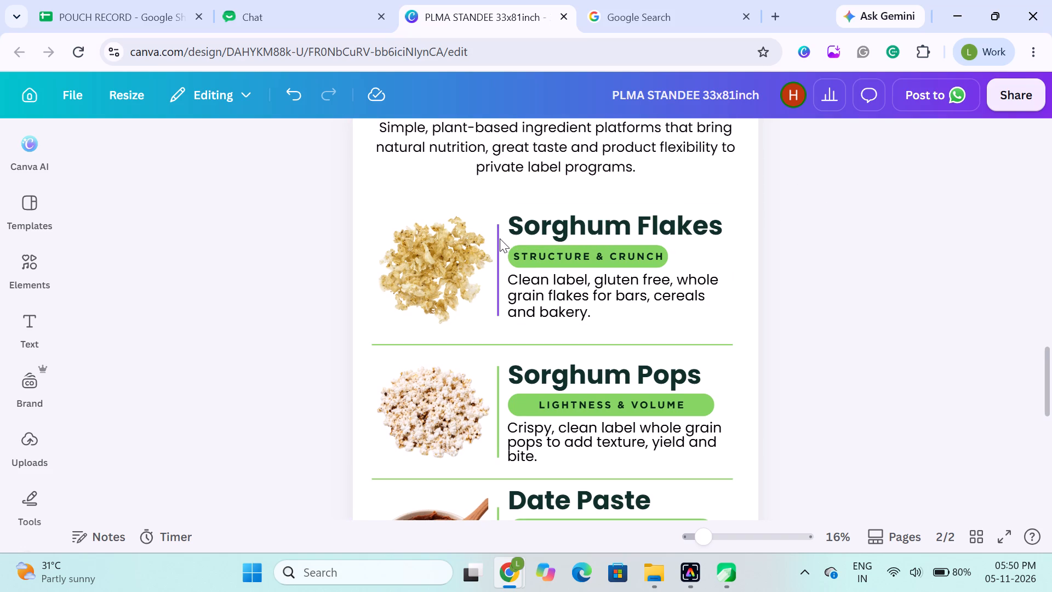
pyautogui.scroll(-1, 502, 320)
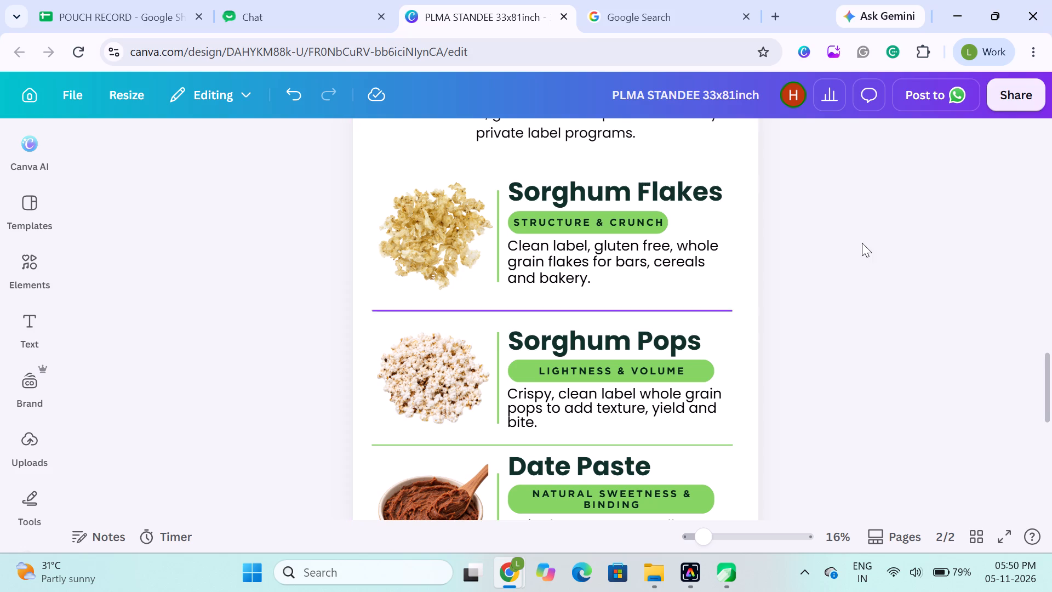
# Group the Sorghum Flakes heading, its STRUCTURE & CRUNCH label, the description and the vertical green line beside them.
pyautogui.moveTo(813, 160); pyautogui.dragTo(484, 281)
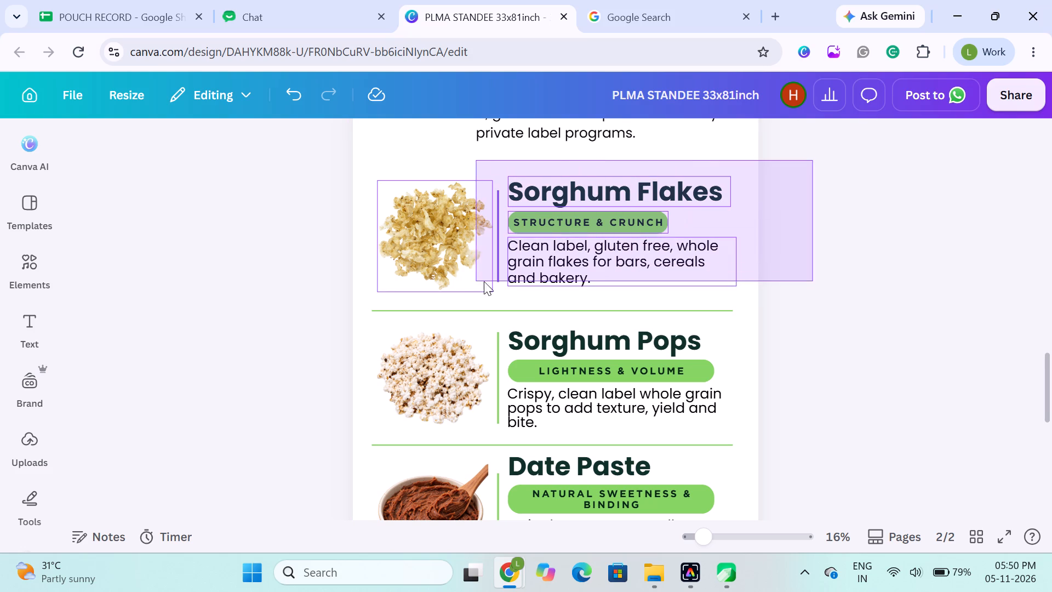
pyautogui.moveTo(484, 281); pyautogui.dragTo(498, 289)
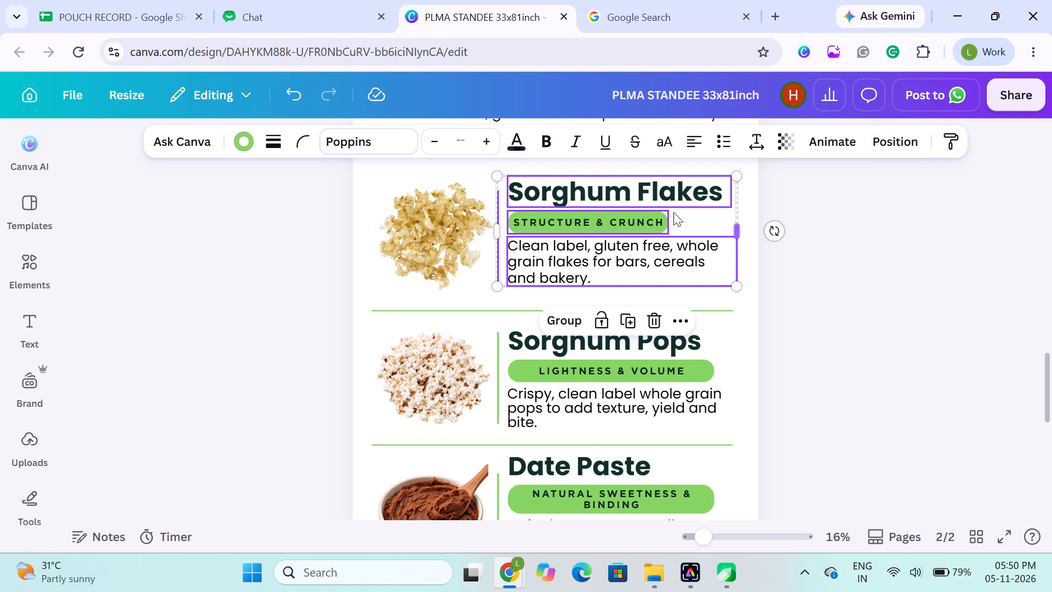
pyautogui.click(553, 314)
pyautogui.click(870, 276)
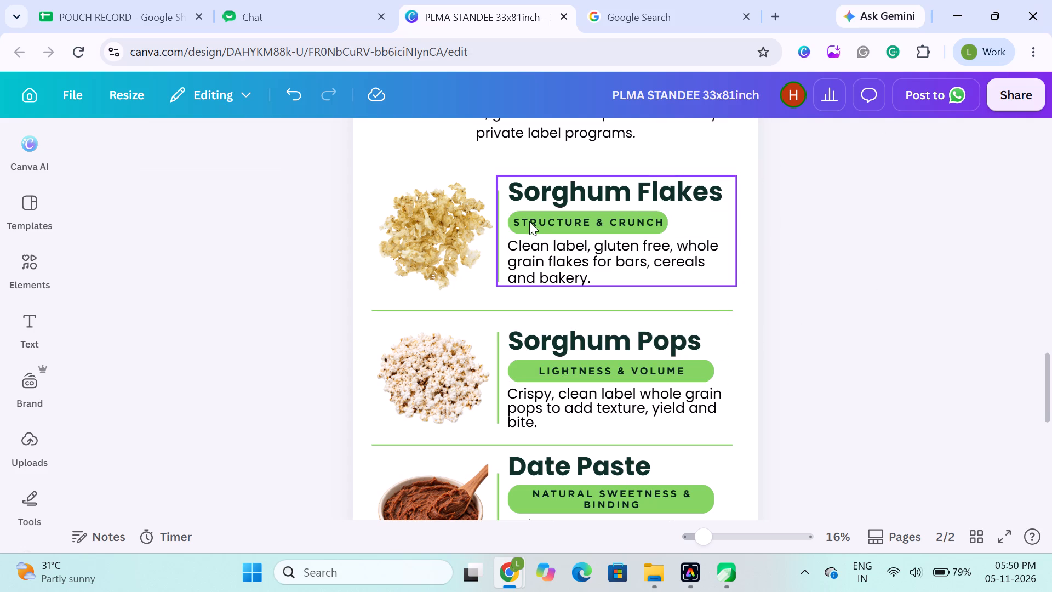
# Align the LIGHTNESS & VOLUME text to the left edge of its green pill in the Sorghum Pops section.
pyautogui.click(644, 374)
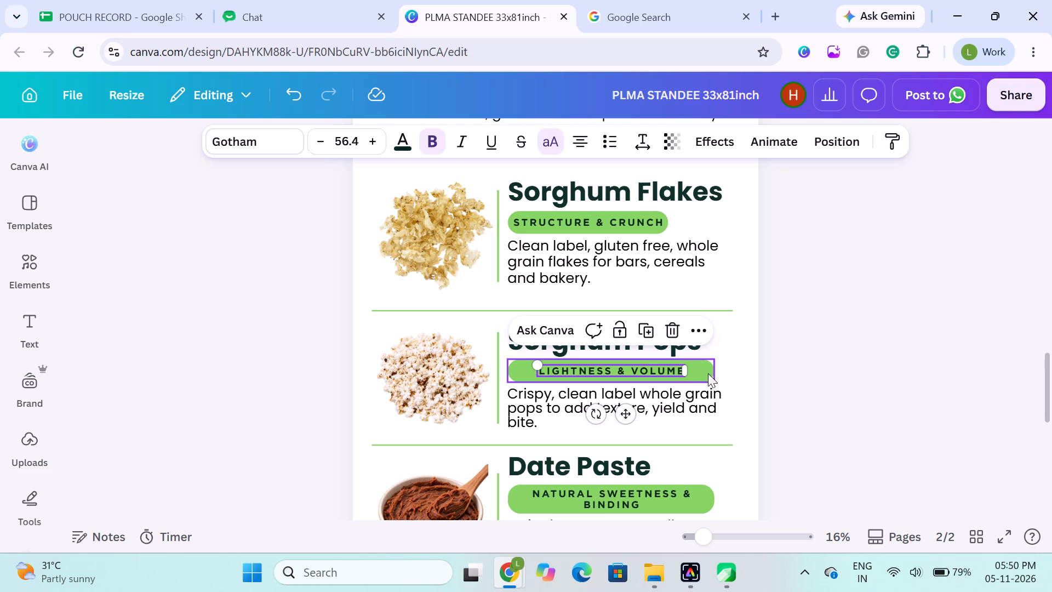
pyautogui.click(576, 370)
pyautogui.click(858, 350)
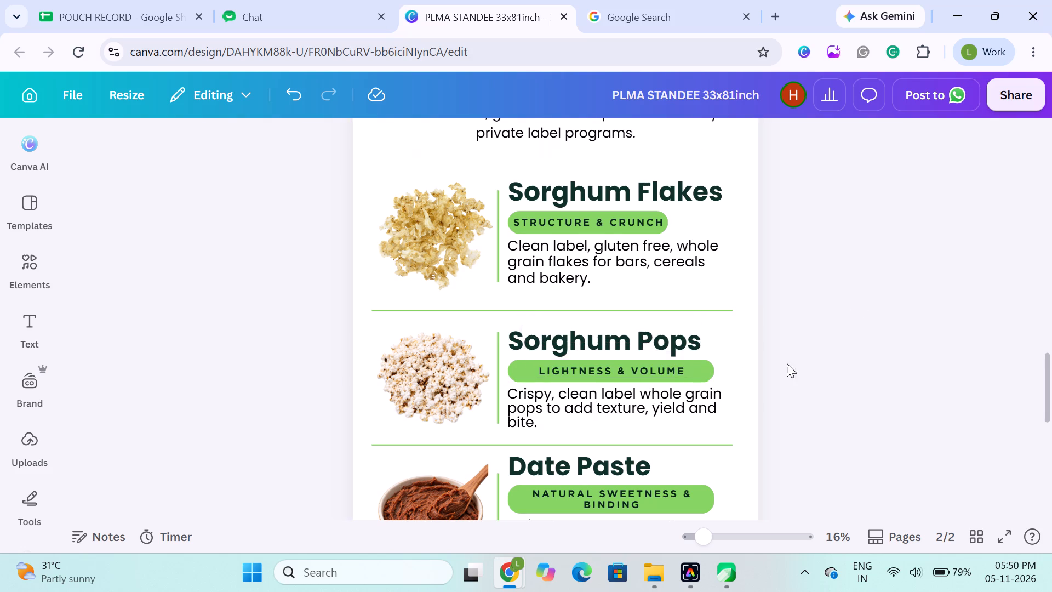
pyautogui.click(668, 373)
pyautogui.keyDown('ctrl'); pyautogui.click(703, 371); pyautogui.keyUp('ctrl')
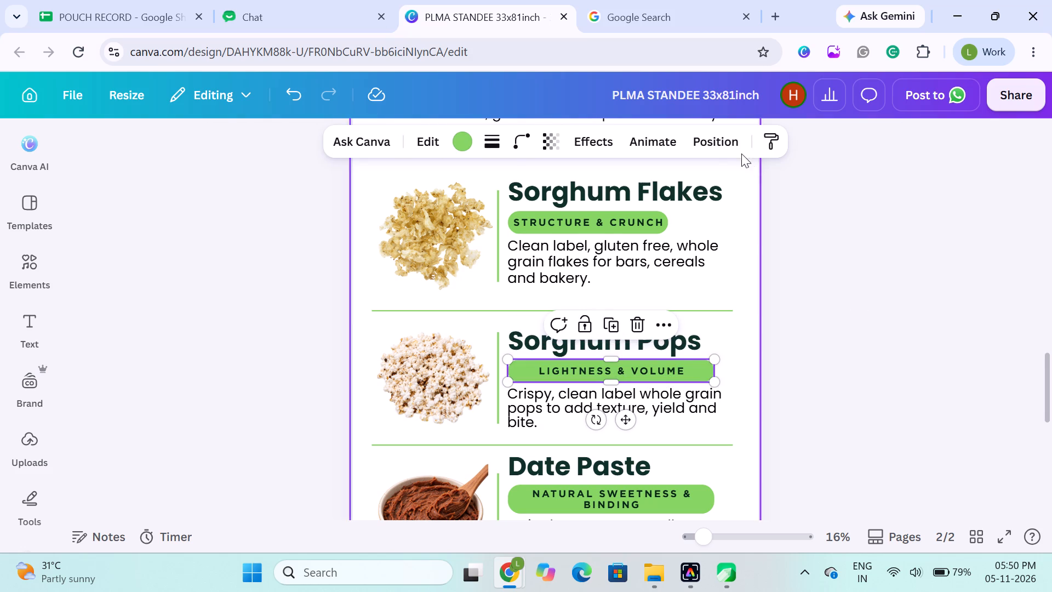
pyautogui.click(718, 141)
pyautogui.keyDown('shift'); pyautogui.click(597, 374); pyautogui.keyUp('shift')
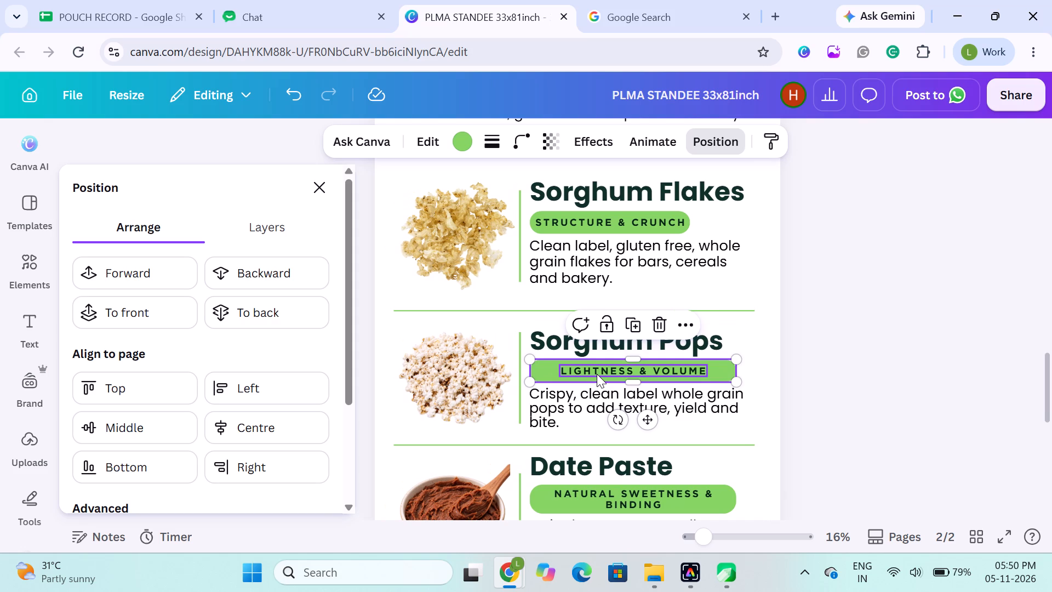
pyautogui.click(227, 388)
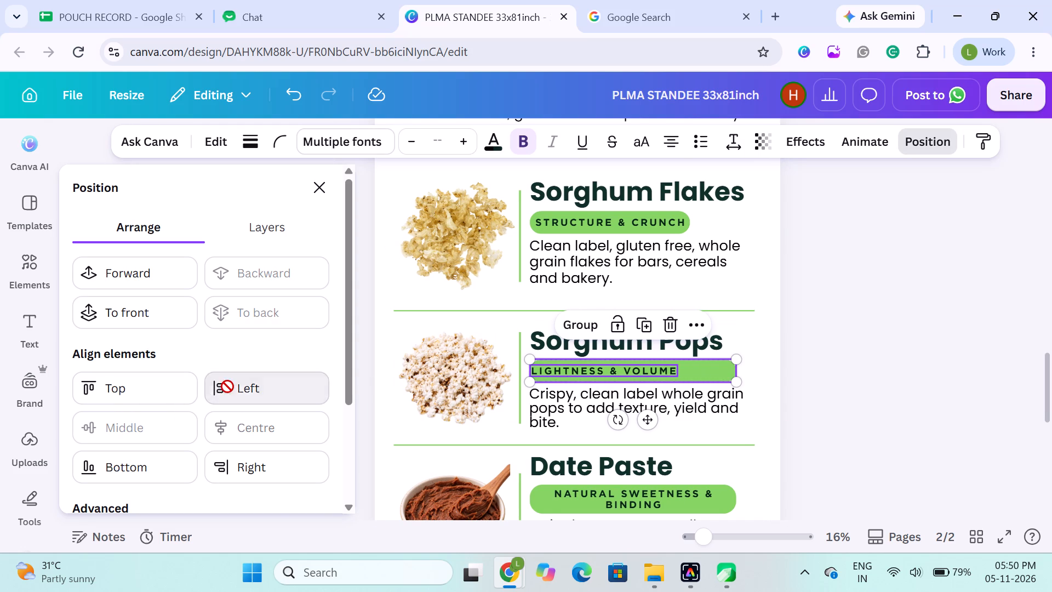
pyautogui.click(847, 343)
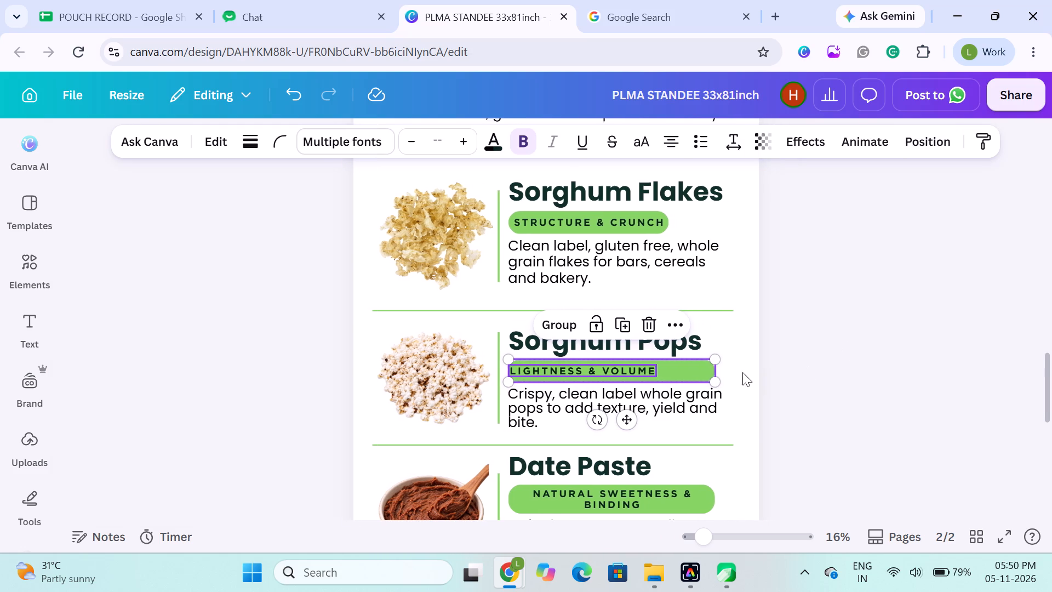
# Shorten the green pill behind LIGHTNESS & VOLUME from its right side to about 12.4 wide, fitting the text.
pyautogui.moveTo(816, 365); pyautogui.dragTo(729, 380)
pyautogui.hotkey('ctrl', 'z')
pyautogui.click(989, 338)
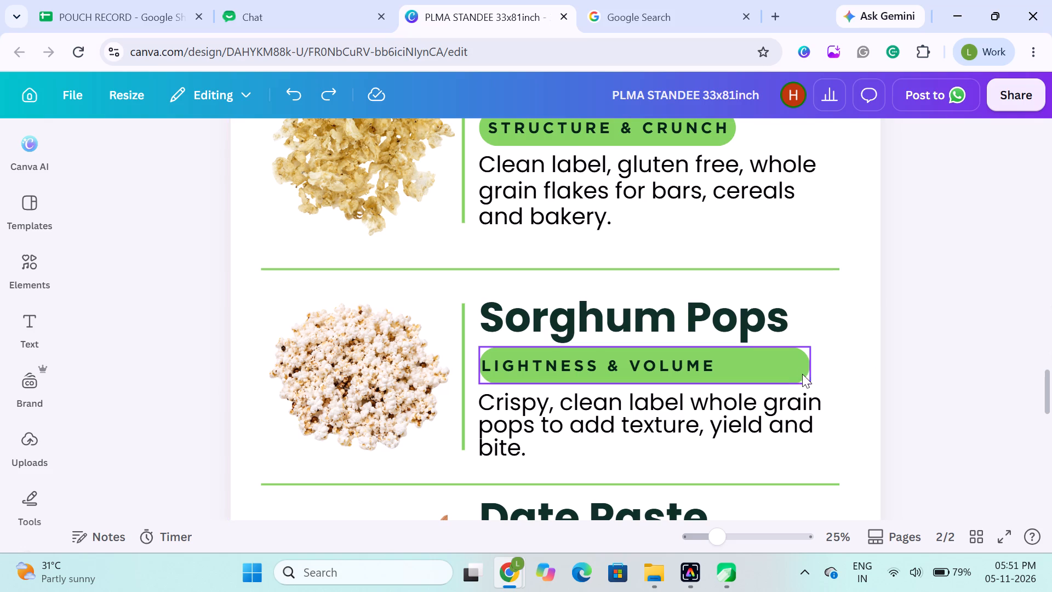
pyautogui.click(803, 371)
pyautogui.moveTo(811, 368); pyautogui.dragTo(729, 384)
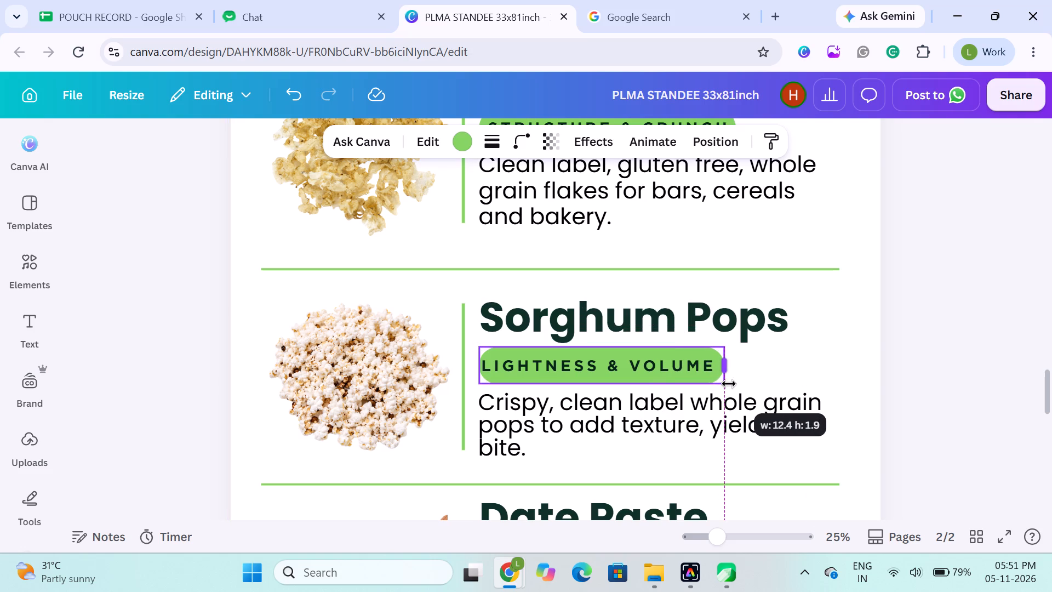
pyautogui.moveTo(729, 384); pyautogui.dragTo(723, 386)
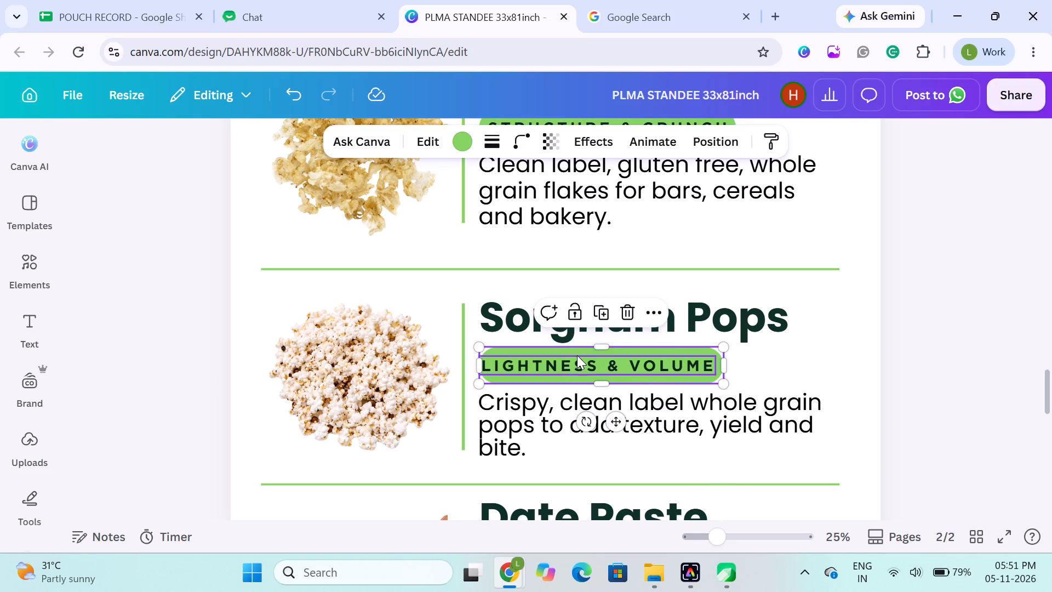
# Centre the LIGHTNESS & VOLUME text horizontally within its shortened pill and group the two.
pyautogui.click(584, 362)
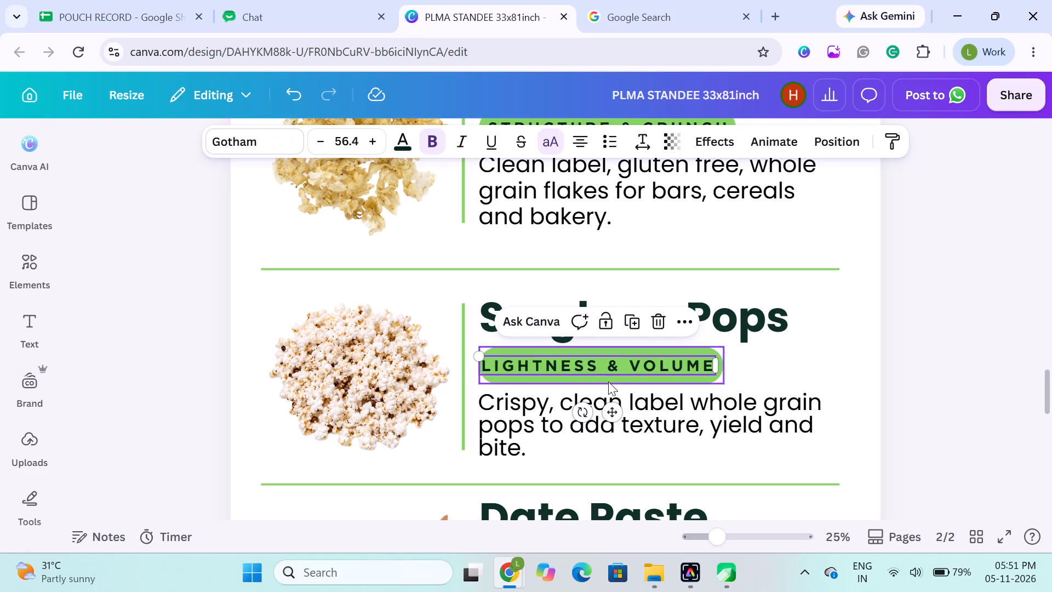
pyautogui.keyDown('shift'); pyautogui.click(608, 382); pyautogui.keyUp('shift')
pyautogui.click(923, 143)
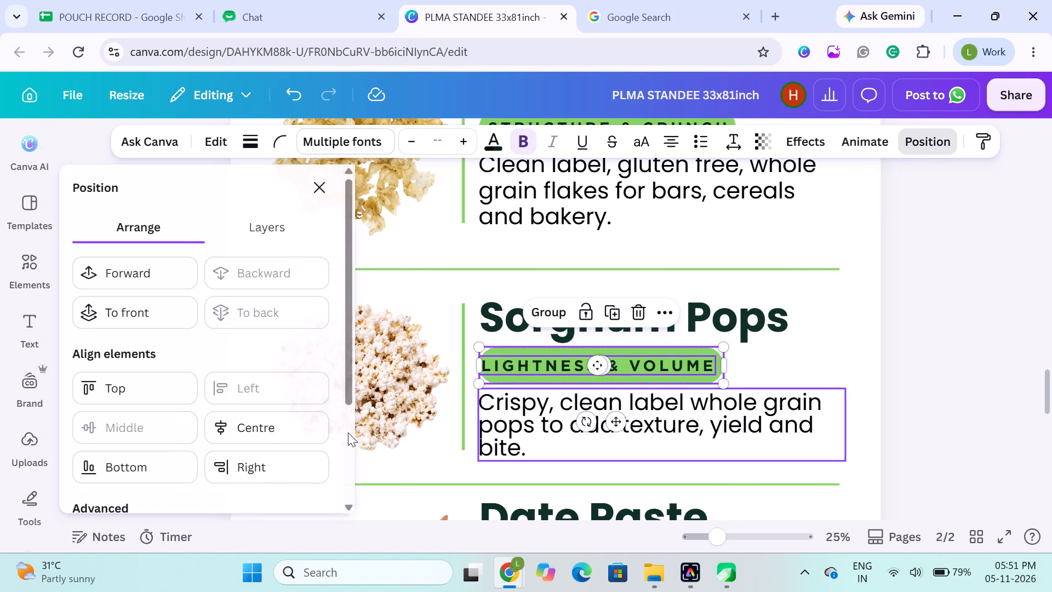
pyautogui.click(272, 419)
pyautogui.scroll(-1, 1010, 321)
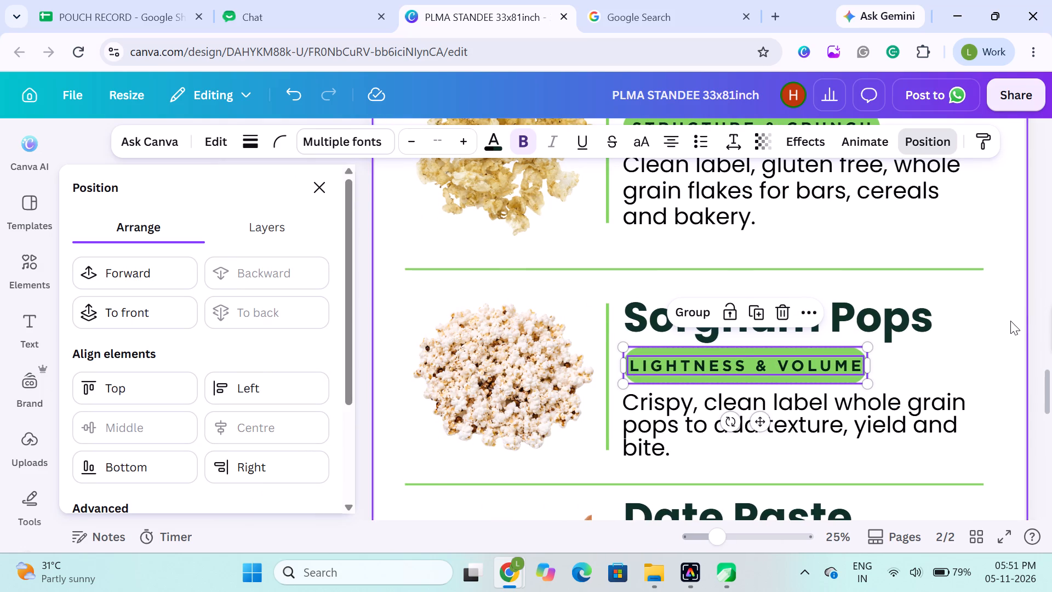
pyautogui.scroll(-1, 1010, 321)
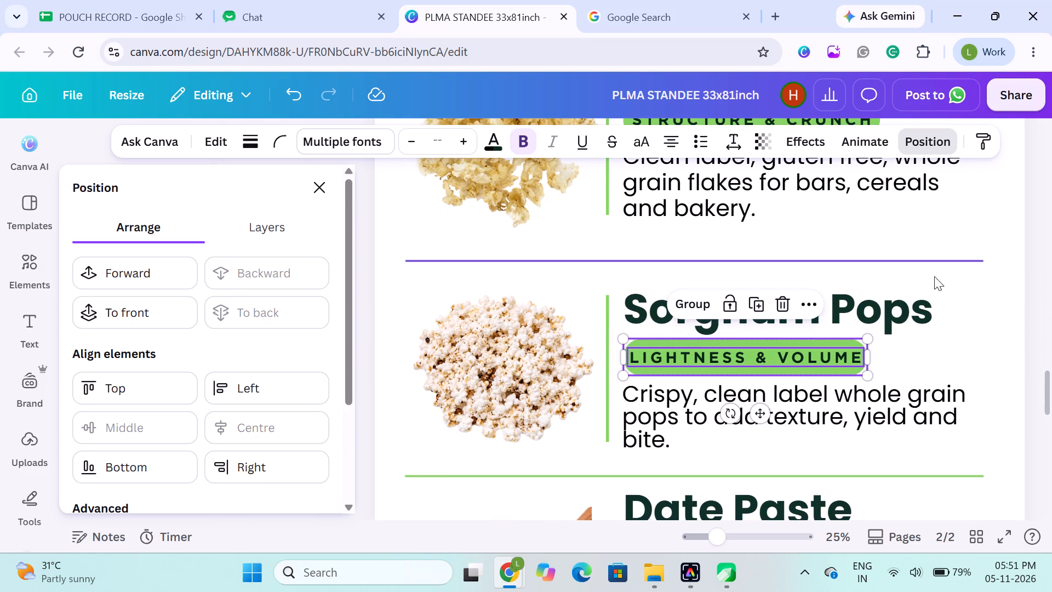
pyautogui.click(707, 306)
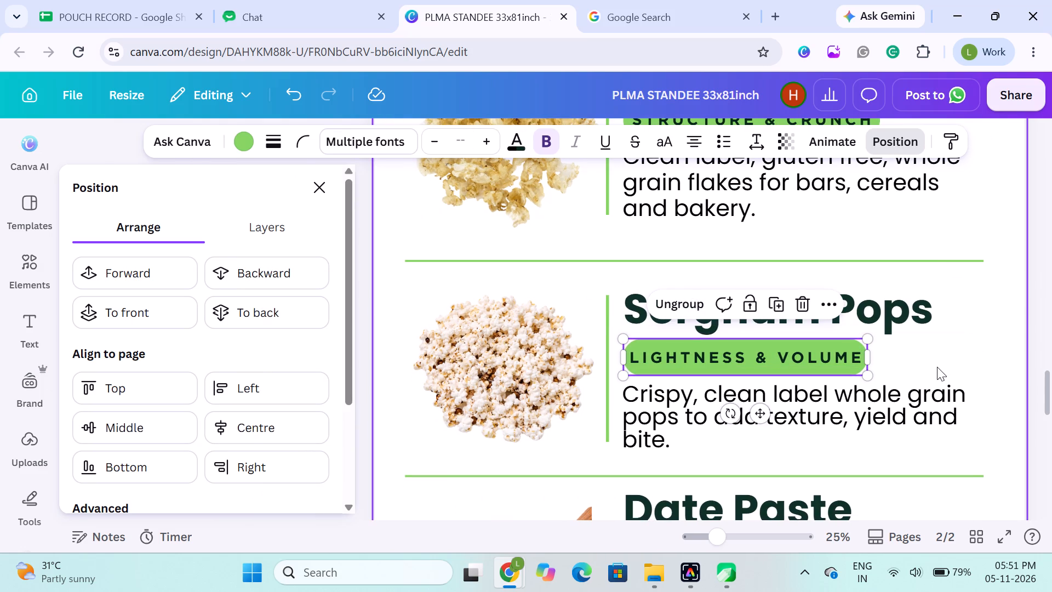
pyautogui.click(937, 367)
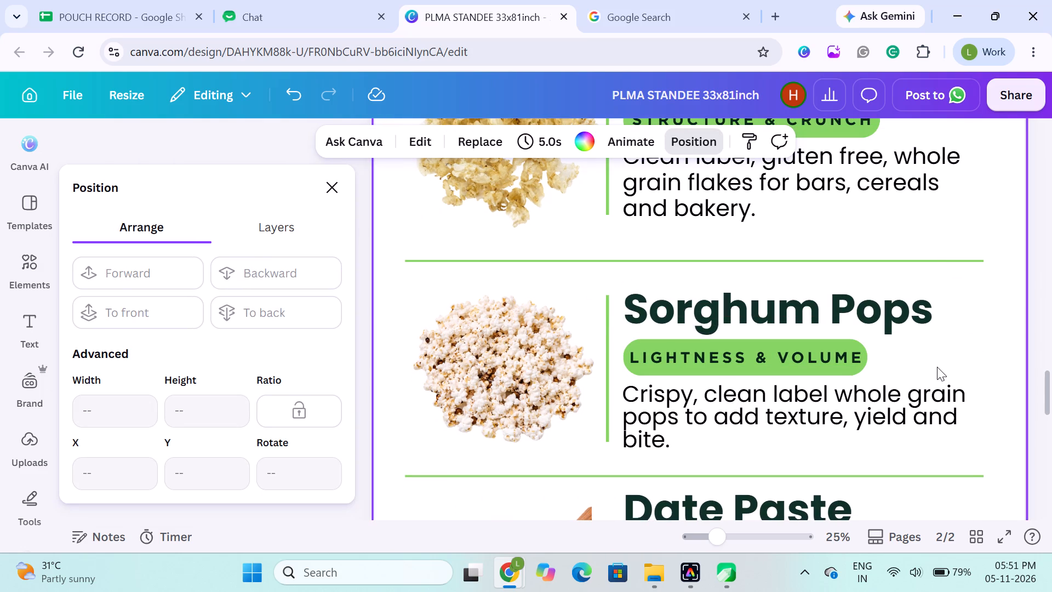
# Ungroup the LIGHTNESS & VOLUME label and widen its green pill slightly on the right side.
pyautogui.scroll(1, 937, 367)
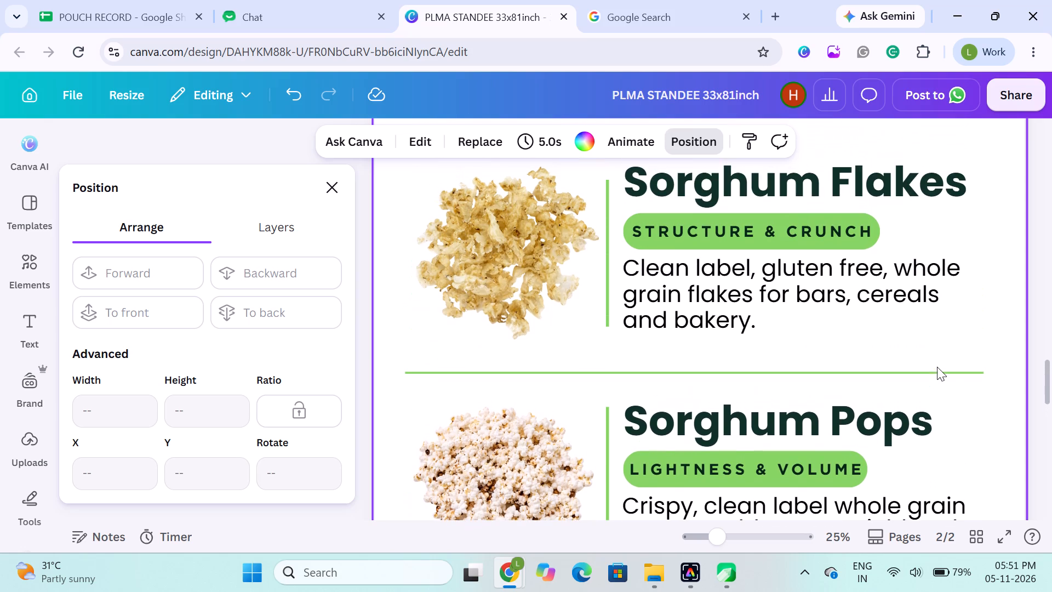
pyautogui.scroll(-2, 885, 407)
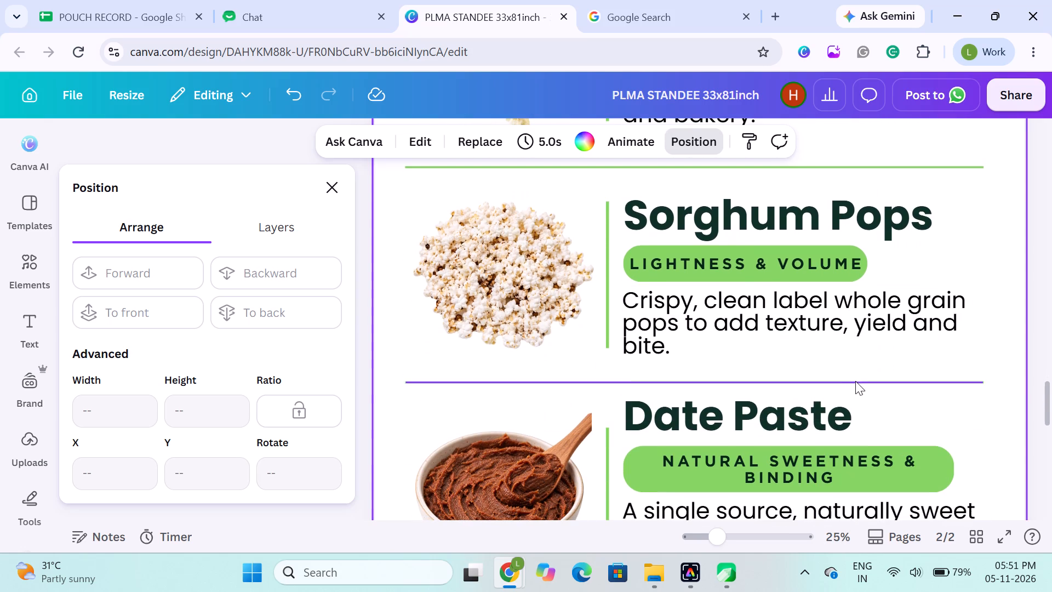
pyautogui.click(811, 454)
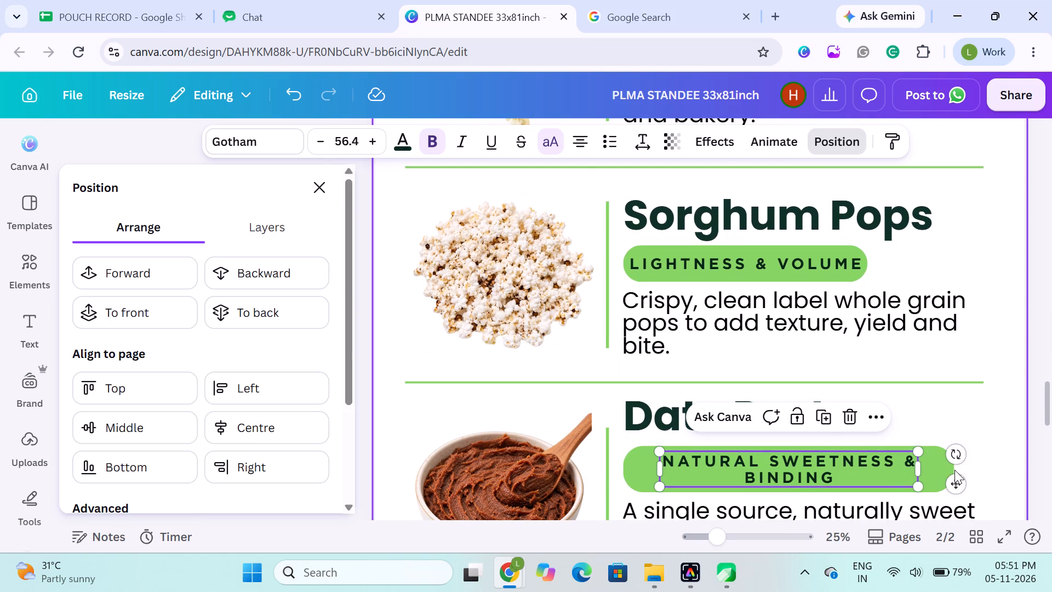
pyautogui.click(814, 264)
pyautogui.click(655, 215)
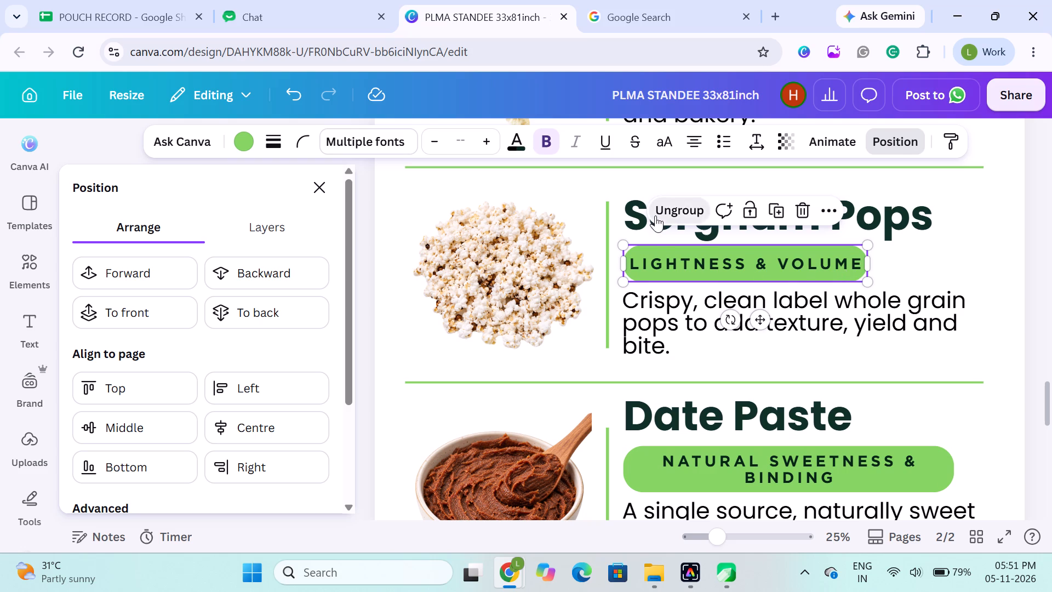
pyautogui.click(925, 259)
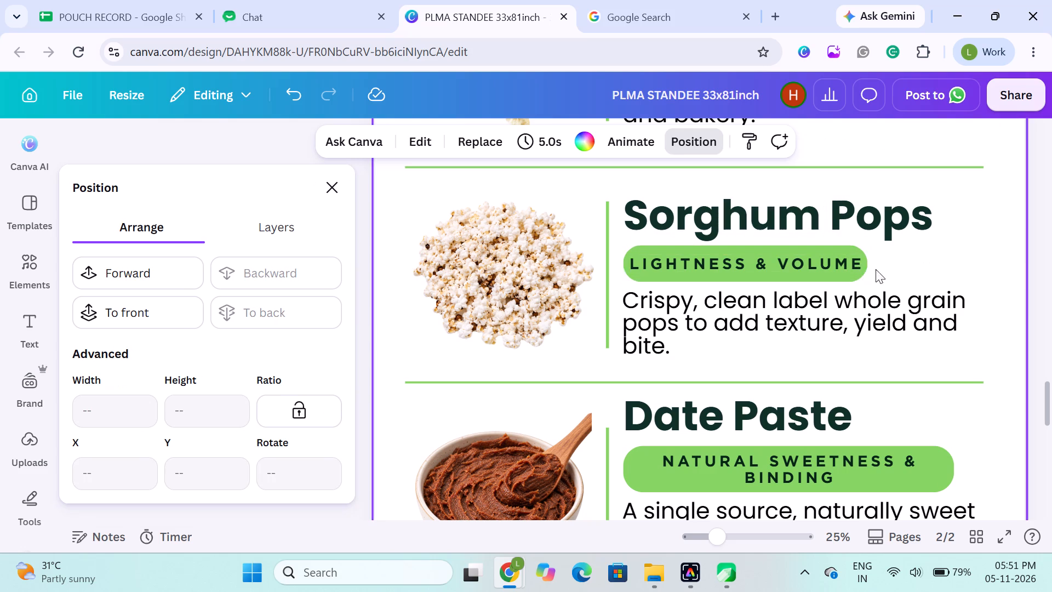
pyautogui.click(845, 276)
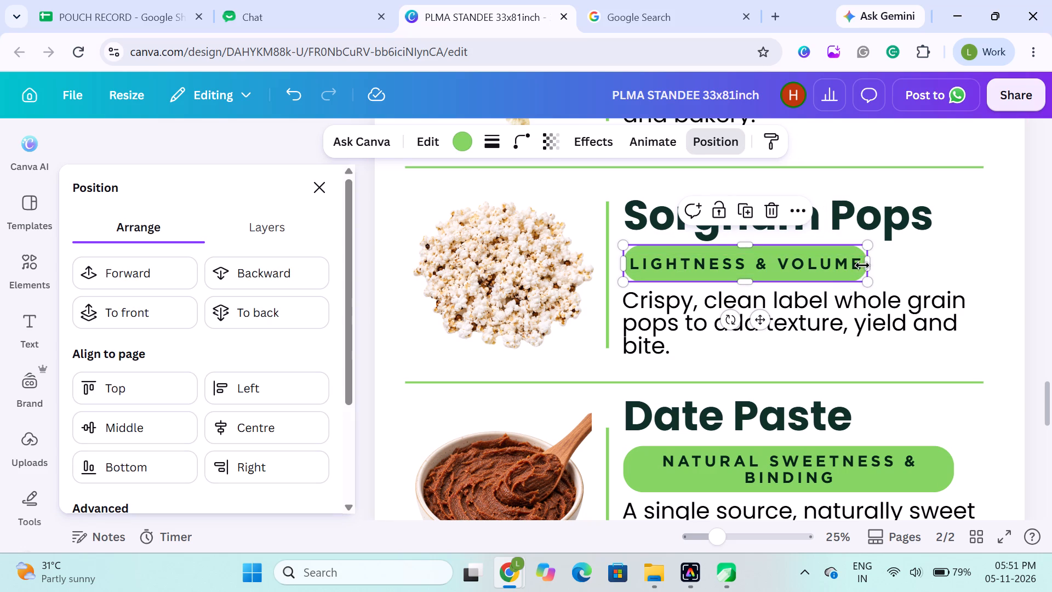
pyautogui.moveTo(865, 263); pyautogui.dragTo(871, 263)
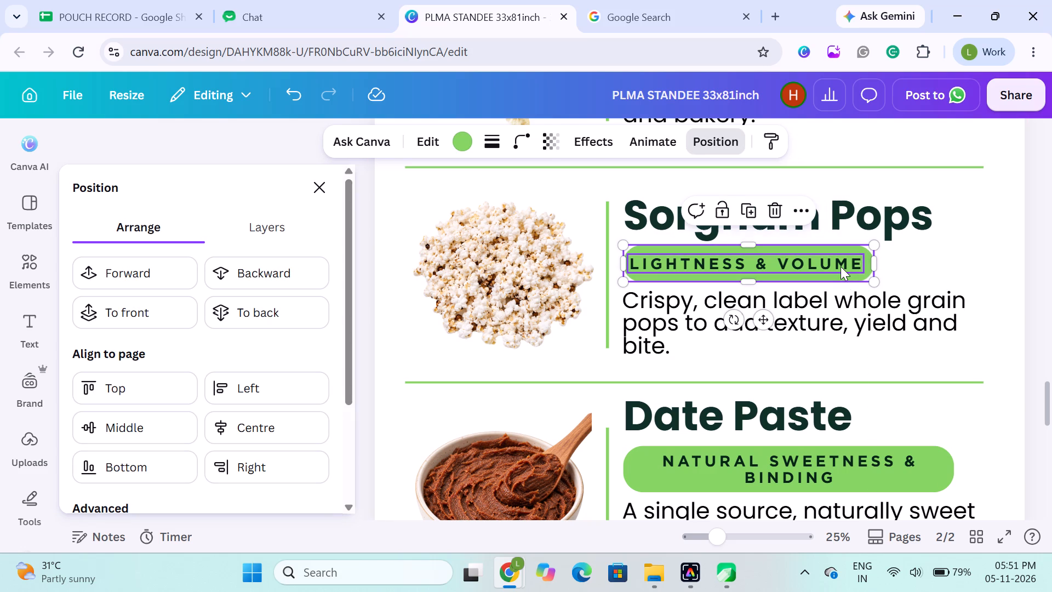
# Centre the LIGHTNESS & VOLUME text in the widened pill and group text and pill again.
pyautogui.keyDown('shift'); pyautogui.click(841, 266); pyautogui.keyUp('shift')
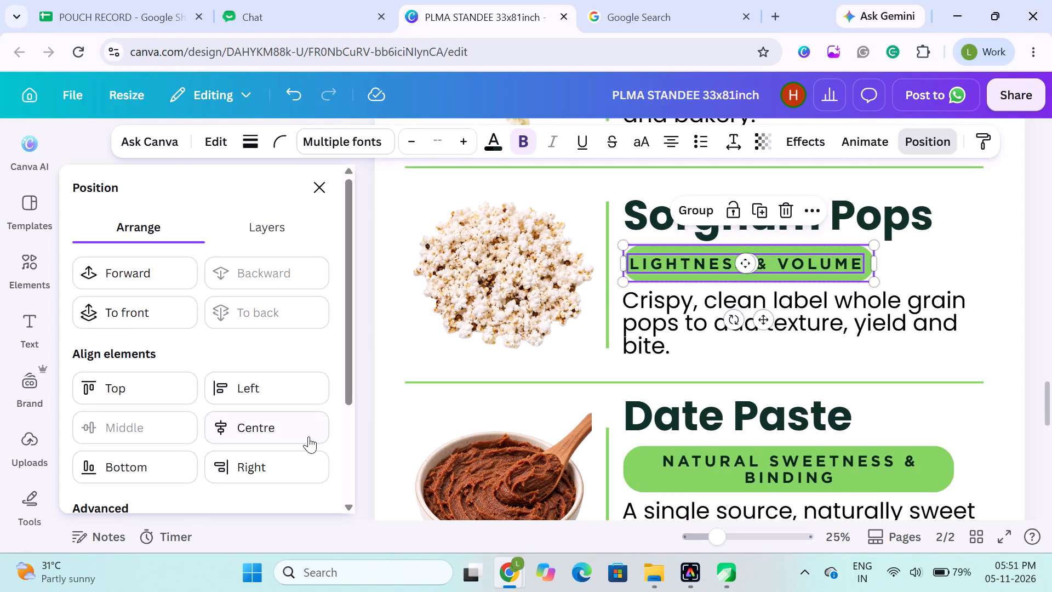
pyautogui.click(300, 425)
pyautogui.click(922, 253)
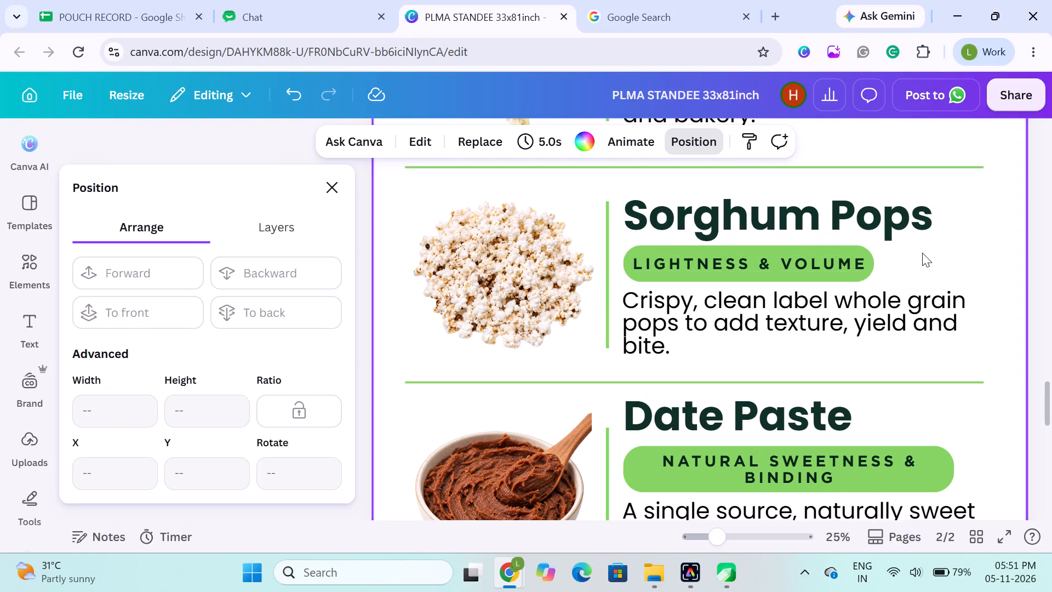
pyautogui.click(778, 265)
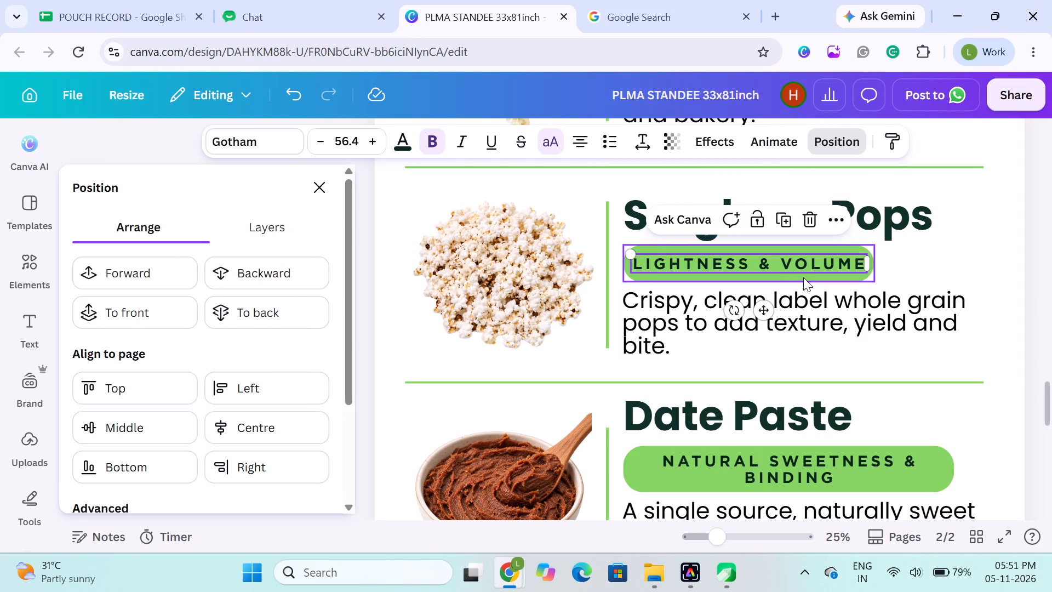
pyautogui.keyDown('shift'); pyautogui.click(803, 277); pyautogui.keyUp('shift')
pyautogui.click(692, 217)
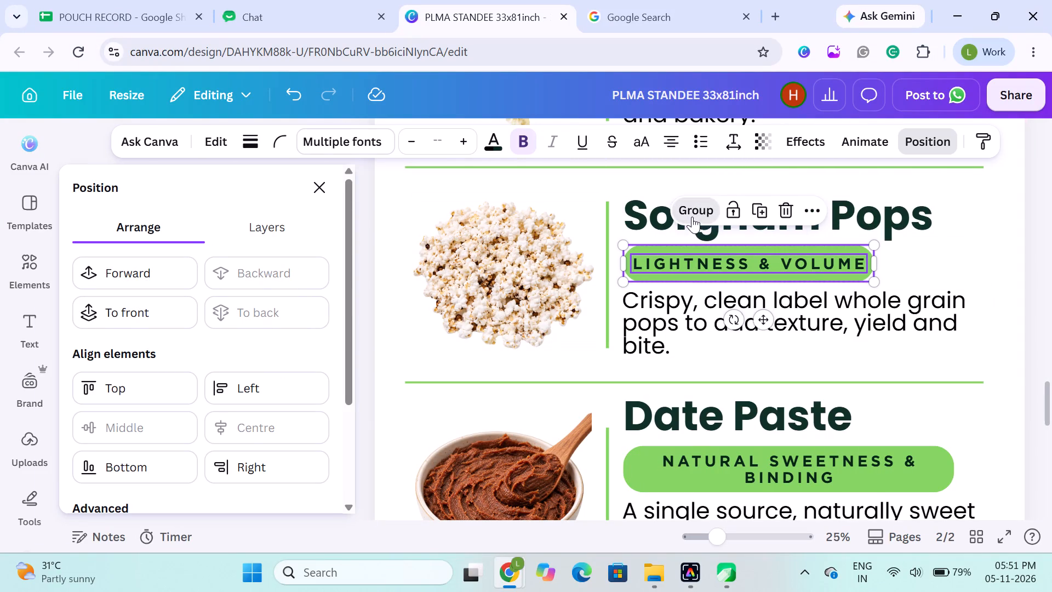
# Shorten the green pill behind NATURAL SWEETNESS & BINDING in the Date Paste section slightly from its right side.
pyautogui.click(700, 461)
pyautogui.click(944, 465)
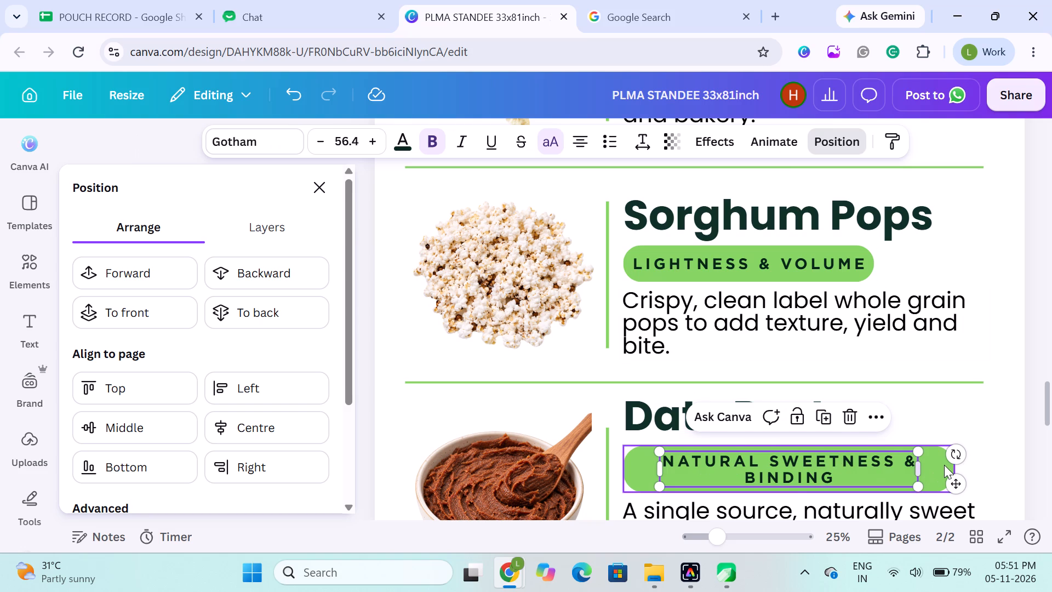
pyautogui.moveTo(957, 468); pyautogui.dragTo(942, 474)
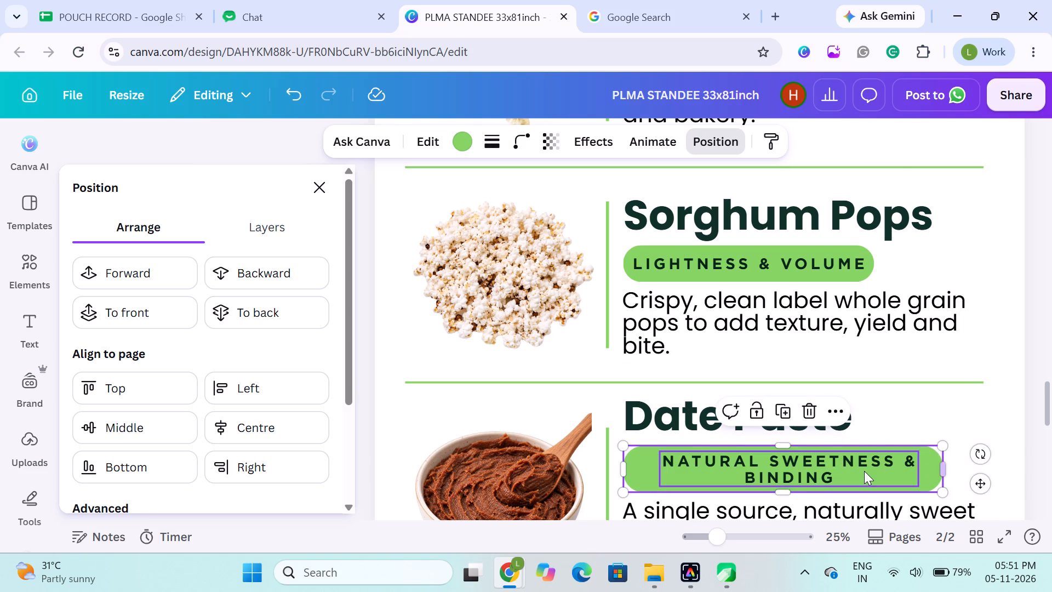
# Align the NATURAL SWEETNESS & BINDING text to the left edge of its green pill.
pyautogui.click(864, 471)
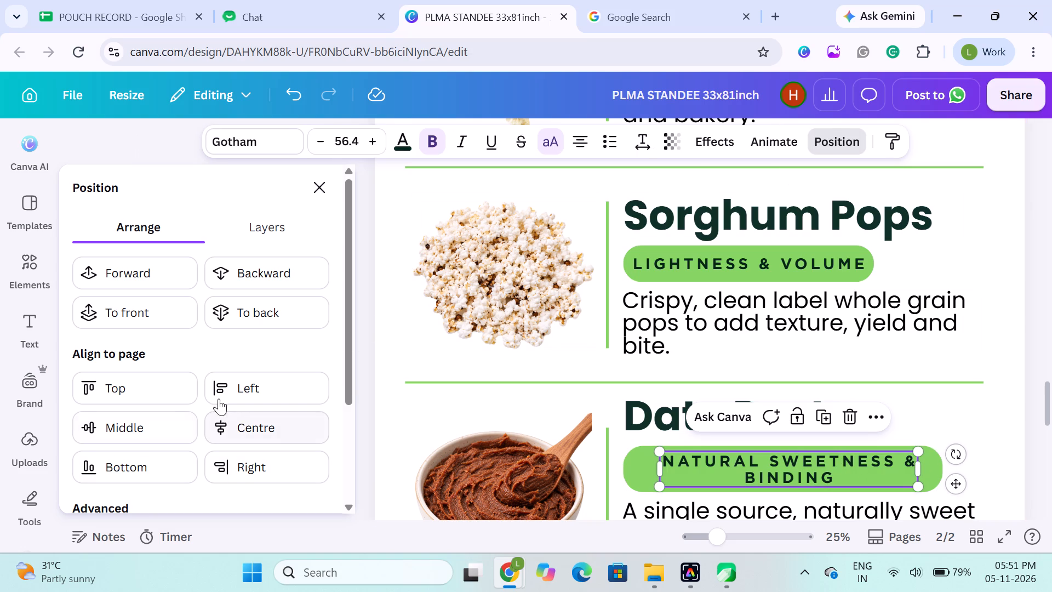
pyautogui.click(228, 387)
pyautogui.hotkey('ctrl', 'z')
pyautogui.keyDown('shift'); pyautogui.click(638, 470); pyautogui.keyUp('shift')
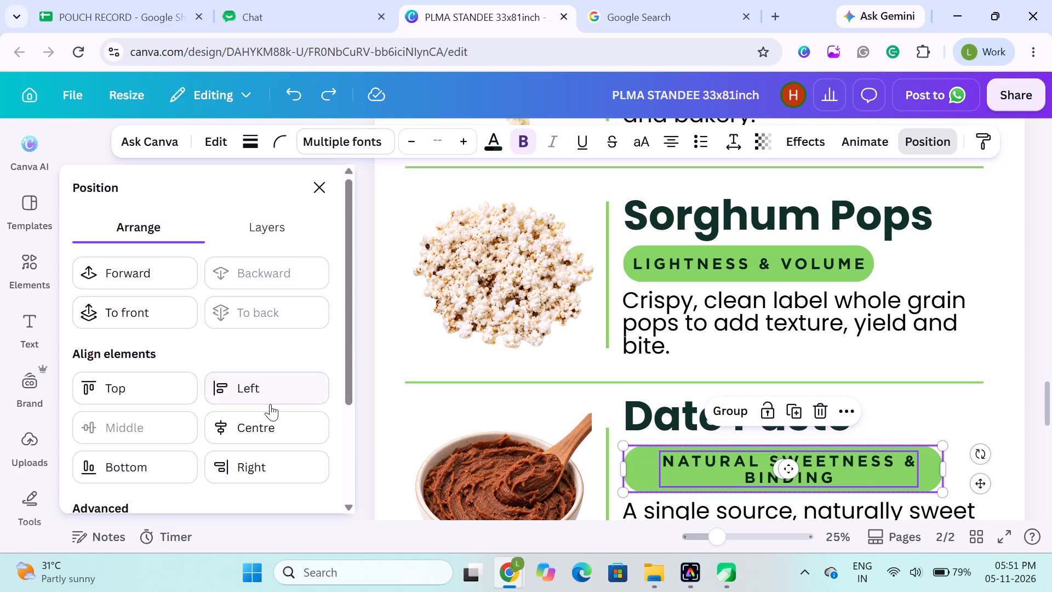
pyautogui.click(270, 404)
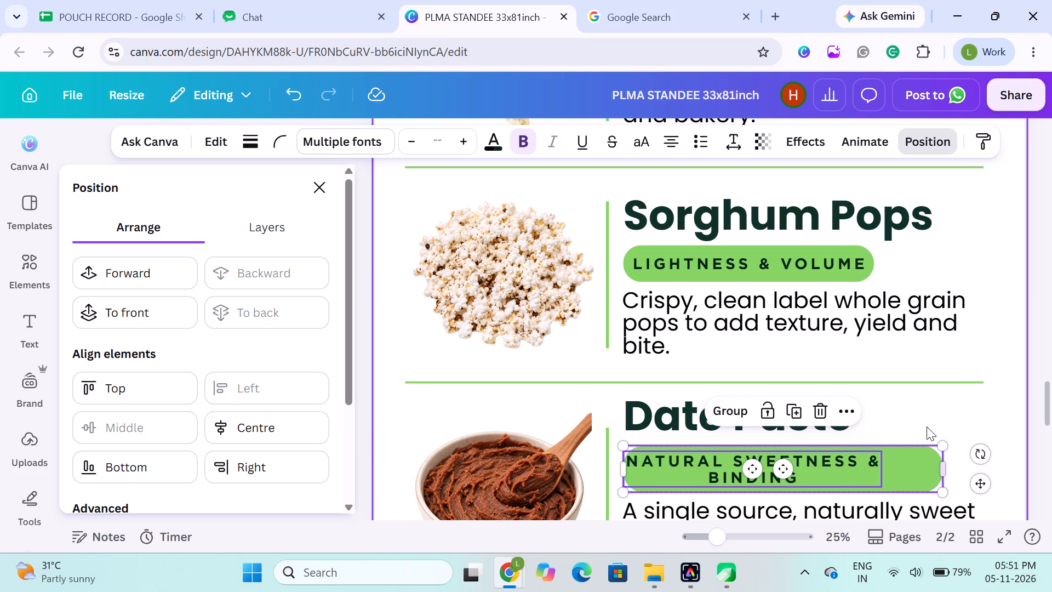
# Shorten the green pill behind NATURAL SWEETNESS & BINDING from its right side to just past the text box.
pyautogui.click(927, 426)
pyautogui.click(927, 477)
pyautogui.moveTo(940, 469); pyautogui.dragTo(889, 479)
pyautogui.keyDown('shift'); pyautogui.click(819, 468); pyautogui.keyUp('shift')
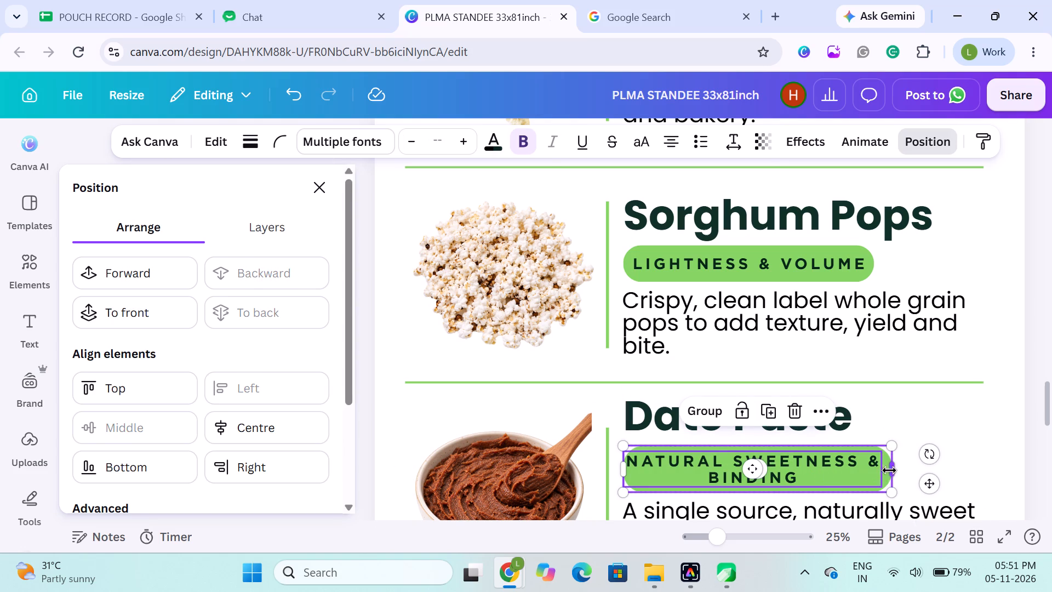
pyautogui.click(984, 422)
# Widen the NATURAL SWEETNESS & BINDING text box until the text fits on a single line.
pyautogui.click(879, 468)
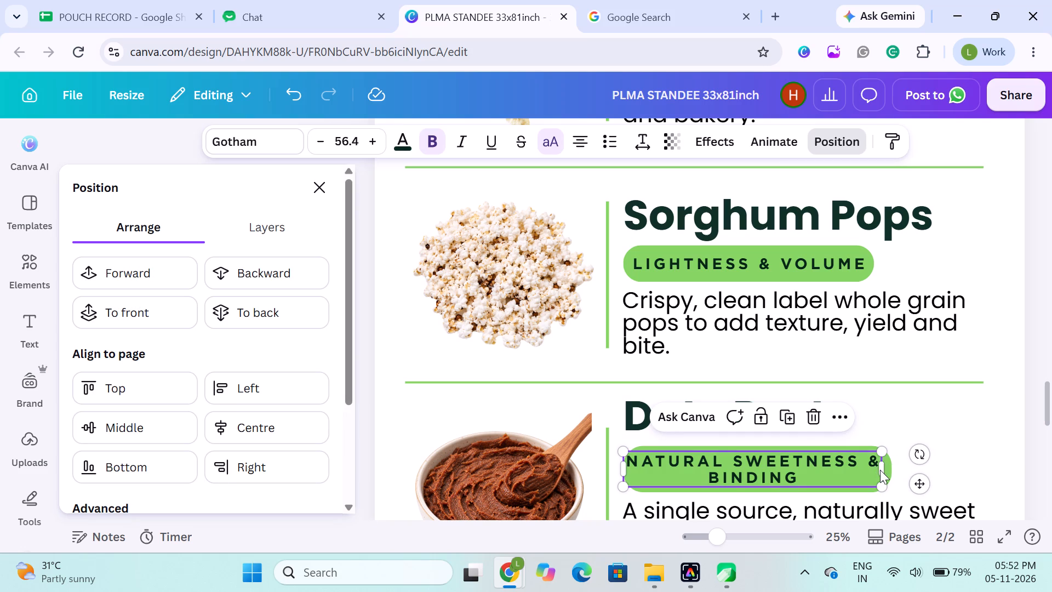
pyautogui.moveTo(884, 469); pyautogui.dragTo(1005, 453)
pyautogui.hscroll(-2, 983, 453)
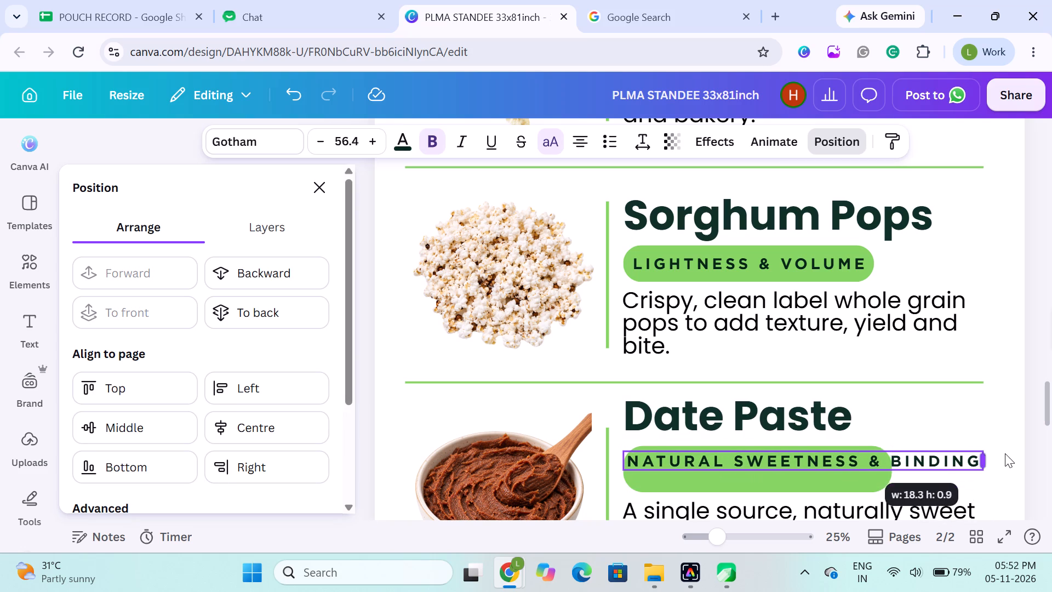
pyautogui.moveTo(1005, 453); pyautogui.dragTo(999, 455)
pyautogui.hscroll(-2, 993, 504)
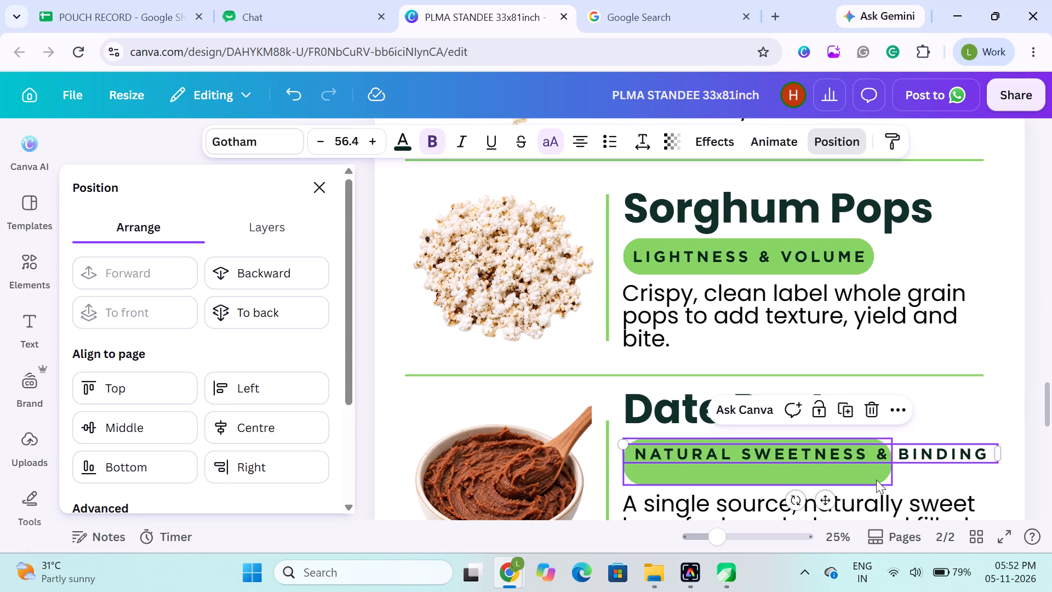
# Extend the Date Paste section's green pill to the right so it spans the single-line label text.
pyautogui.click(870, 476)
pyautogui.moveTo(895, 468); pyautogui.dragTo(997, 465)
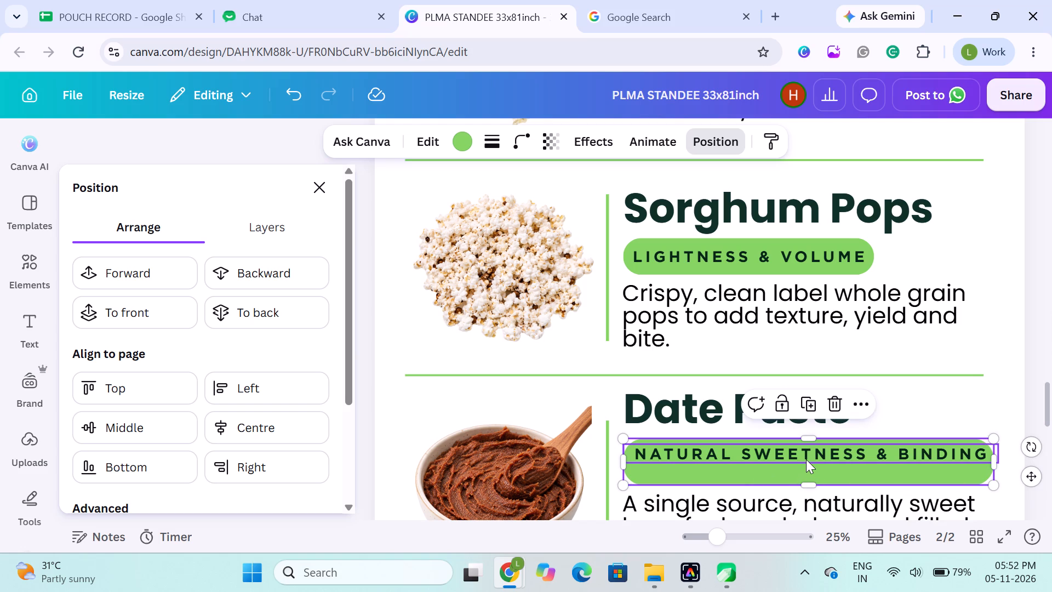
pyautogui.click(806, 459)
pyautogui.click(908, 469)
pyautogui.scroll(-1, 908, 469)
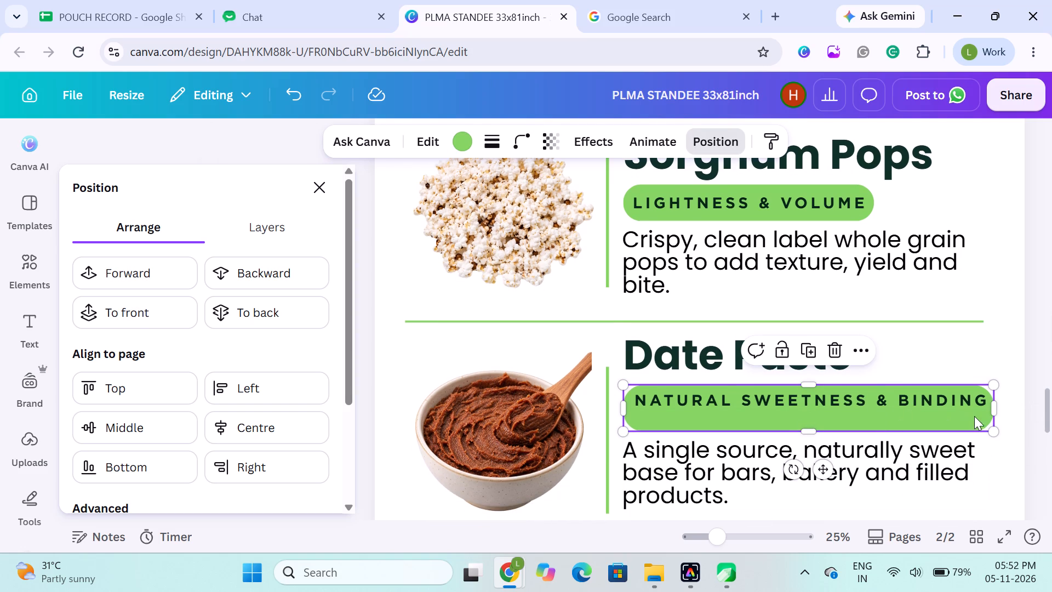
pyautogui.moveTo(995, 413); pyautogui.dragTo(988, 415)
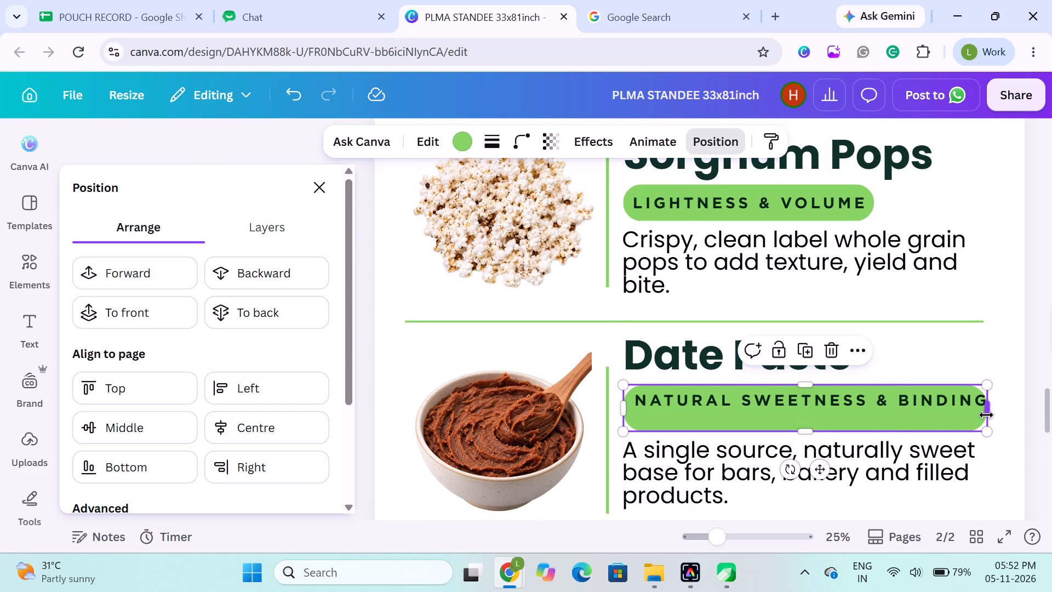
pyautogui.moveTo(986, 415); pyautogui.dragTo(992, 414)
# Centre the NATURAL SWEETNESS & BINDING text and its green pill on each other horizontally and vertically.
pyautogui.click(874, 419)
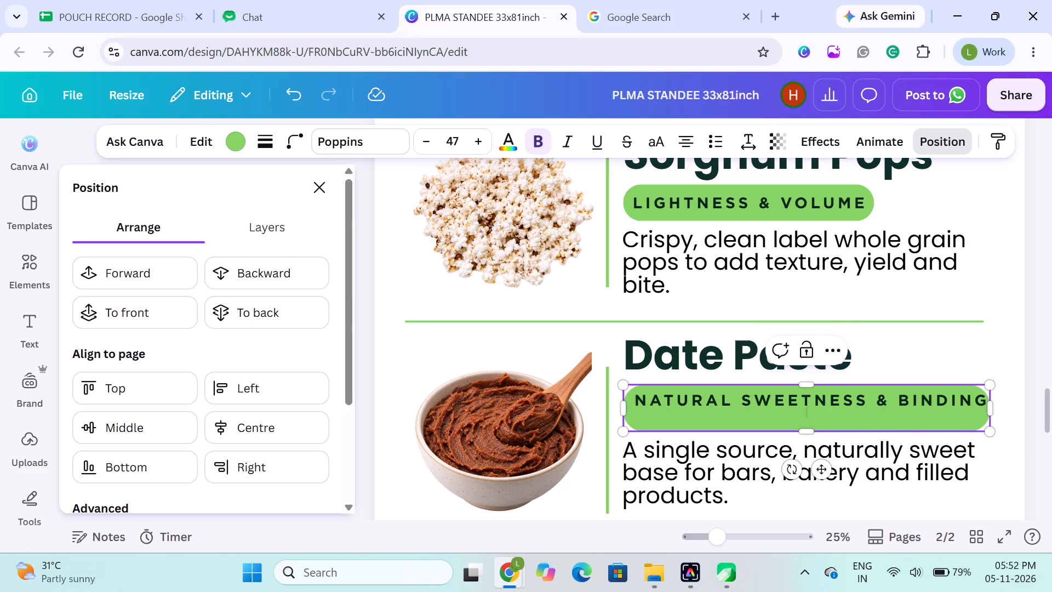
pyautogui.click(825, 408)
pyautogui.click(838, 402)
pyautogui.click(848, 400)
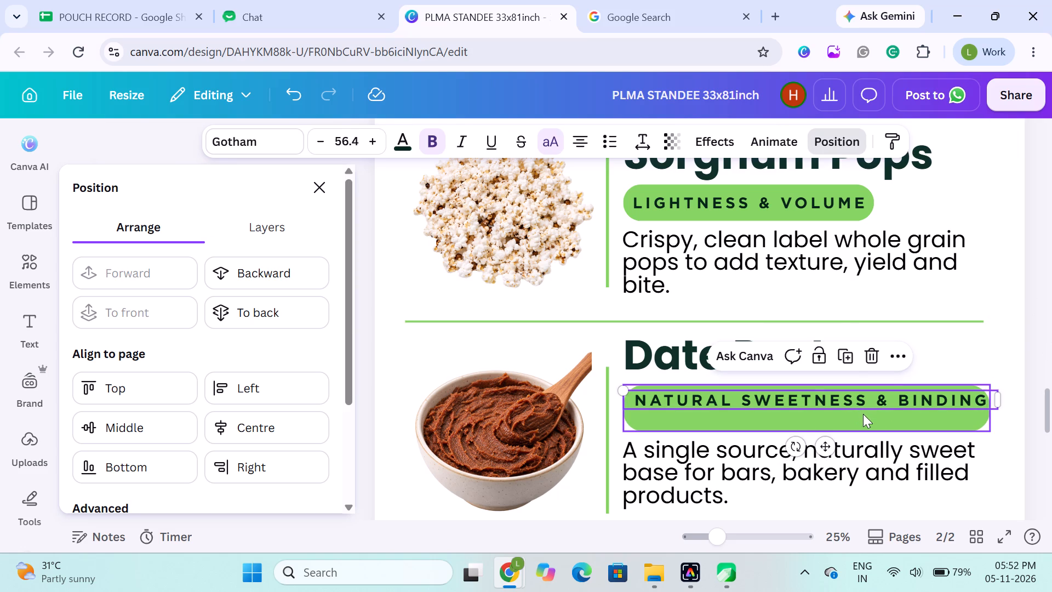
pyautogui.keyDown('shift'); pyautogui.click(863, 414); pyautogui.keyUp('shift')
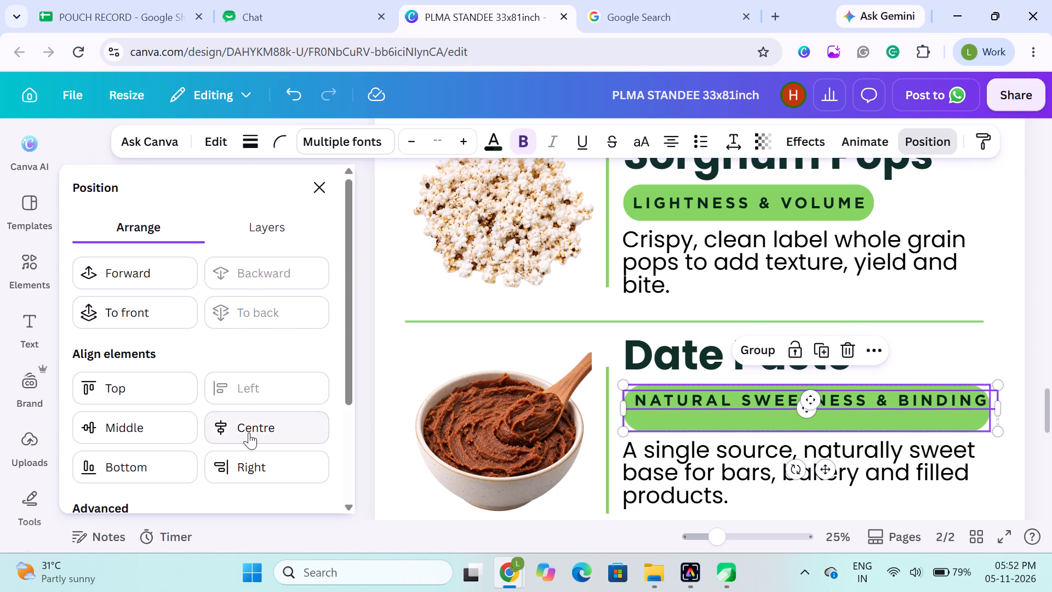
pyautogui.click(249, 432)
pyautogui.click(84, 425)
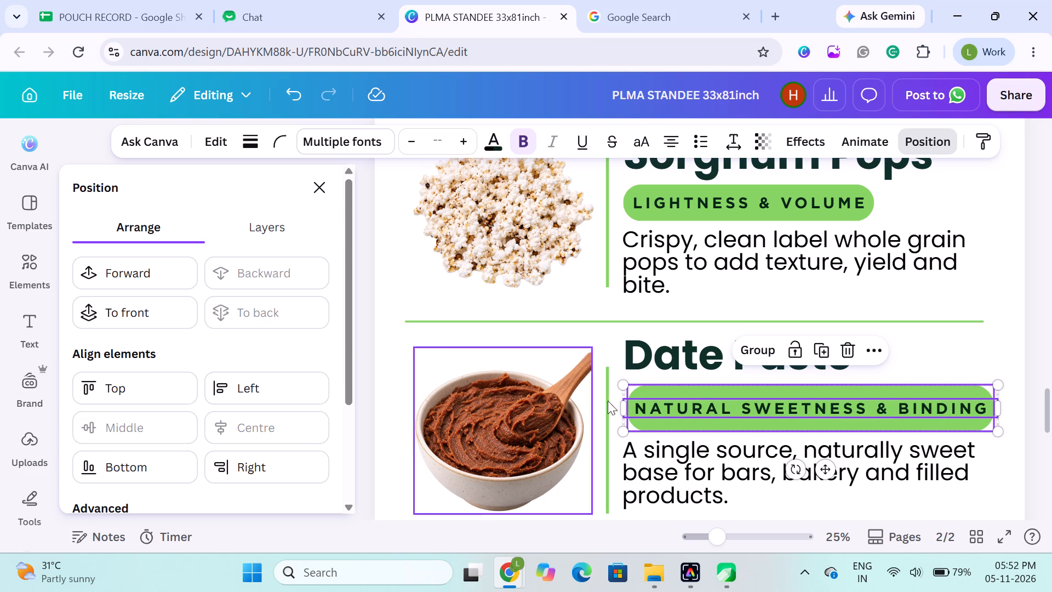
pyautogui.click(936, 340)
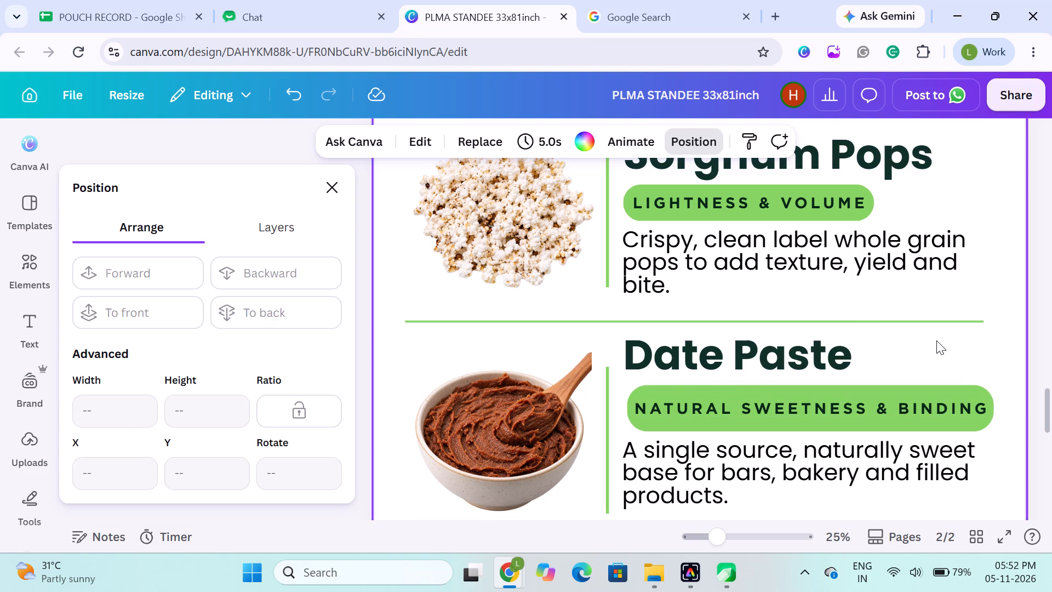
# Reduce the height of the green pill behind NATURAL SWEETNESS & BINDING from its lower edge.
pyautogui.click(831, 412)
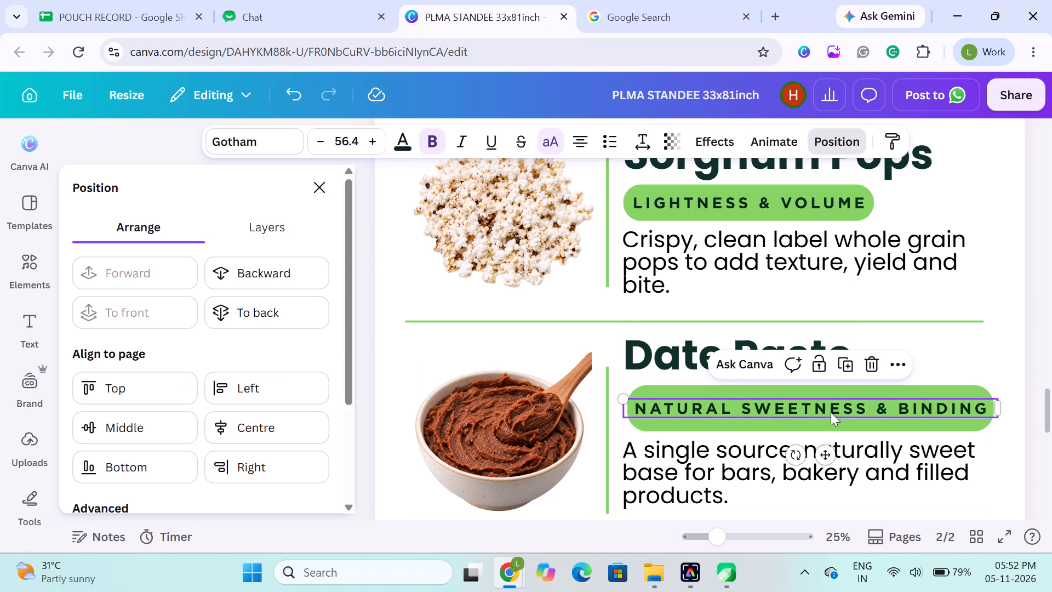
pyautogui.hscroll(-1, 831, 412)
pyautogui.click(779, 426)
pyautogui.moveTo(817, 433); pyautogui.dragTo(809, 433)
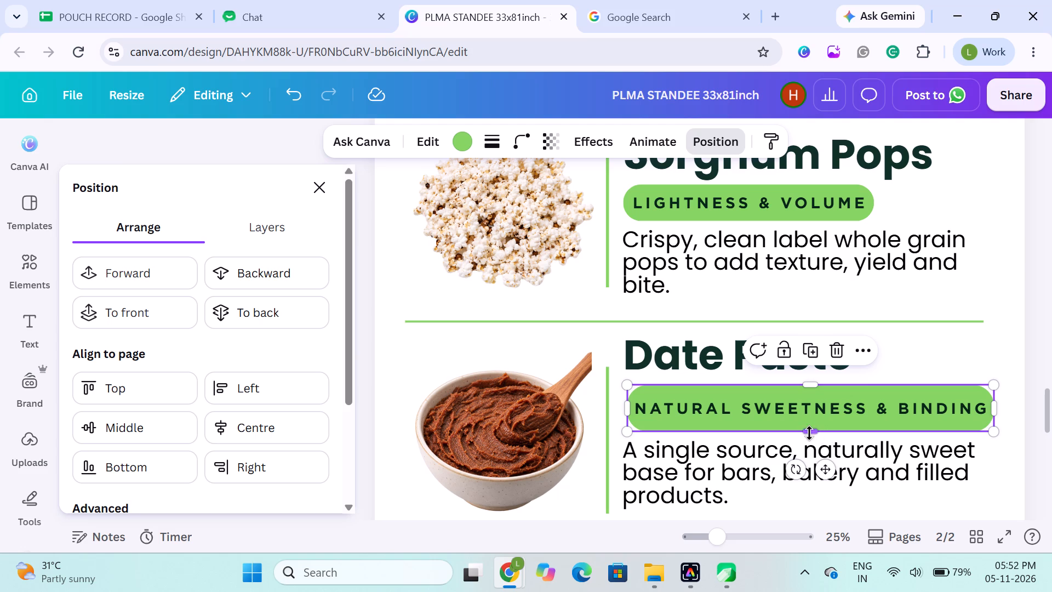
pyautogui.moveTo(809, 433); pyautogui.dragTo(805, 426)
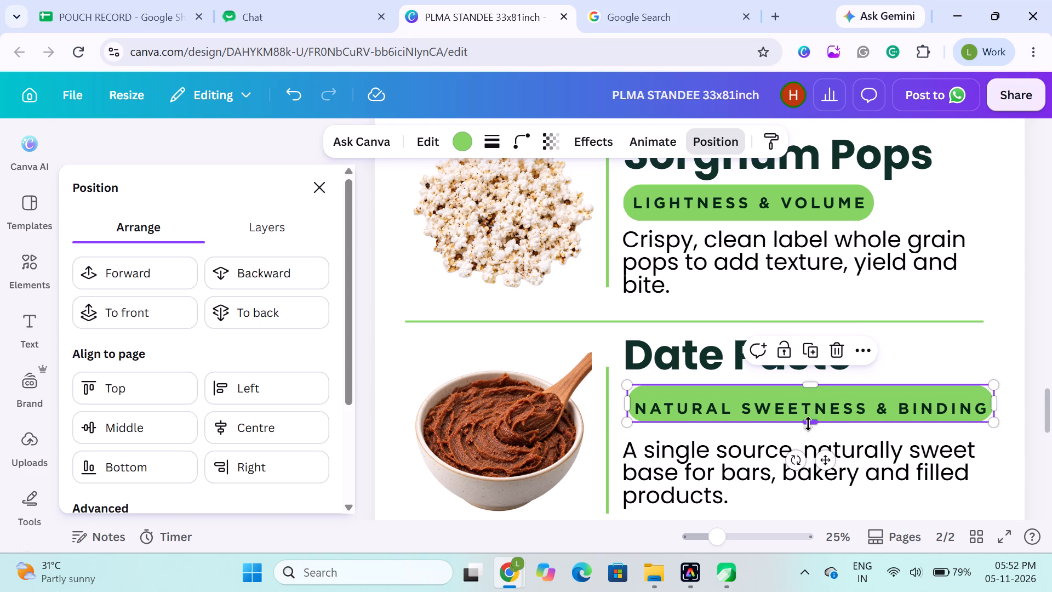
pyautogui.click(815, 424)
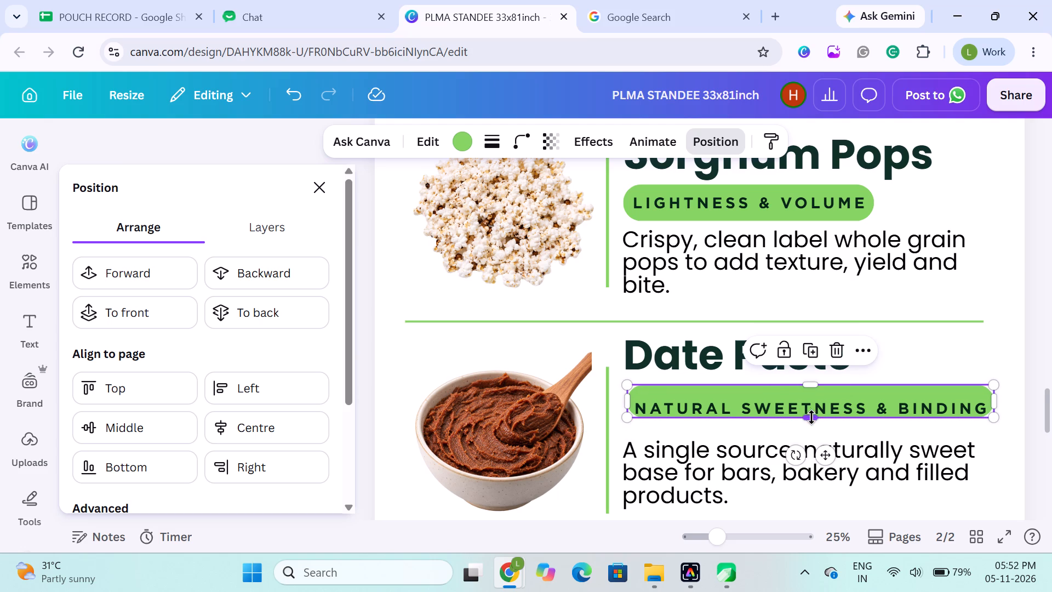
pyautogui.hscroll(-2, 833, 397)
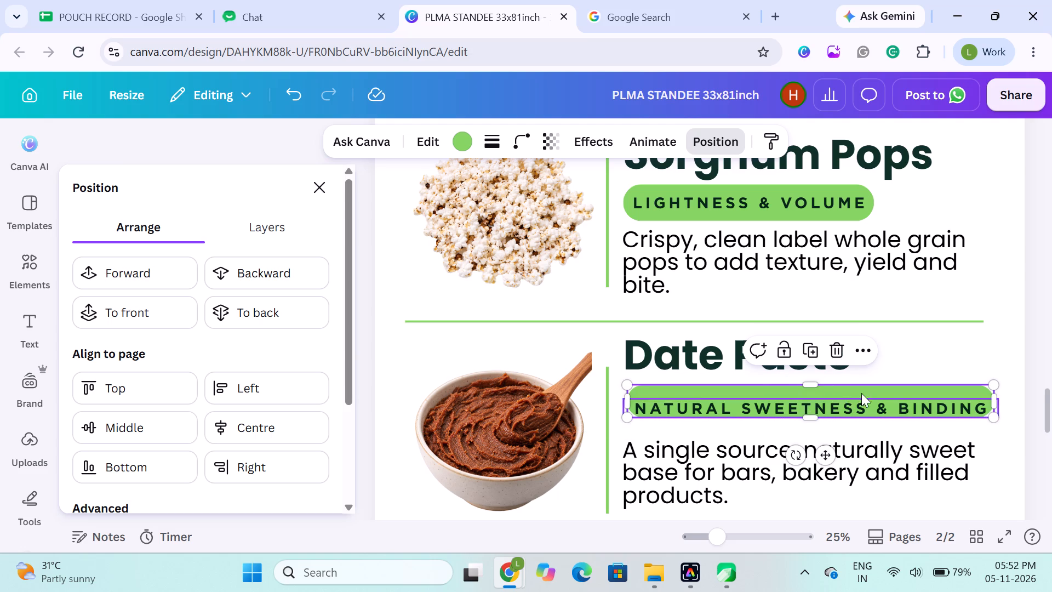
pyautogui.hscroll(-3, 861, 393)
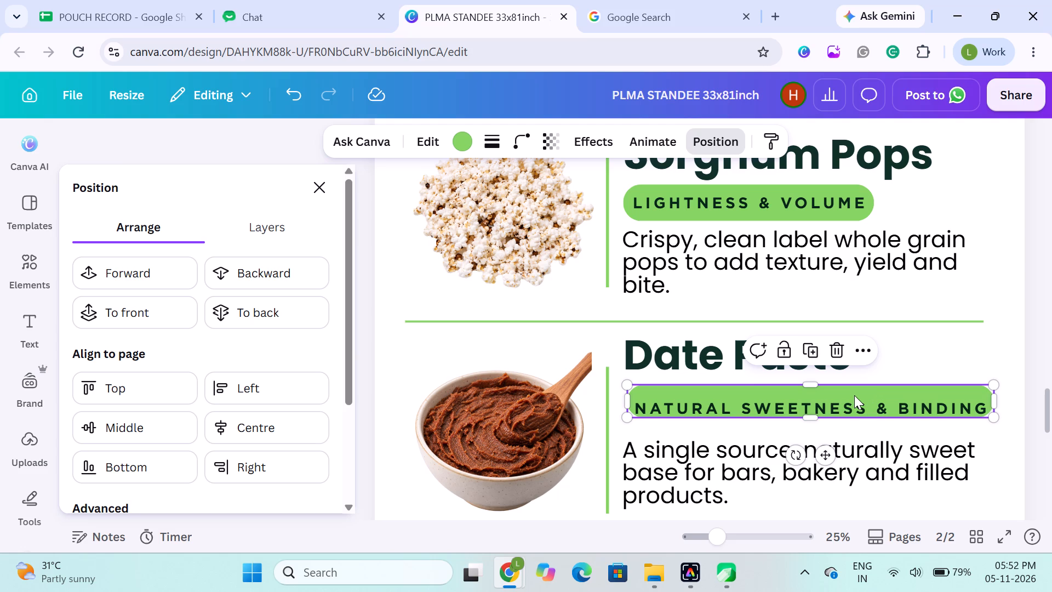
# Delete the green pill behind NATURAL SWEETNESS & BINDING in the Date Paste section.
pyautogui.keyDown('ctrl'); pyautogui.scroll(-3, 865, 400); pyautogui.keyUp('ctrl')
pyautogui.click(849, 381)
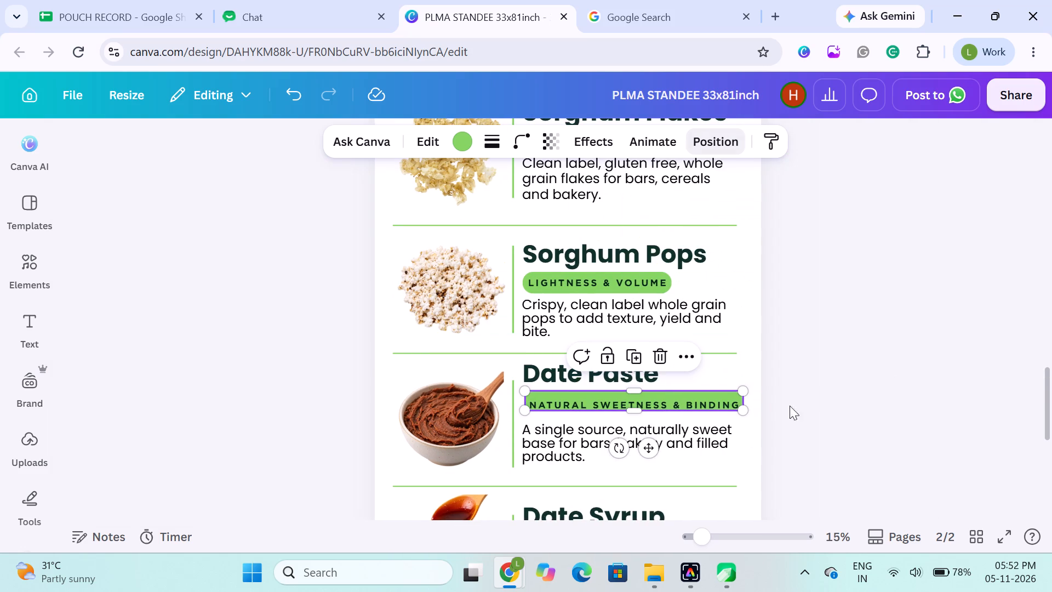
pyautogui.press('BackSpace')
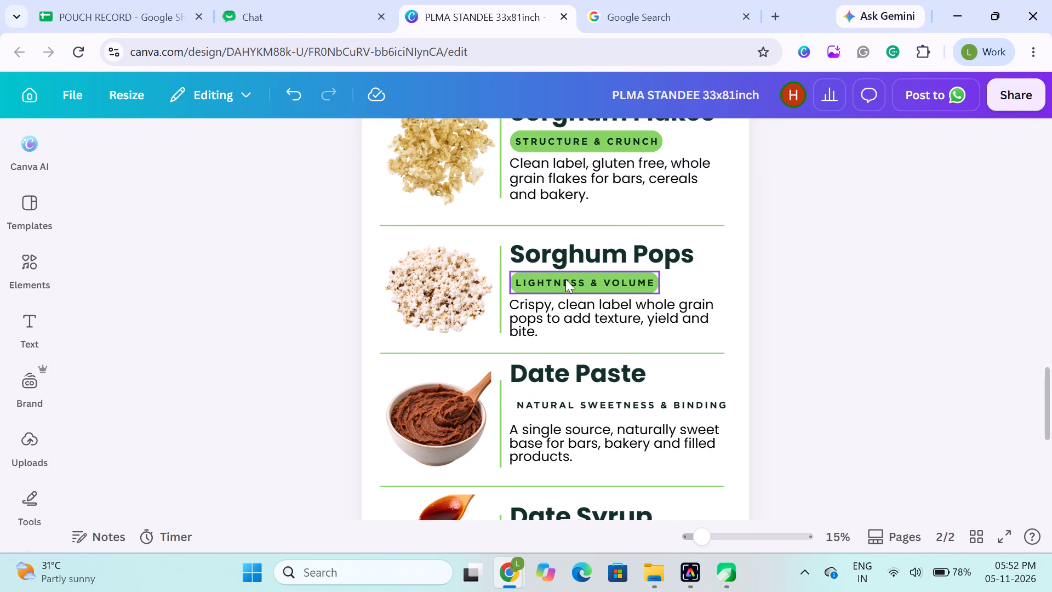
# Duplicate the grouped LIGHTNESS & VOLUME label and place the copy just below the Date Paste heading.
pyautogui.click(569, 285)
pyautogui.hotkey('ctrl', 'd')
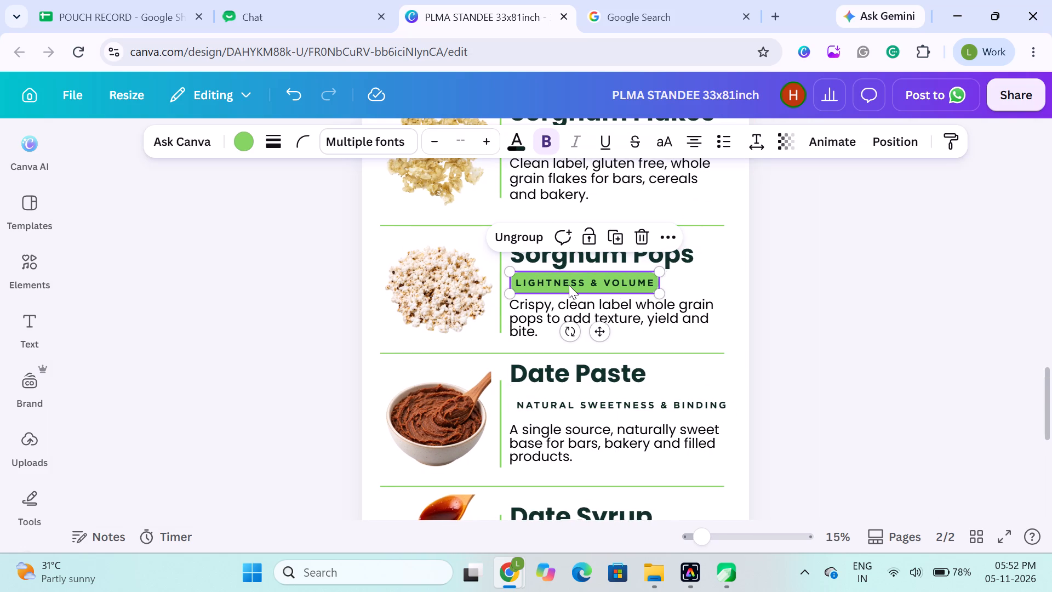
pyautogui.moveTo(593, 285); pyautogui.dragTo(611, 392)
# Copy the NATURAL SWEETNESS & BINDING wording and clear it from the old Date Paste text box.
pyautogui.doubleClick(659, 408)
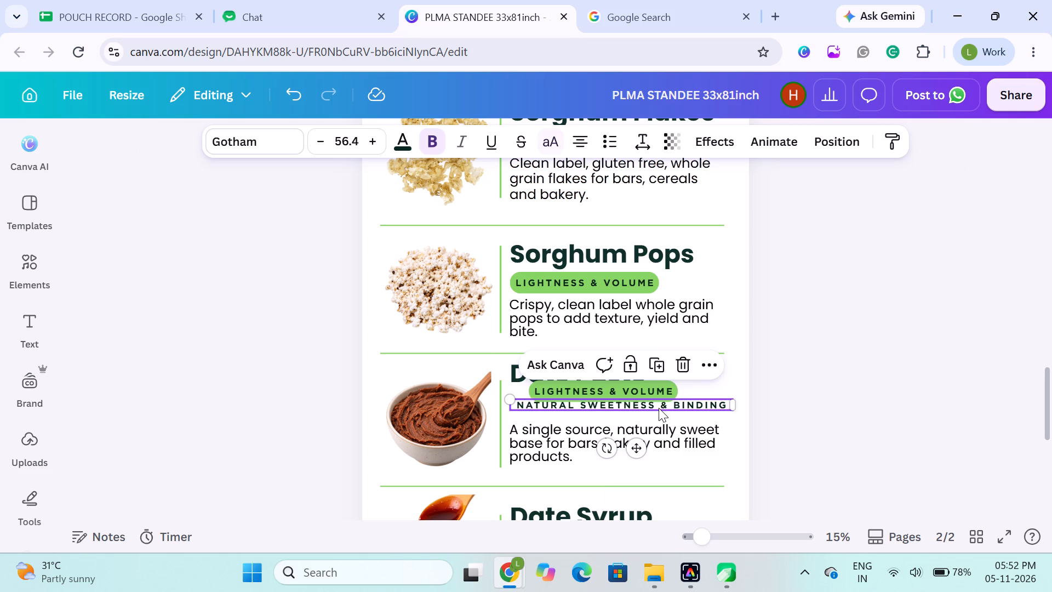
pyautogui.hotkey('ctrl', 'c')
pyautogui.press('BackSpace')
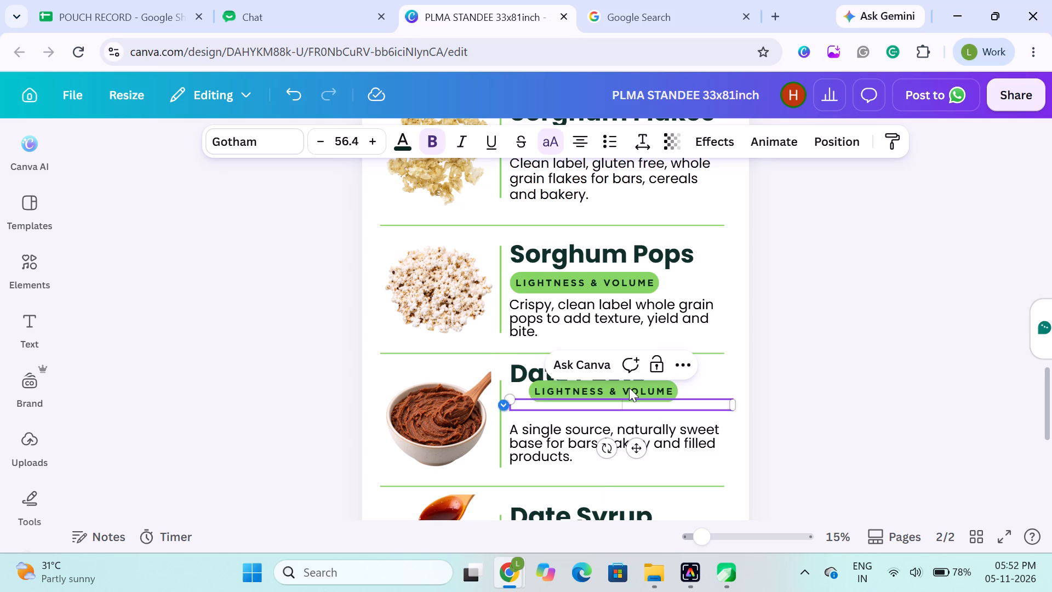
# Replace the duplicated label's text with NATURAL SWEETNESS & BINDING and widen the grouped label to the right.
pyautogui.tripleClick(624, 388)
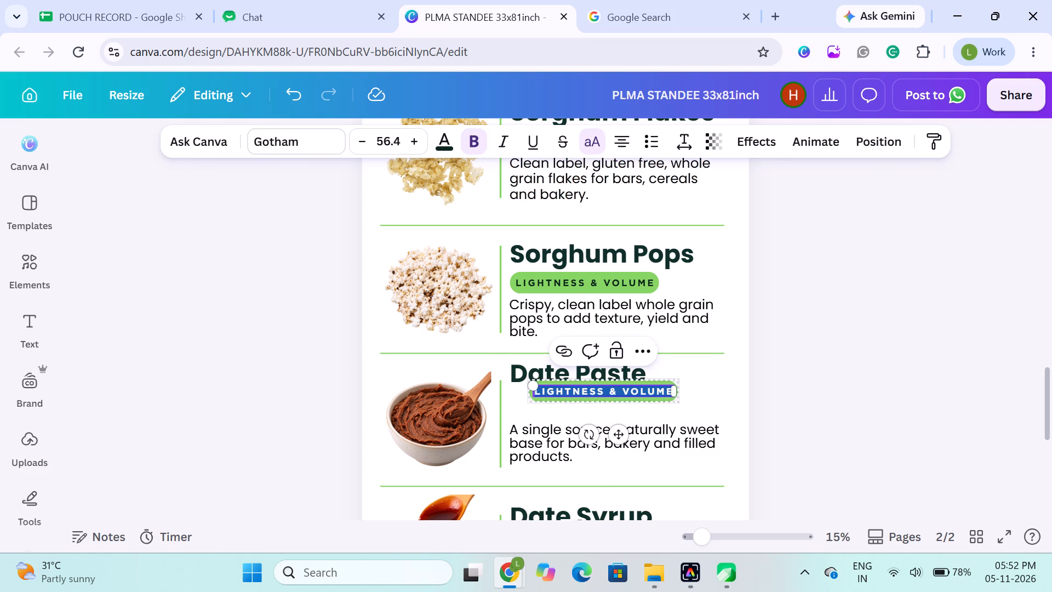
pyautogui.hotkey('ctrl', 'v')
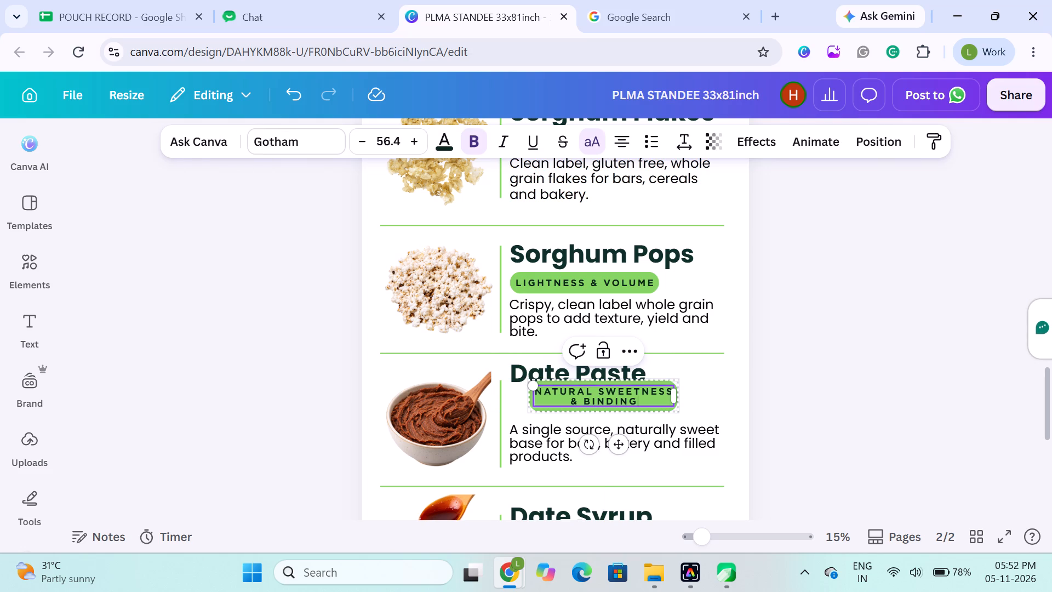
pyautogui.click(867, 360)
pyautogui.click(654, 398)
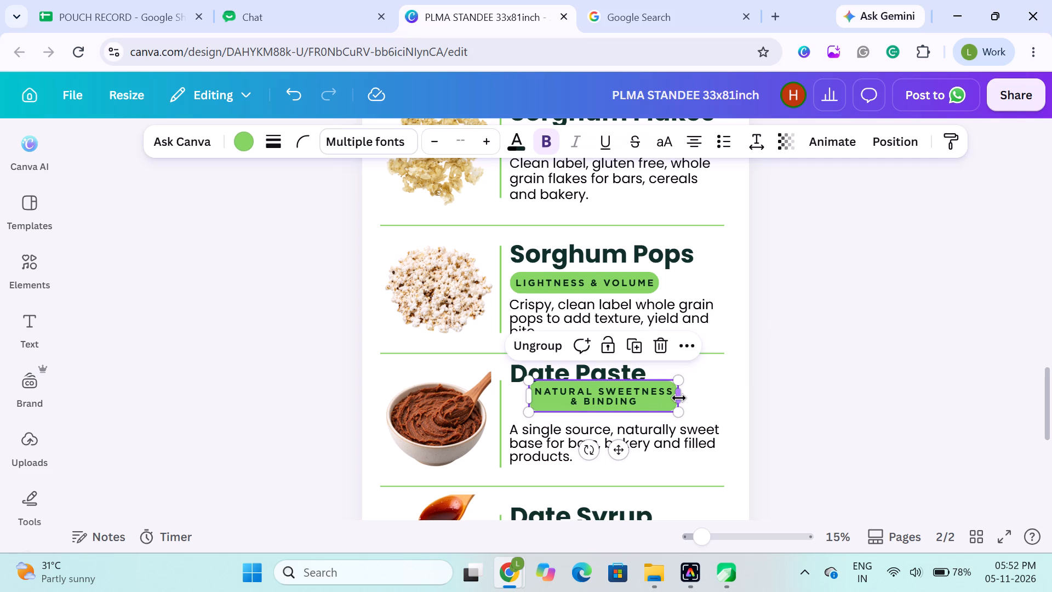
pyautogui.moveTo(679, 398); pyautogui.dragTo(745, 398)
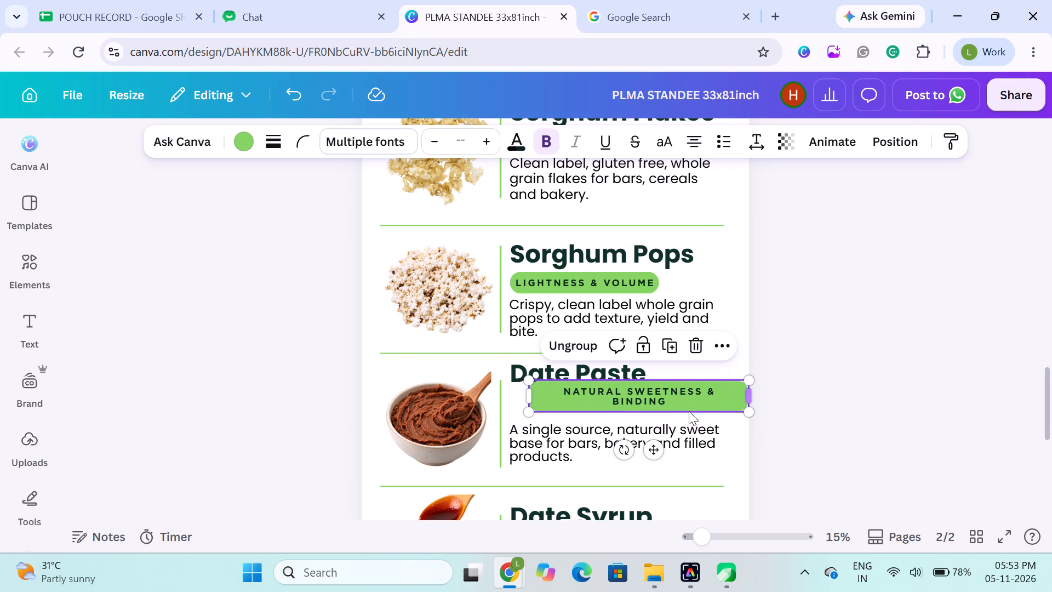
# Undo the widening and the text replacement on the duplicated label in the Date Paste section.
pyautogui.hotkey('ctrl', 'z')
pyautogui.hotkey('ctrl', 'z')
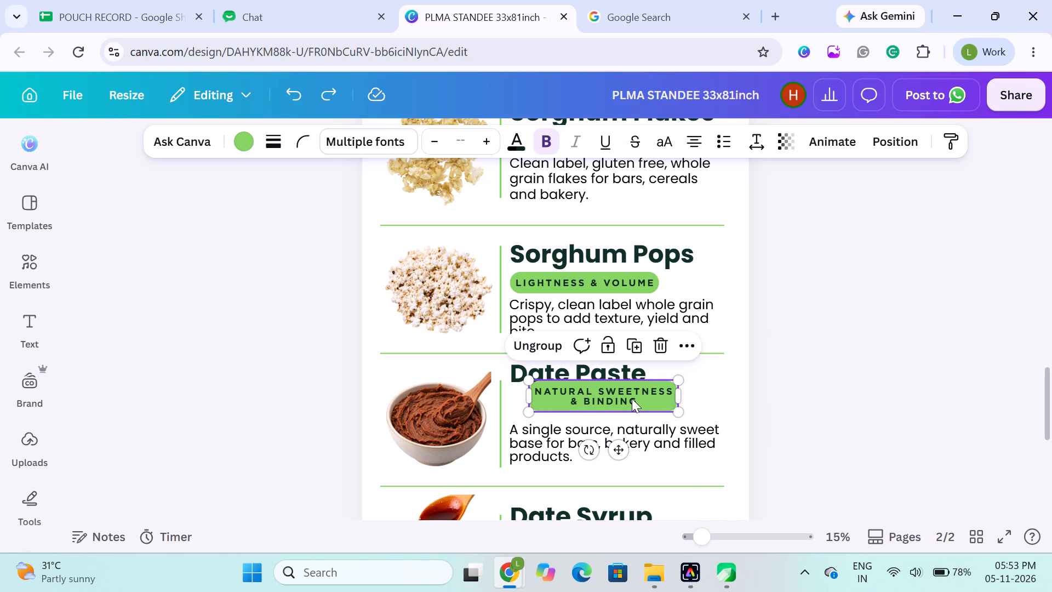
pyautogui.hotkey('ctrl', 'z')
# Ungroup the duplicated LIGHTNESS & VOLUME label in the Date Paste section.
pyautogui.click(873, 397)
pyautogui.click(626, 395)
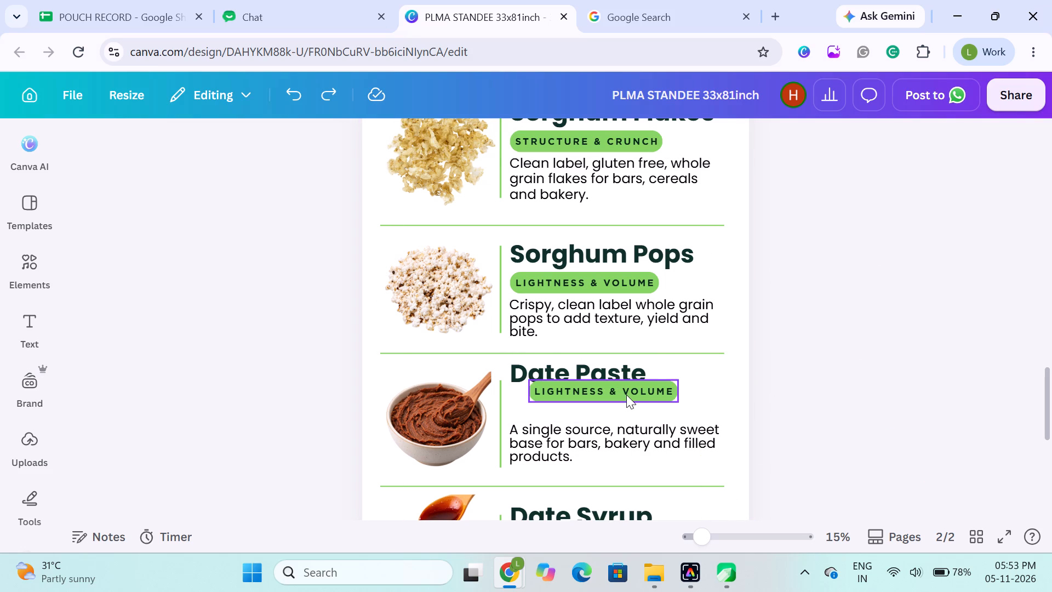
pyautogui.click(504, 351)
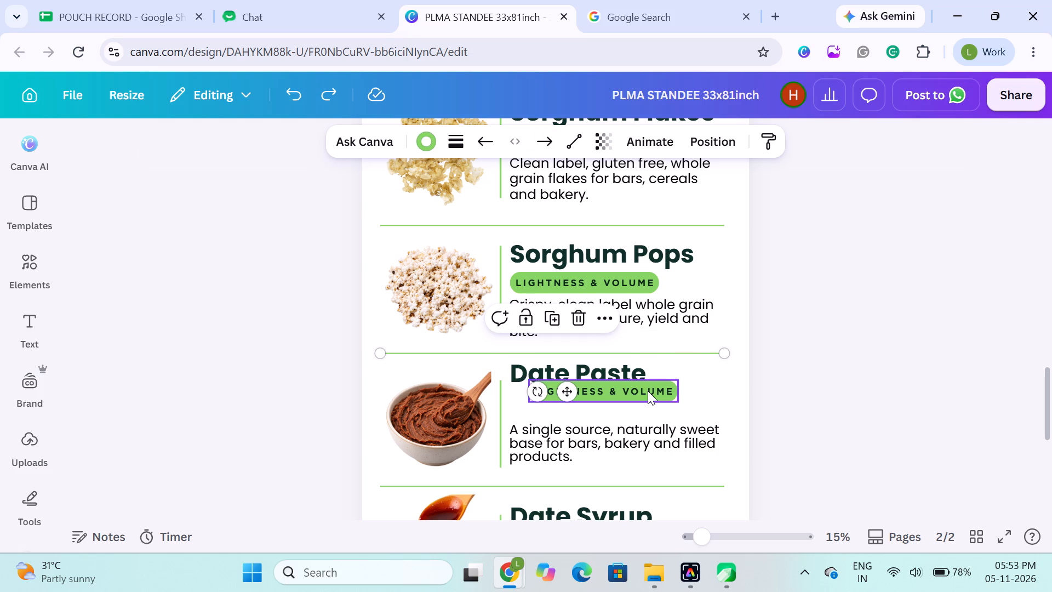
pyautogui.click(648, 391)
pyautogui.click(524, 348)
pyautogui.click(792, 414)
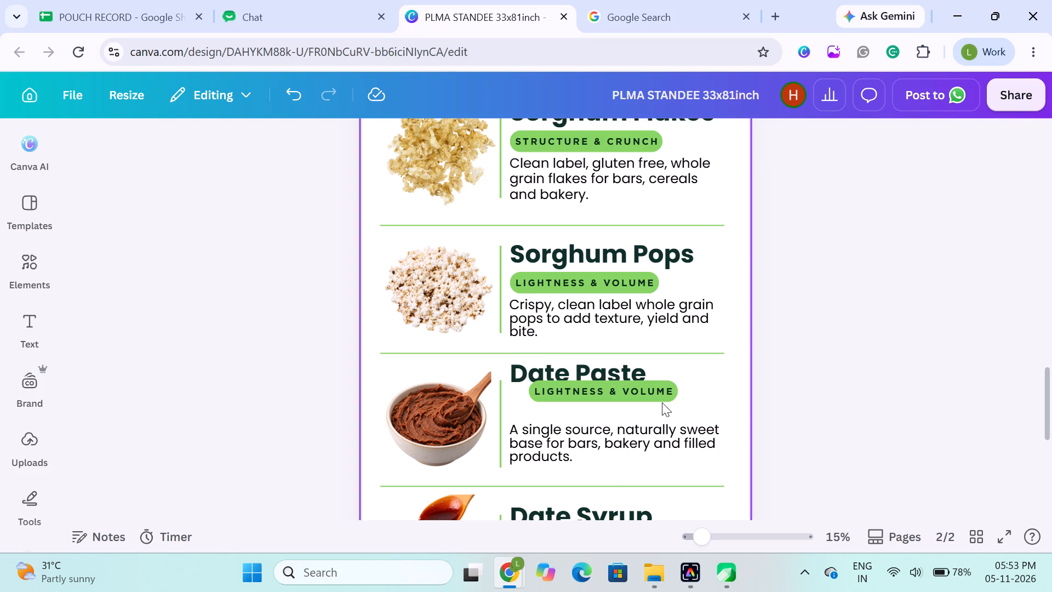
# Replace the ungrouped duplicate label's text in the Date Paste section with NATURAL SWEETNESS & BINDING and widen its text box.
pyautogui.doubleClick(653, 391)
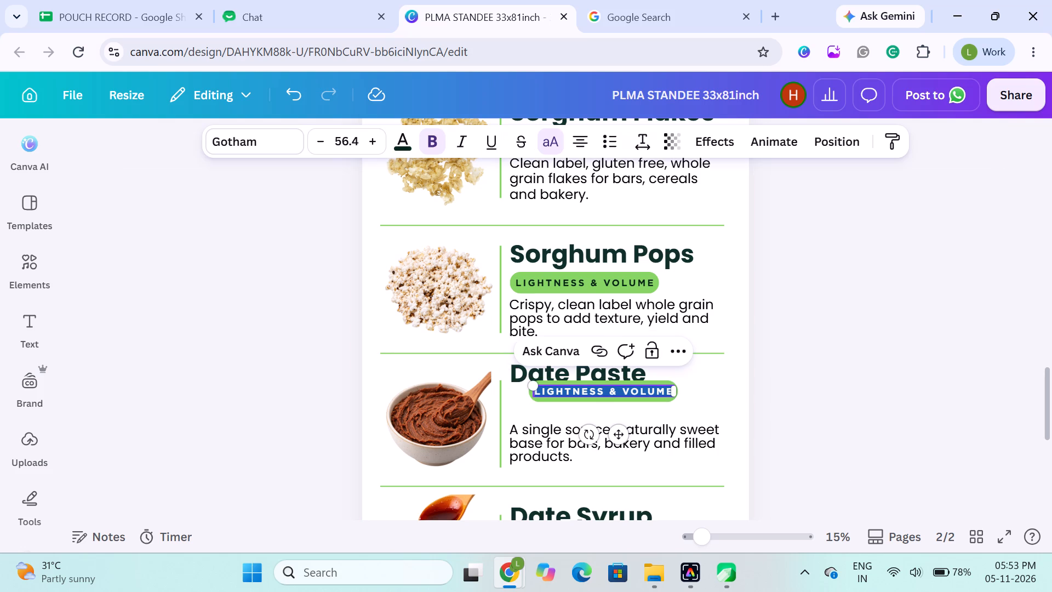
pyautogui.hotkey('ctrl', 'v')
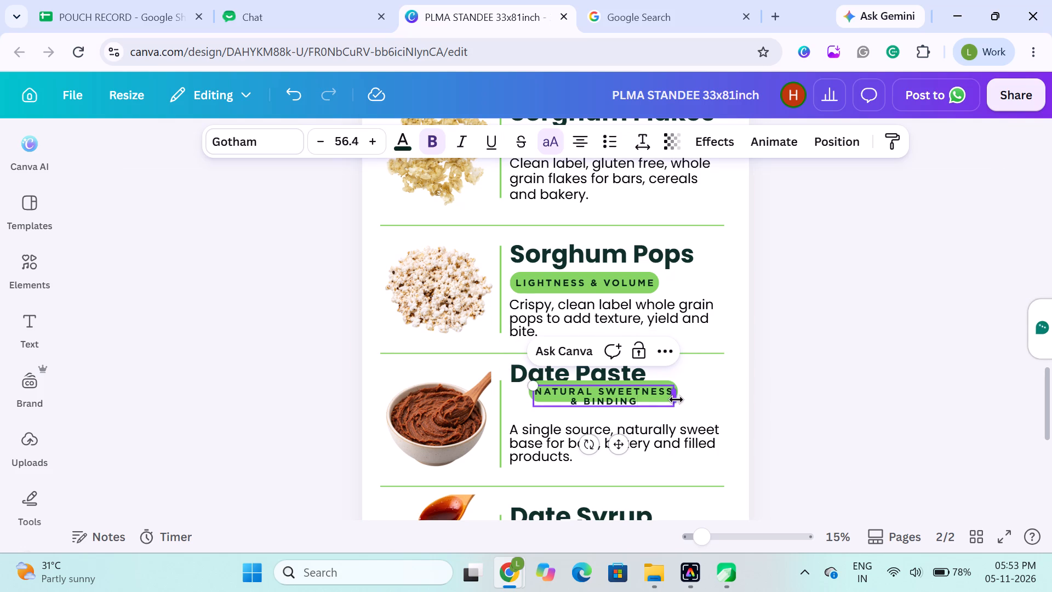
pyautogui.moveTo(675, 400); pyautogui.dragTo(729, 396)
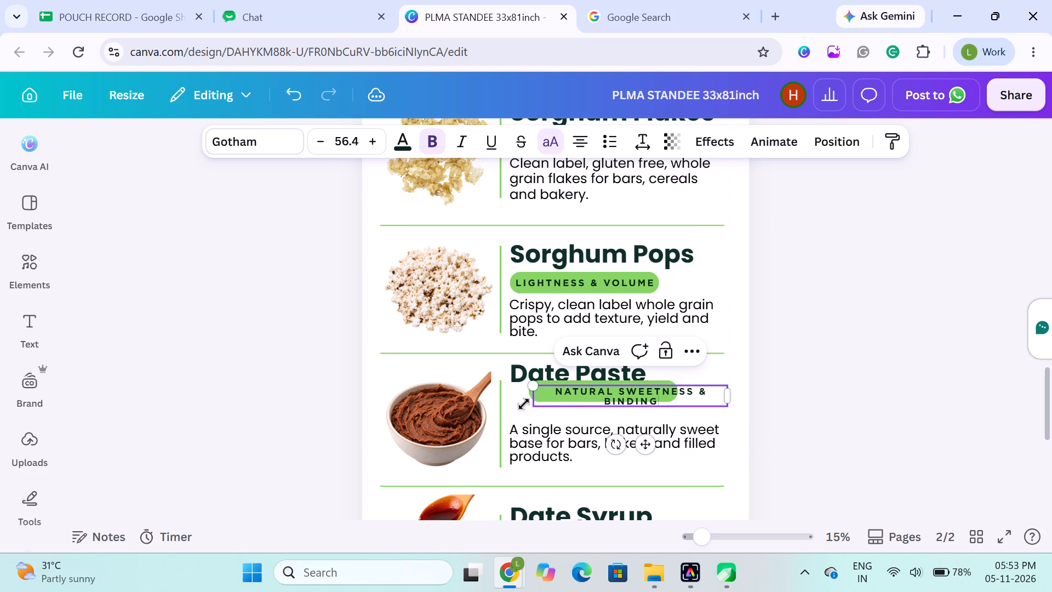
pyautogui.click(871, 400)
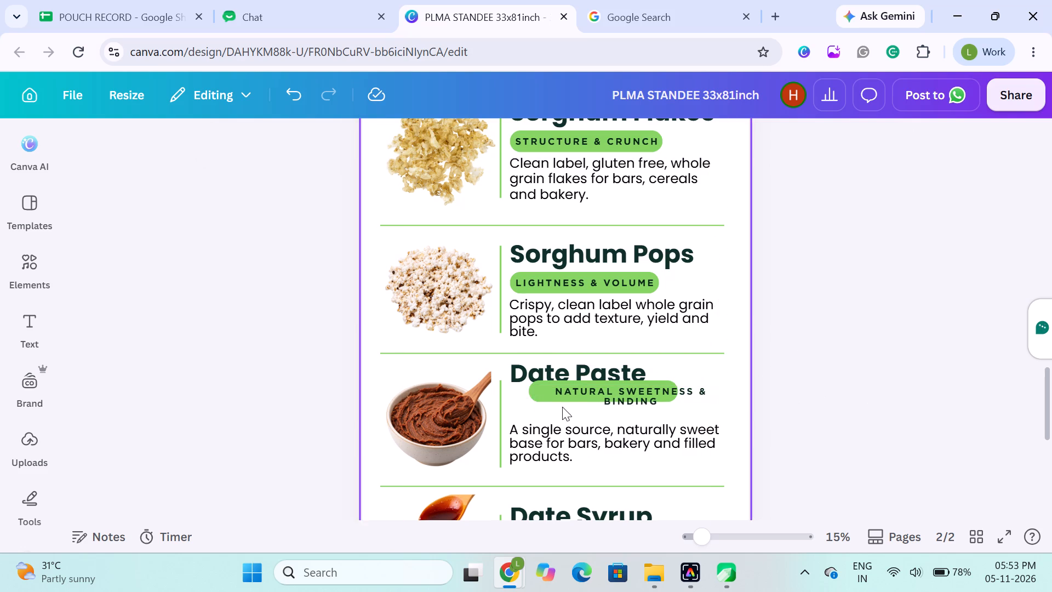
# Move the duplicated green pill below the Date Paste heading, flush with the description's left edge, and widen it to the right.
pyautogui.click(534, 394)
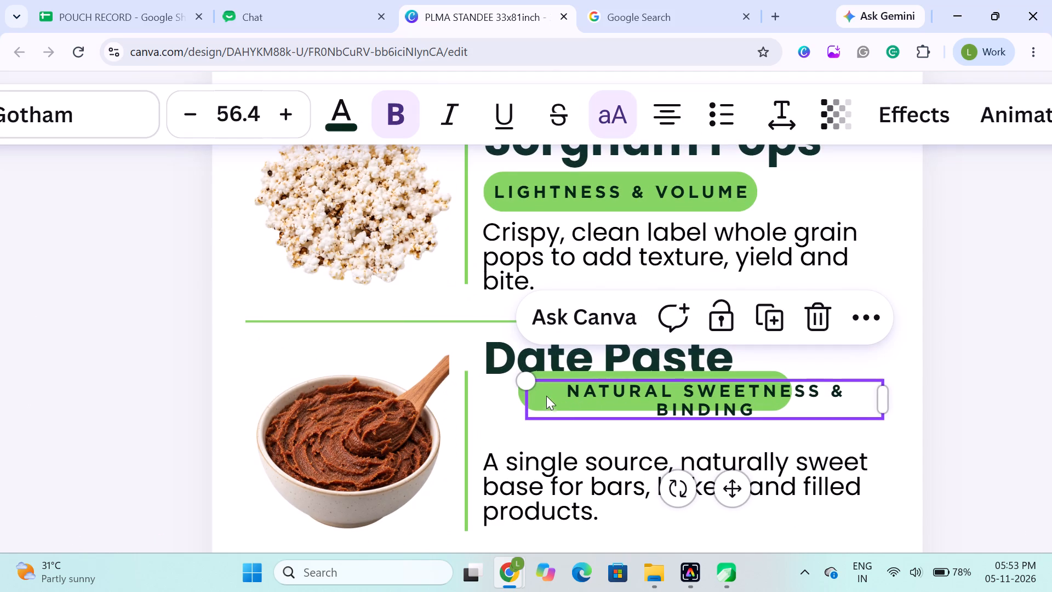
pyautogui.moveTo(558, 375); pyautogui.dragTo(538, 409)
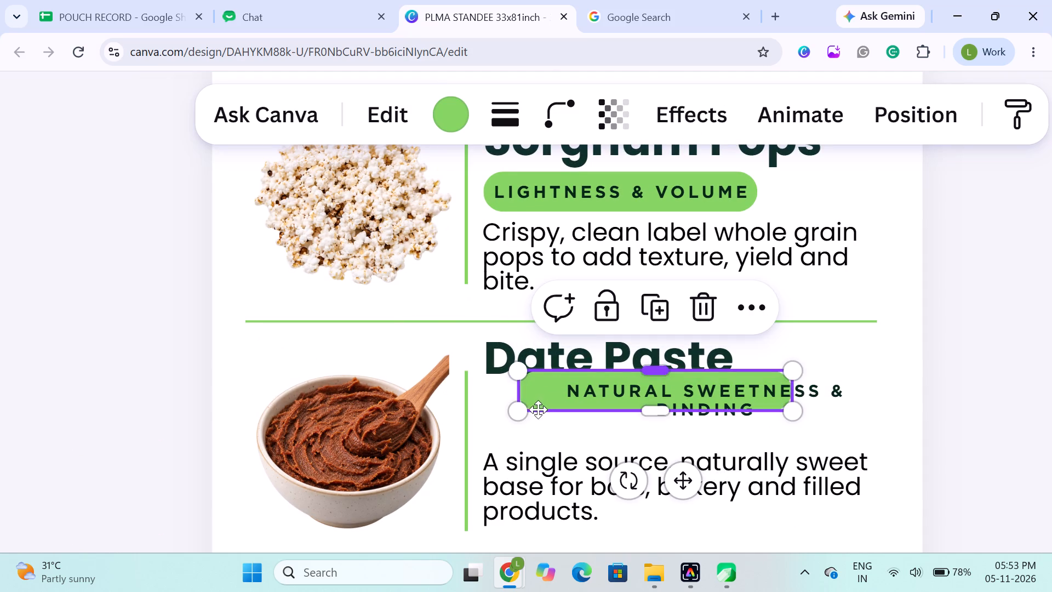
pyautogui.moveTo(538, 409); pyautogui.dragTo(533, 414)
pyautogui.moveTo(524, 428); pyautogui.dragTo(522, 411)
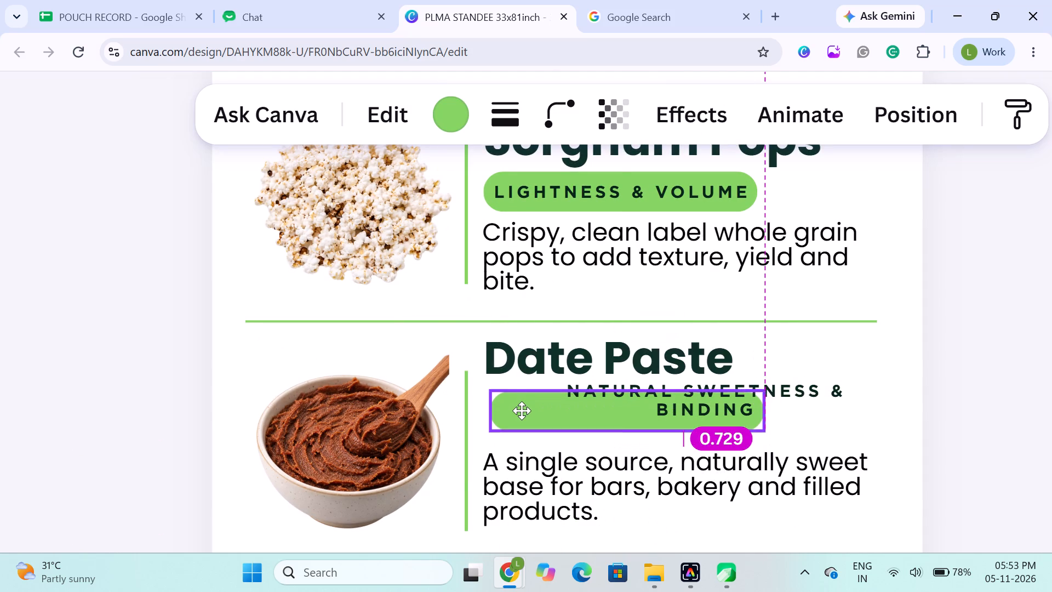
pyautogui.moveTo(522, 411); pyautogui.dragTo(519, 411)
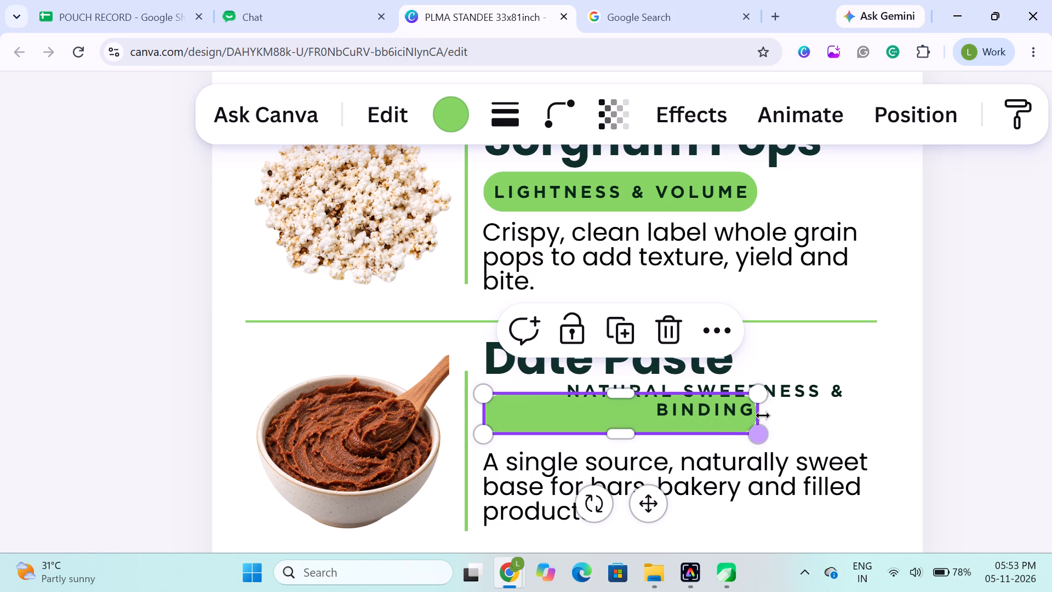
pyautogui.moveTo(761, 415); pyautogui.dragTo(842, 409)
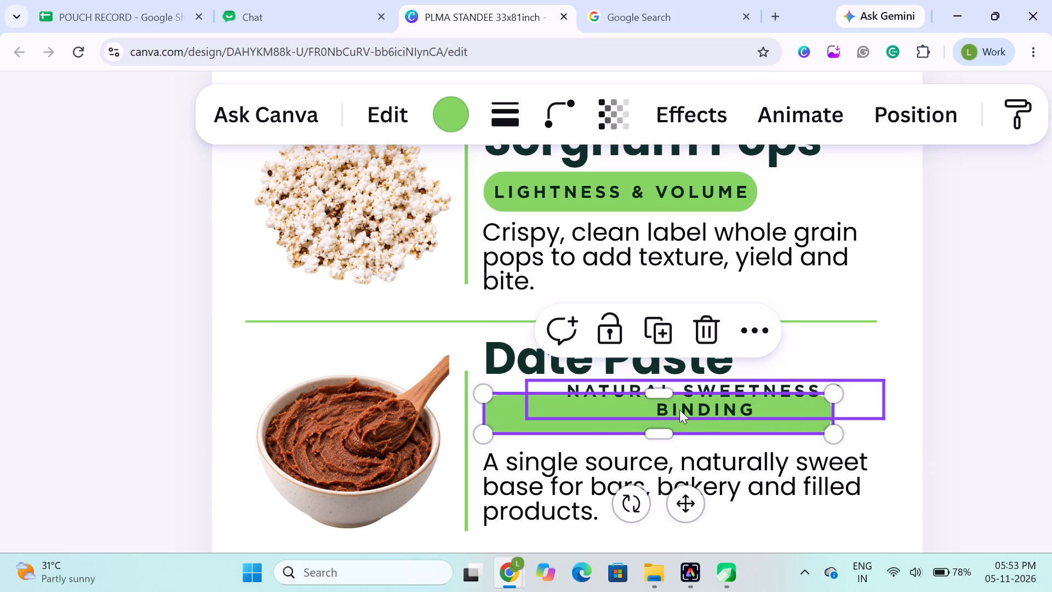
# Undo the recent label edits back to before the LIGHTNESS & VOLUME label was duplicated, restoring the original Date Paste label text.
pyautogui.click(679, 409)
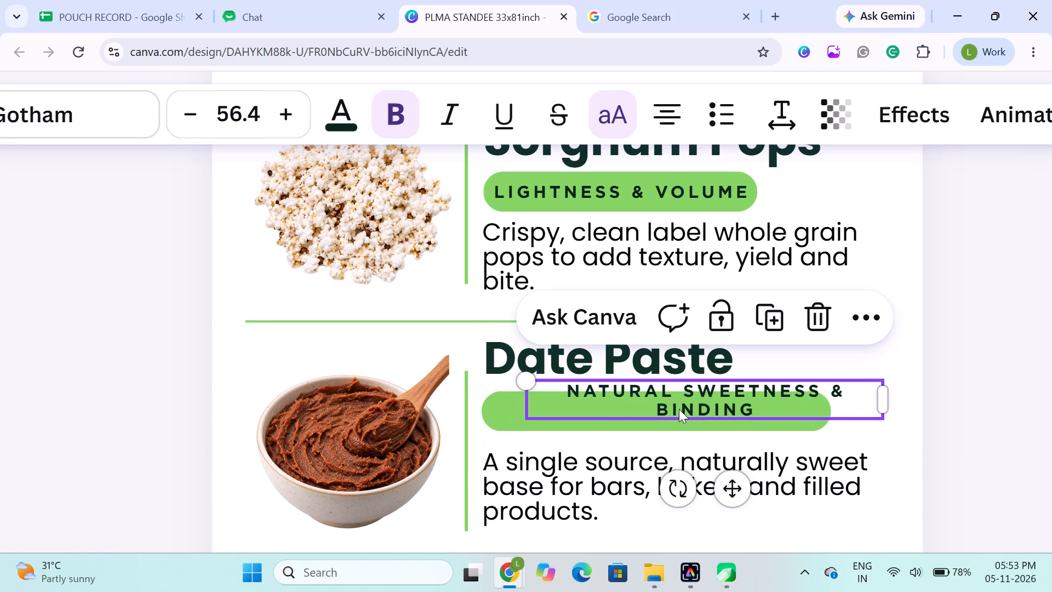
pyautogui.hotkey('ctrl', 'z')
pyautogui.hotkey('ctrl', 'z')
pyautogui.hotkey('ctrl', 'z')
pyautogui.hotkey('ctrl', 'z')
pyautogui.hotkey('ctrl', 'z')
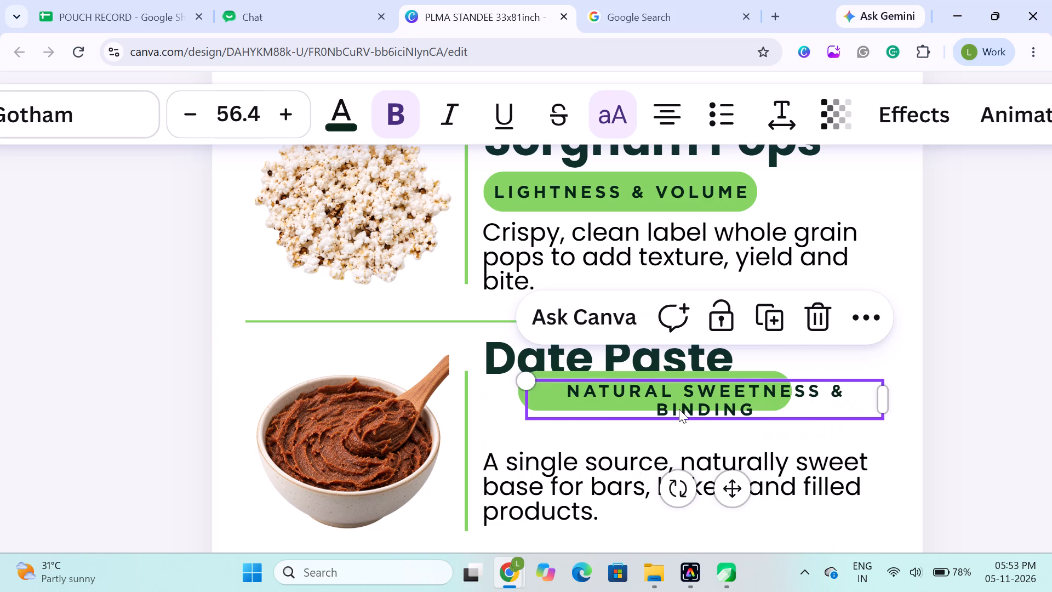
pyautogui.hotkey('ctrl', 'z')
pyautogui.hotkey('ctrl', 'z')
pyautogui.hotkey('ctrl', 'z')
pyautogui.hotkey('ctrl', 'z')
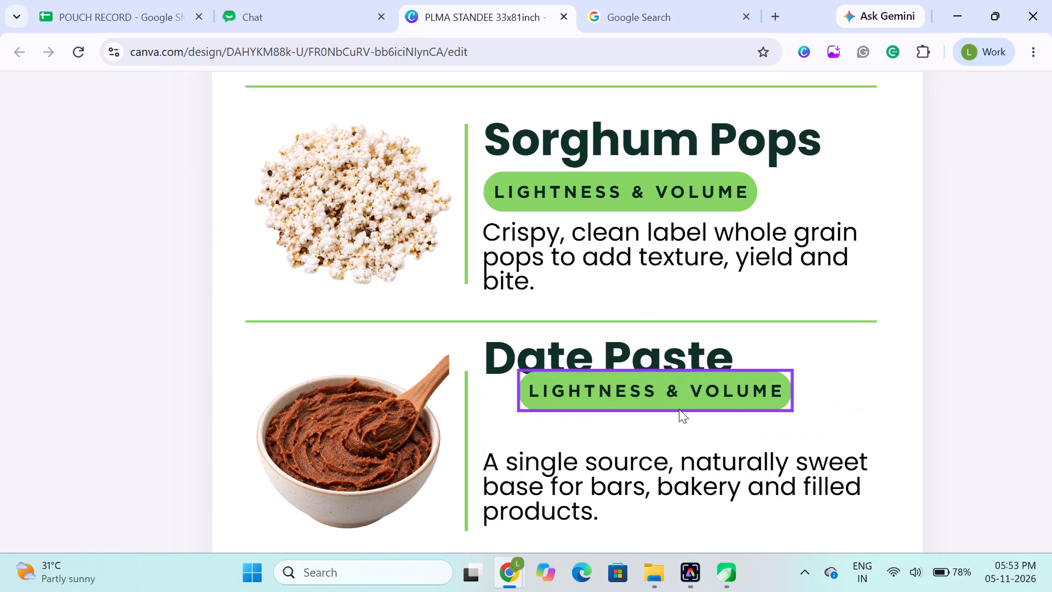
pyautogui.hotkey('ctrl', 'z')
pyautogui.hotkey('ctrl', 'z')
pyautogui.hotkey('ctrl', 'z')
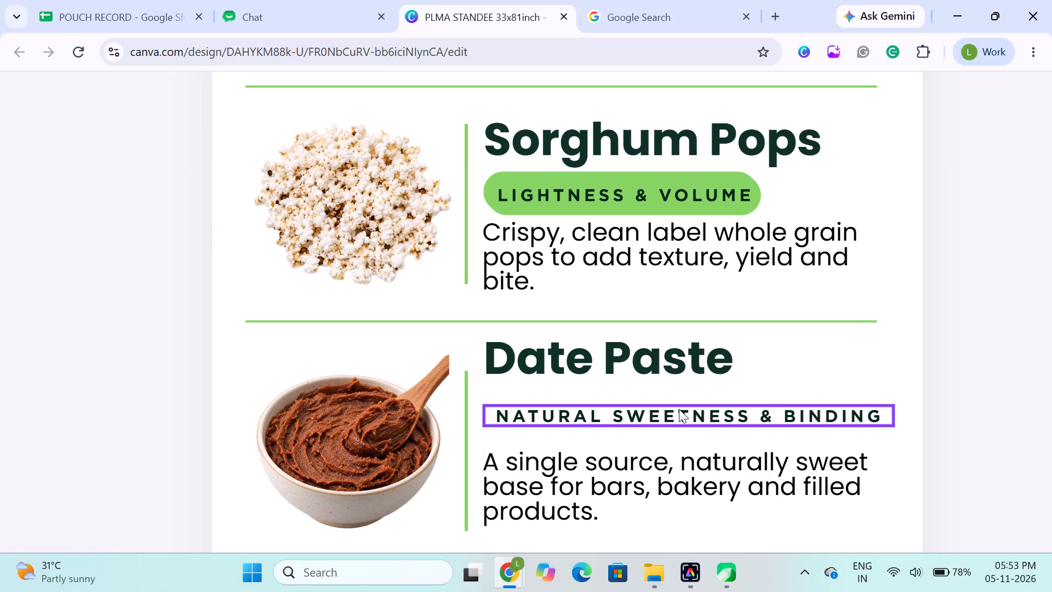
# Duplicate the green pill behind CLEAN-LABEL SWEETENER and place the copy over the NATURAL SWEETNESS & BINDING text.
pyautogui.scroll(-2, 671, 378)
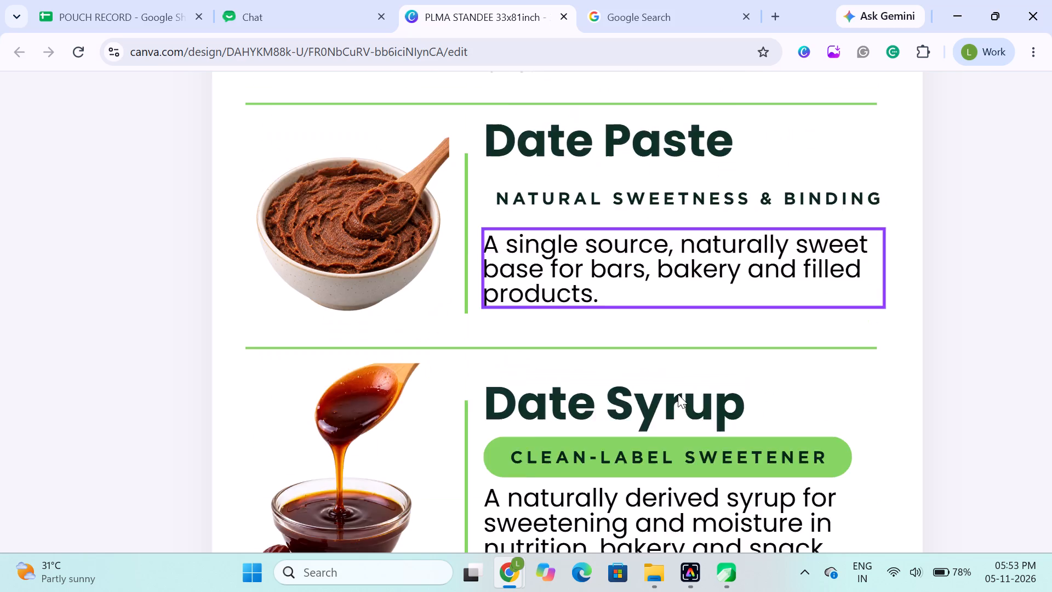
pyautogui.scroll(-1, 678, 394)
pyautogui.click(709, 272)
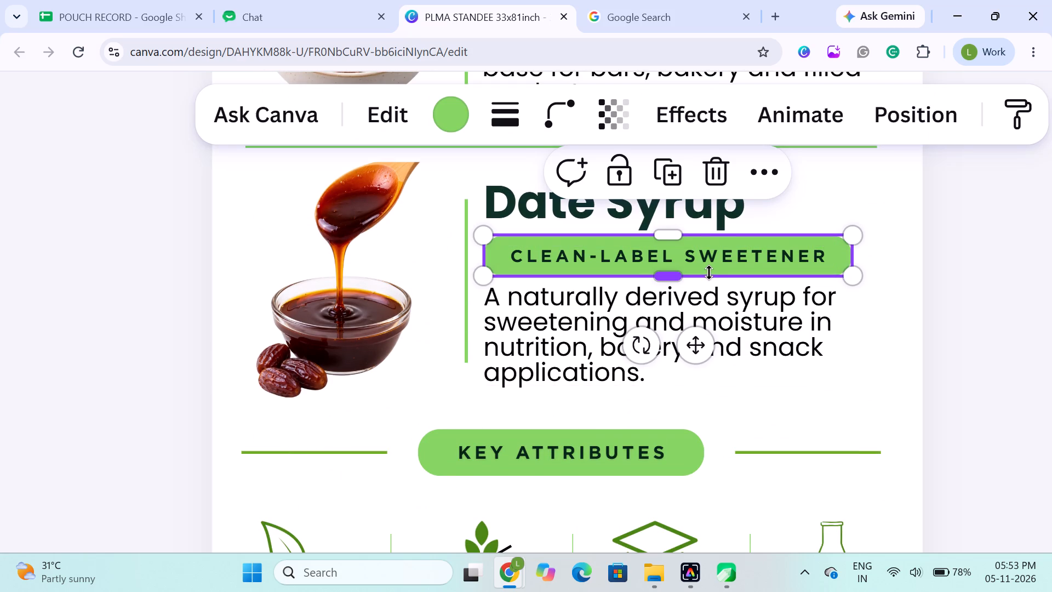
pyautogui.hotkey('ctrl', 'd')
pyautogui.moveTo(713, 263); pyautogui.dragTo(720, 212)
pyautogui.scroll(2, 713, 258)
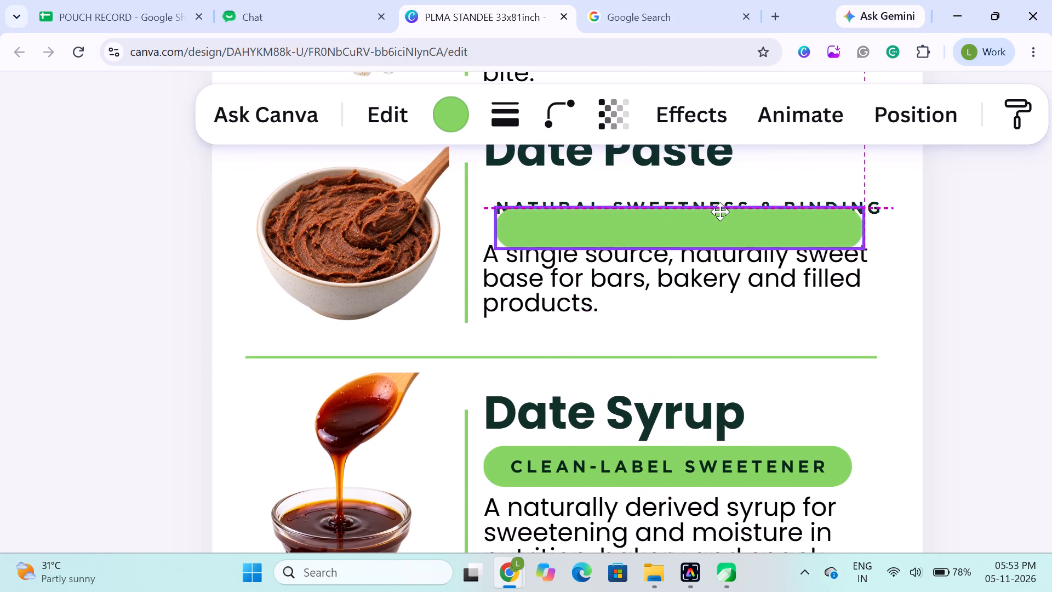
pyautogui.moveTo(720, 212); pyautogui.dragTo(712, 196)
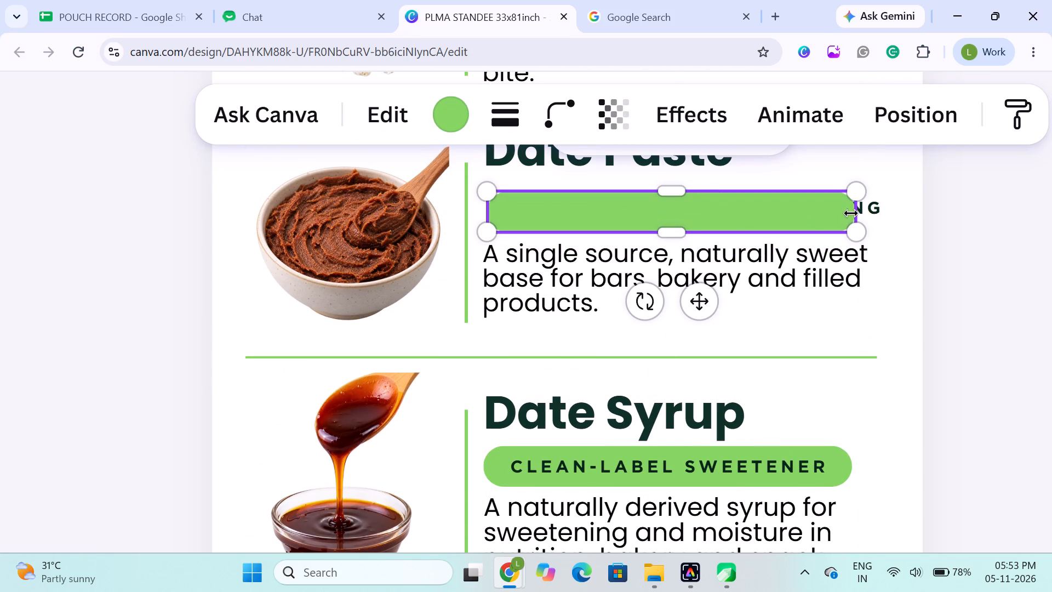
# Widen the copied green pill to the right to cover more of the NATURAL SWEETNESS & BINDING text.
pyautogui.click(794, 220)
pyautogui.click(846, 210)
pyautogui.moveTo(858, 212); pyautogui.dragTo(873, 210)
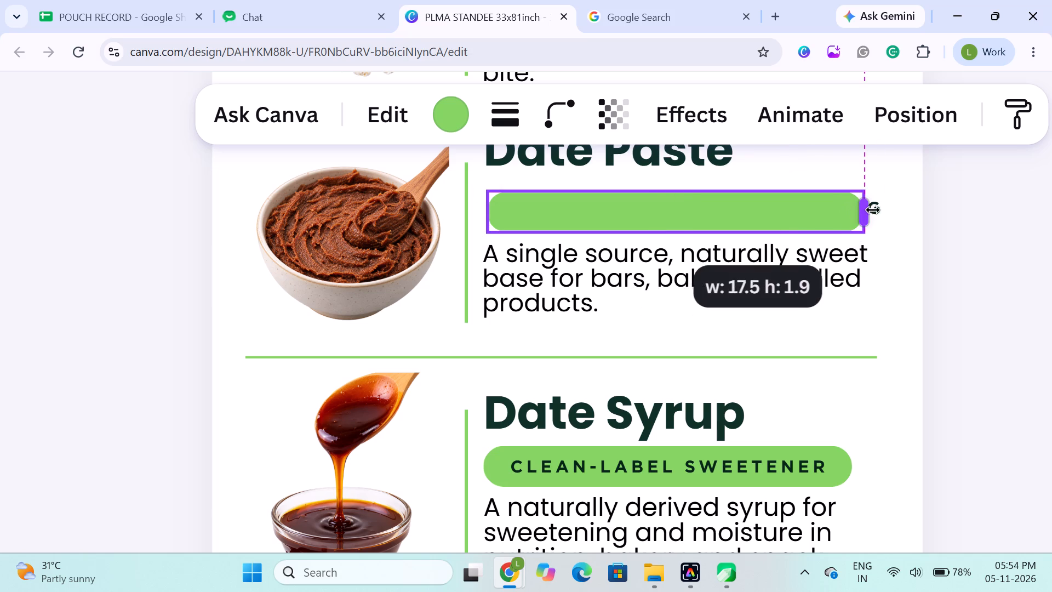
pyautogui.moveTo(873, 210); pyautogui.dragTo(882, 209)
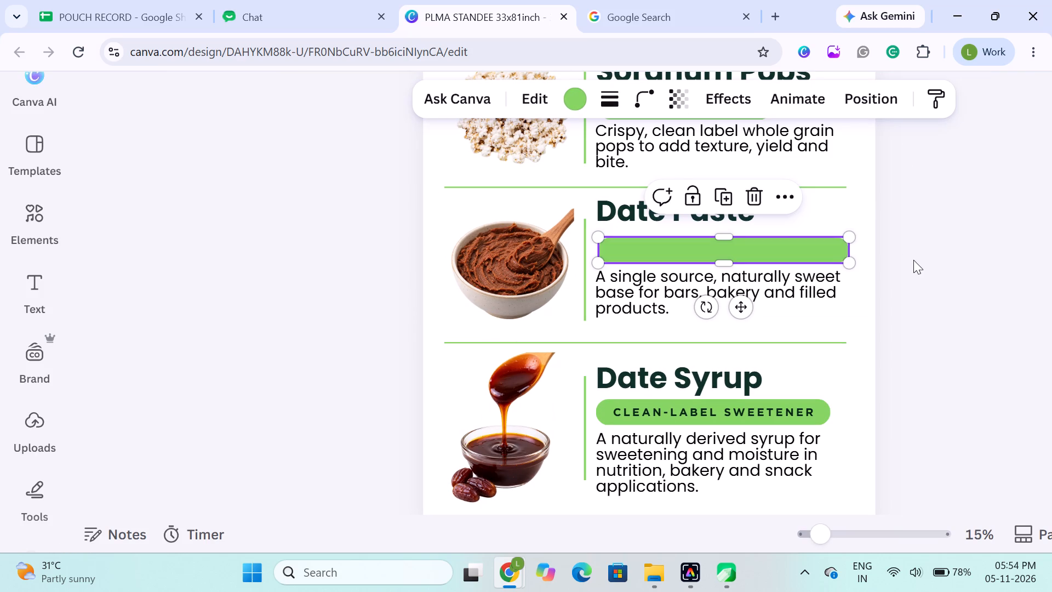
# Send the Date Paste section's green pill to the back, behind the NATURAL SWEETNESS & BINDING text.
pyautogui.hscroll(-1, 913, 260)
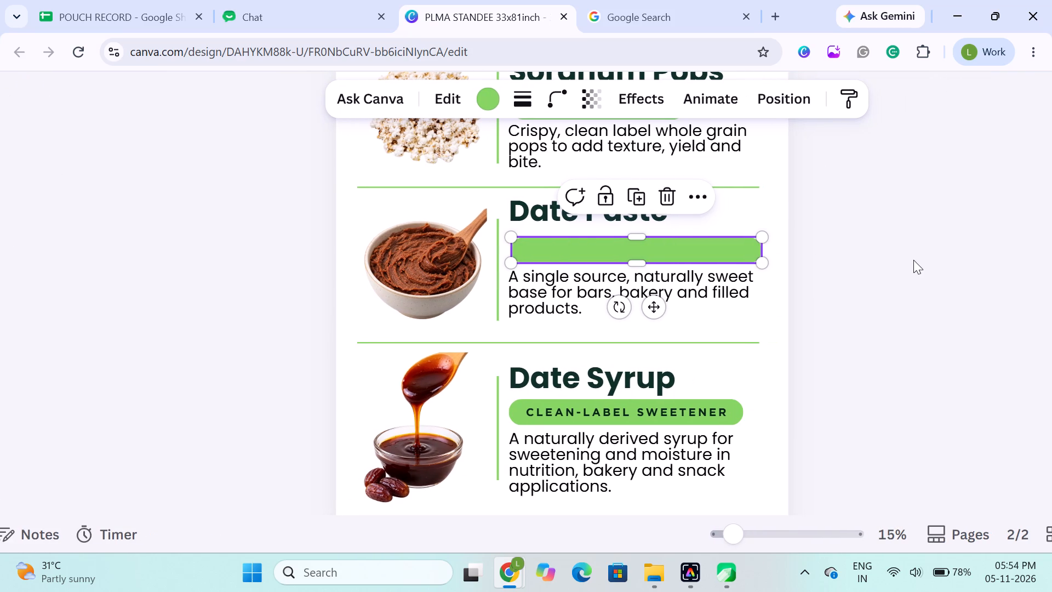
pyautogui.click(802, 234)
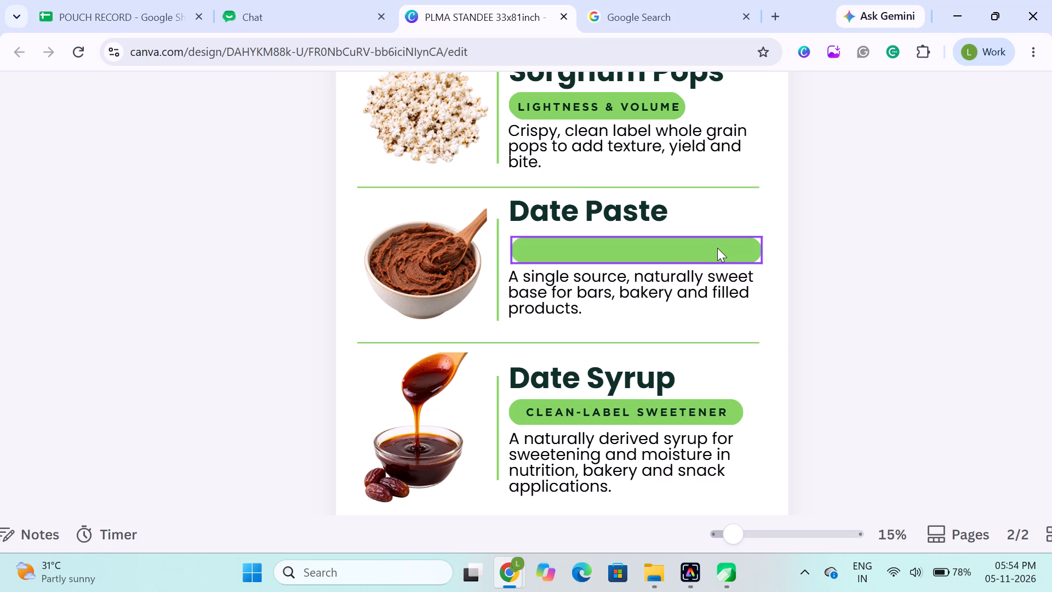
pyautogui.click(717, 248)
pyautogui.click(798, 105)
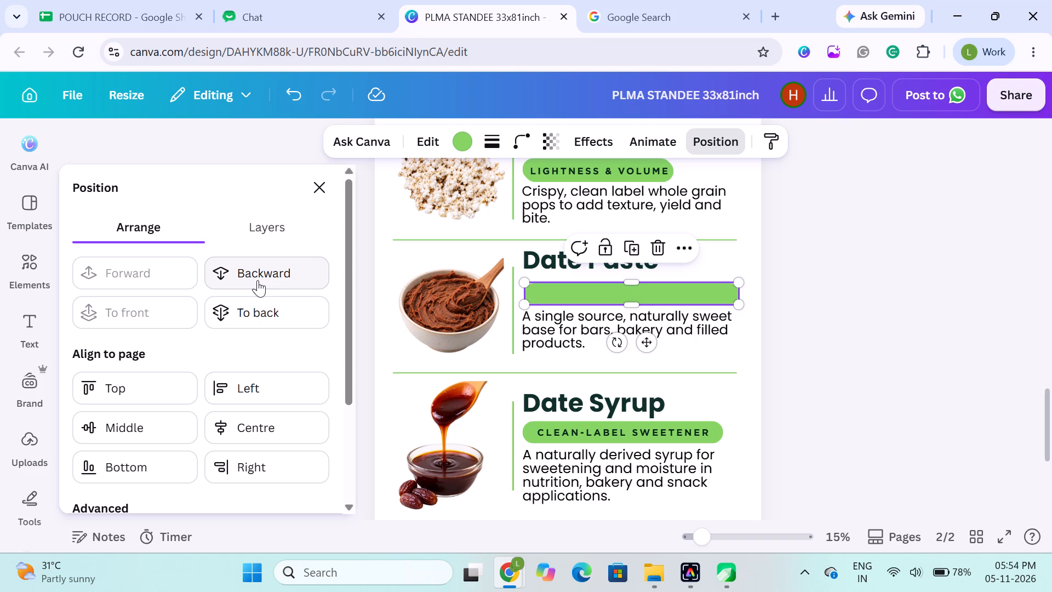
pyautogui.click(256, 311)
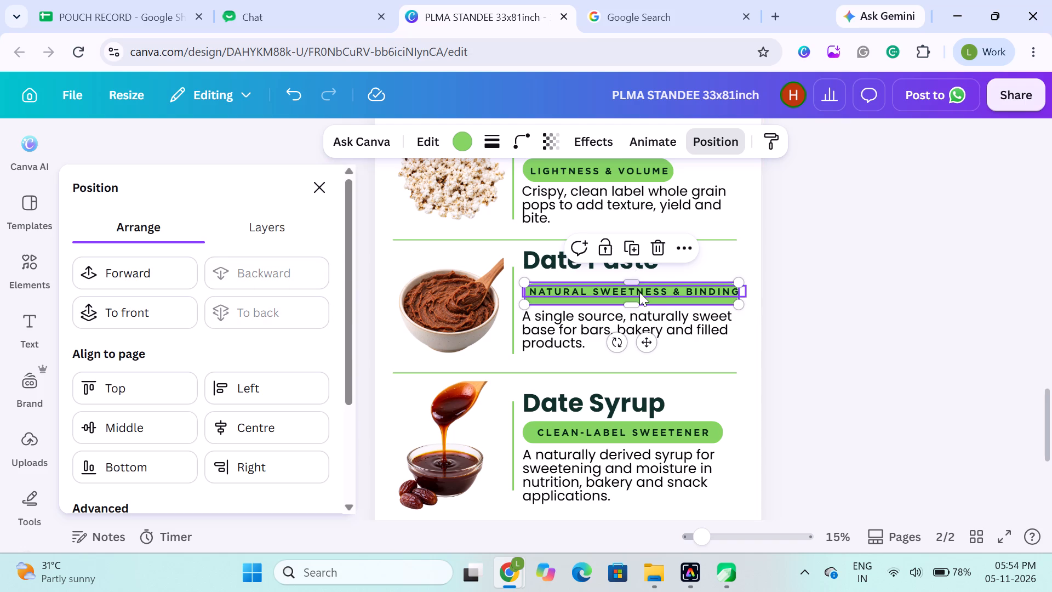
pyautogui.keyDown('shift'); pyautogui.click(639, 292); pyautogui.keyUp('shift')
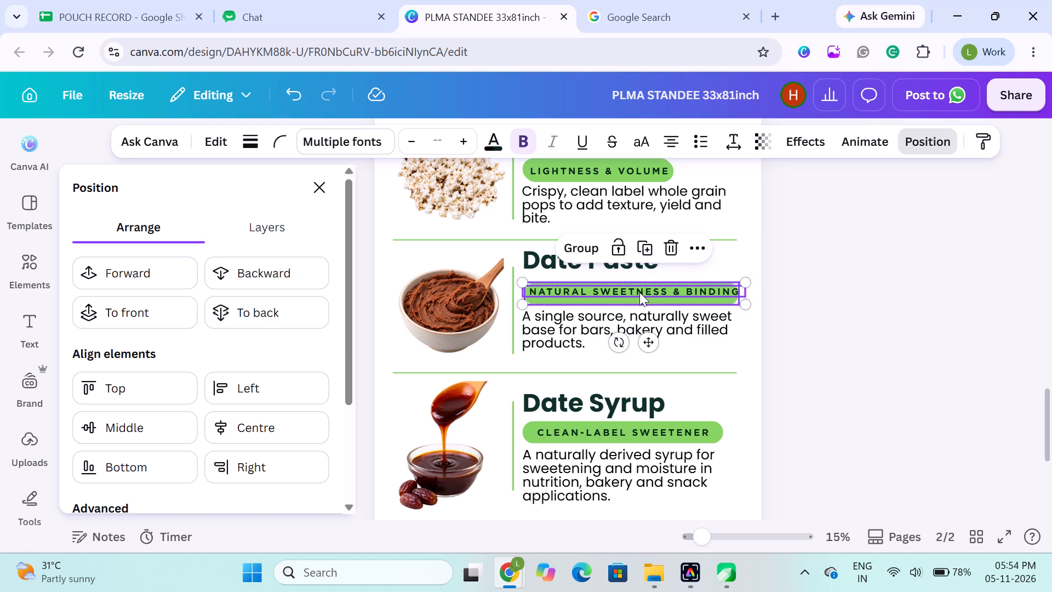
pyautogui.click(811, 306)
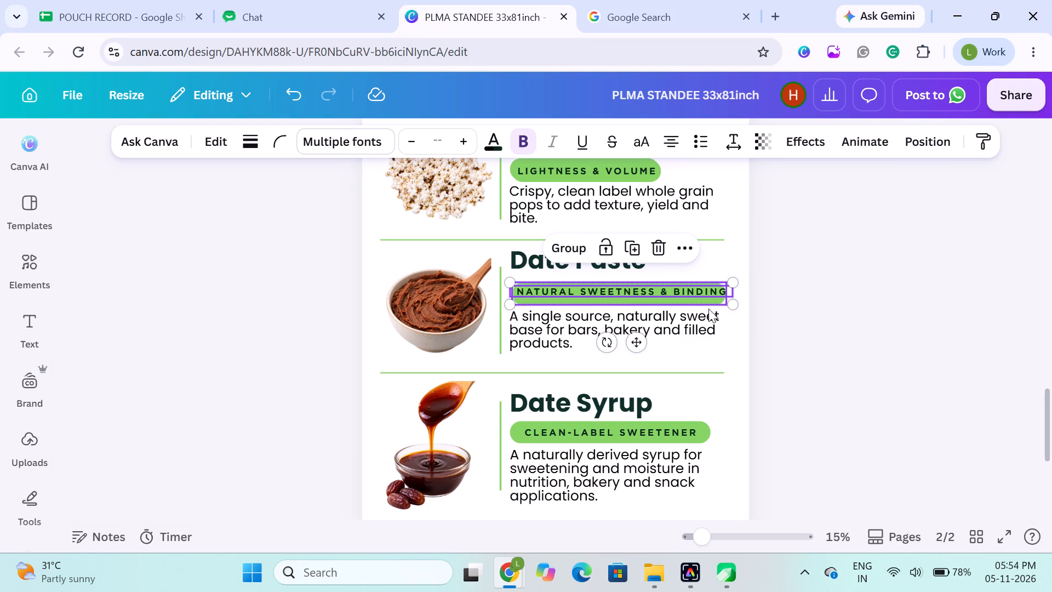
pyautogui.click(808, 325)
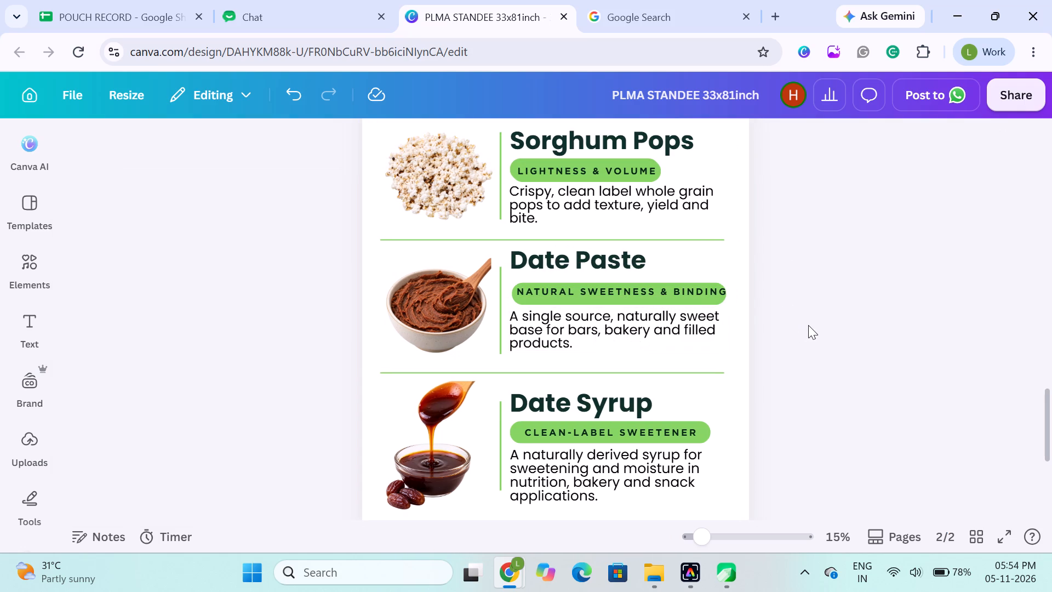
# Narrow the NATURAL SWEETNESS & BINDING text box from its right edge to match the pill's width on one line.
pyautogui.click(697, 304)
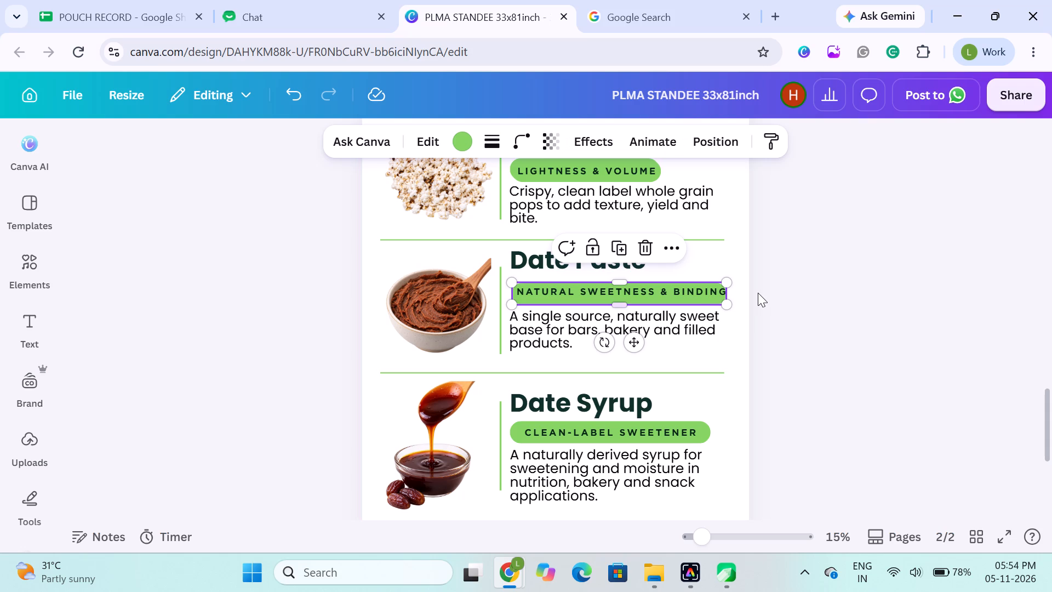
pyautogui.click(687, 292)
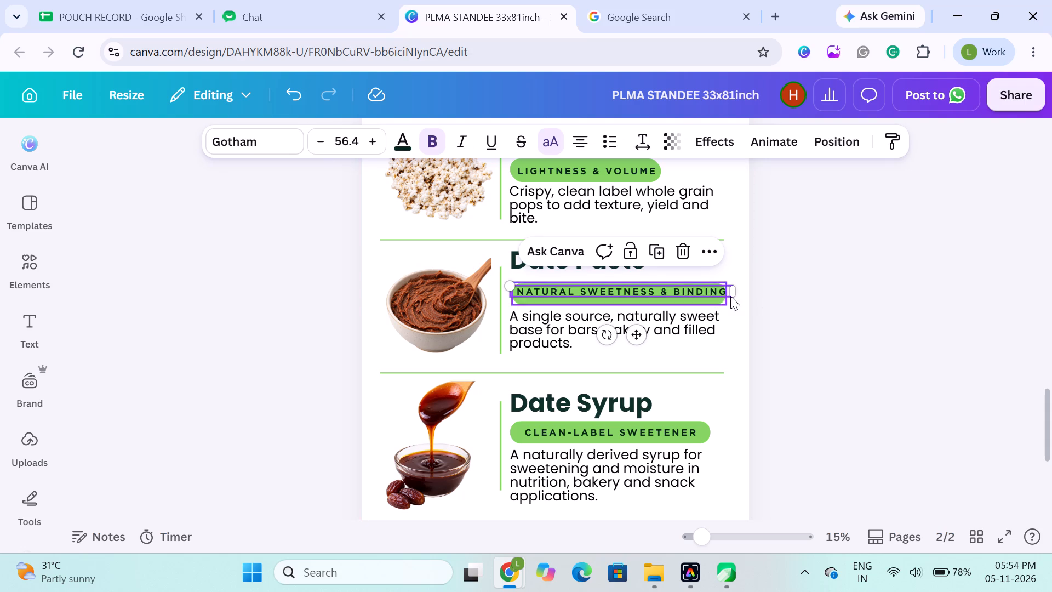
pyautogui.moveTo(733, 293); pyautogui.dragTo(723, 293)
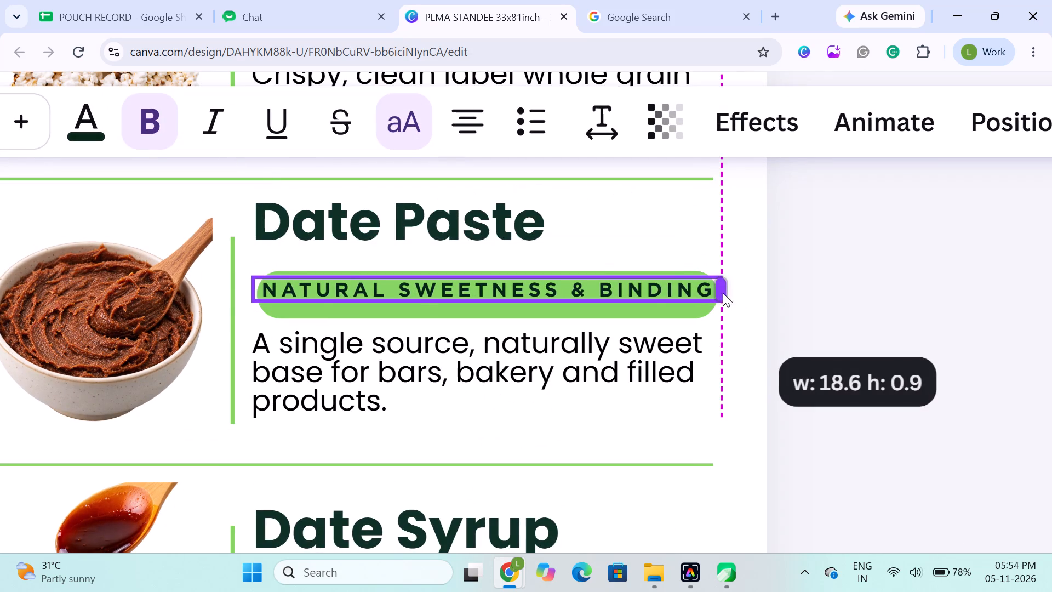
pyautogui.moveTo(723, 293); pyautogui.dragTo(710, 292)
# Align the NATURAL SWEETNESS & BINDING text and its green pill to each other at centre and middle.
pyautogui.keyDown('shift'); pyautogui.click(685, 305); pyautogui.keyUp('shift')
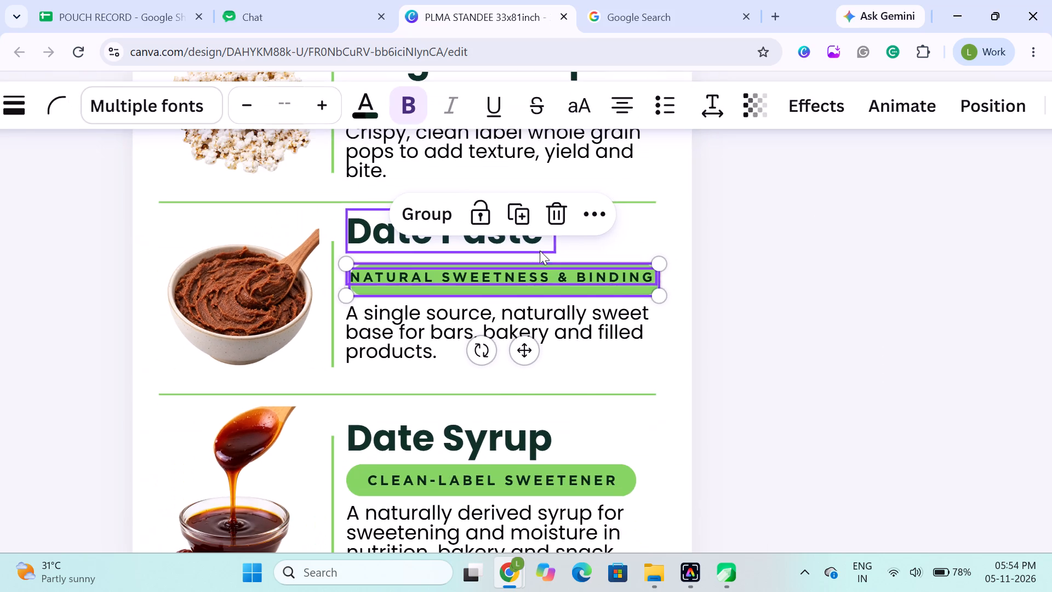
pyautogui.click(939, 148)
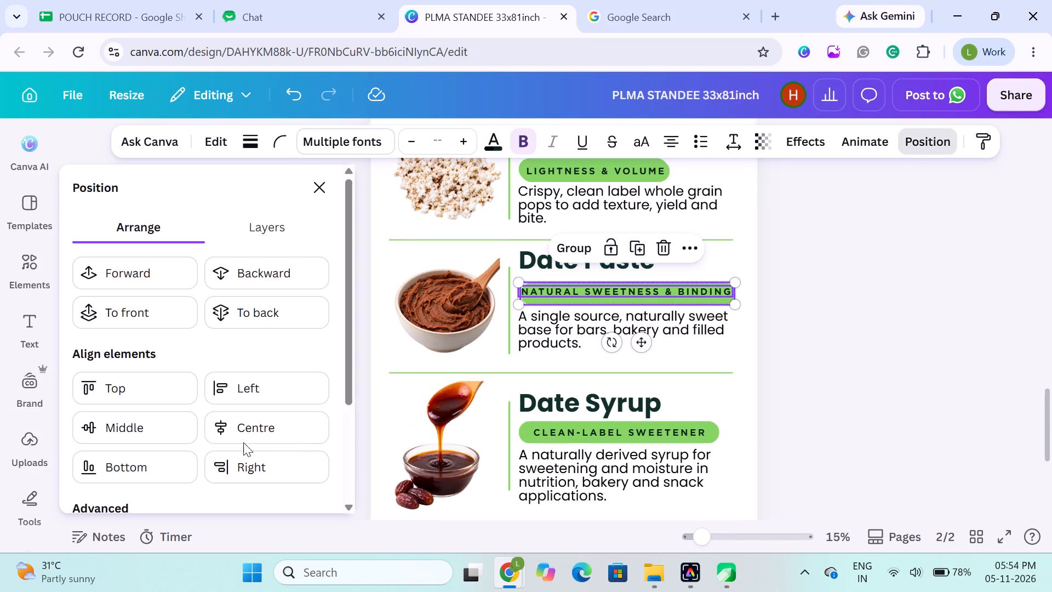
pyautogui.click(241, 419)
pyautogui.click(171, 424)
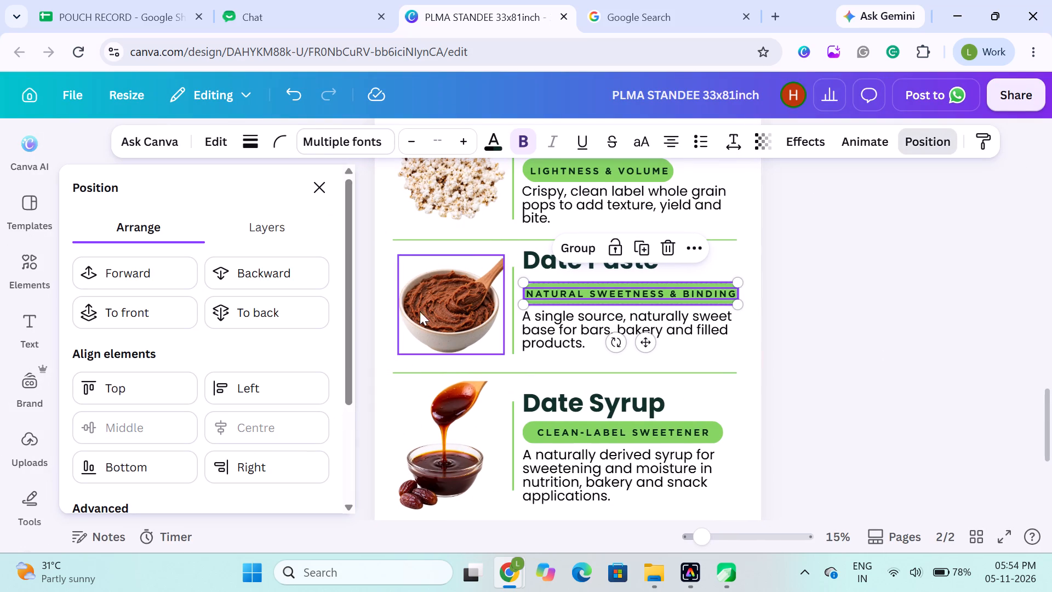
# Group the NATURAL SWEETNESS & BINDING text with its green pill.
pyautogui.click(574, 244)
pyautogui.click(834, 276)
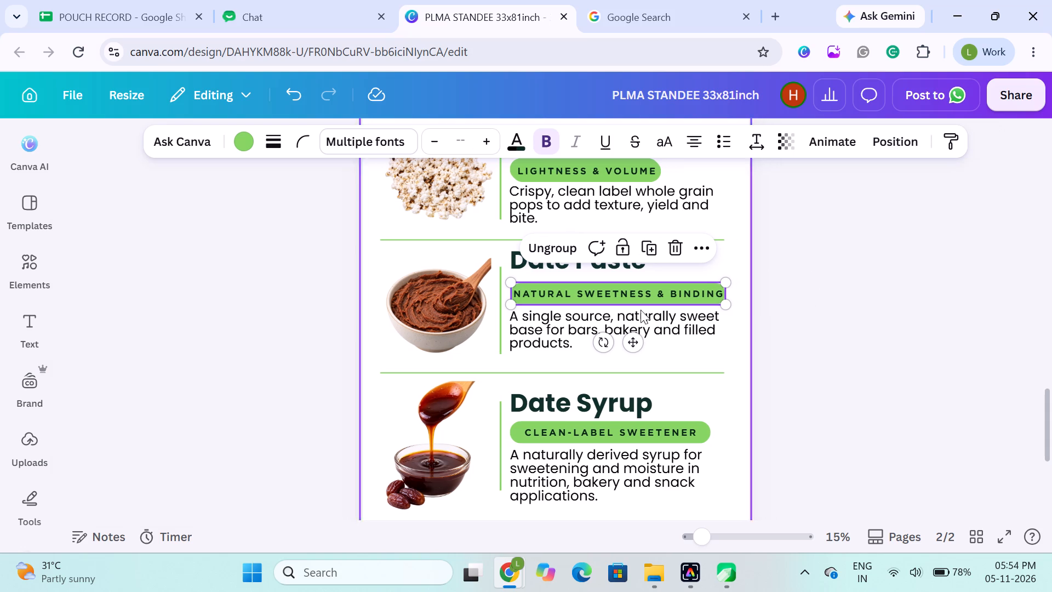
pyautogui.click(261, 321)
pyautogui.click(603, 284)
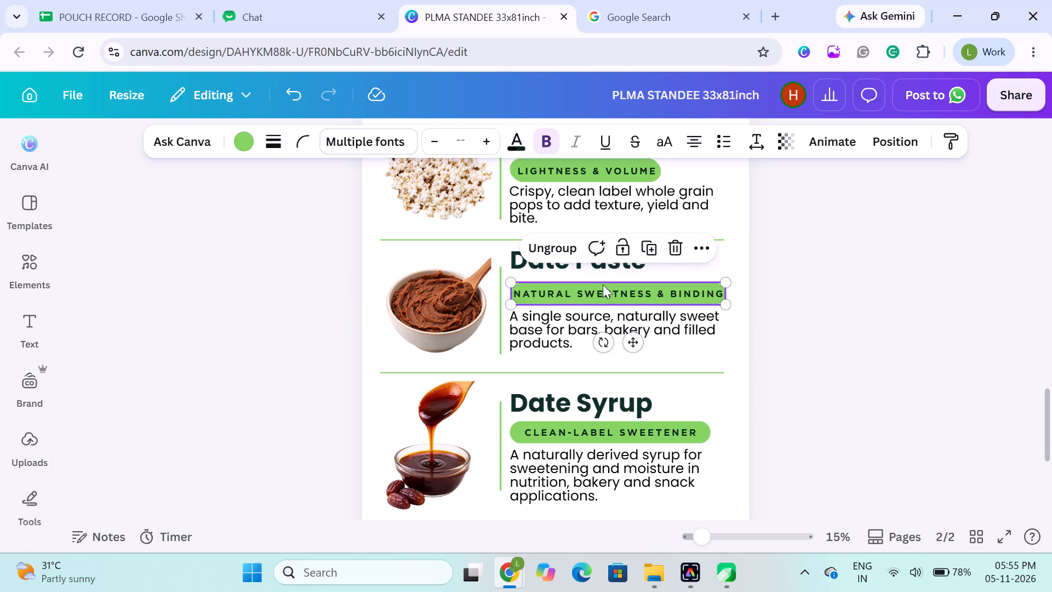
# Nudge the grouped NATURAL SWEETNESS & BINDING pill up to sit just beneath the Date Paste heading.
pyautogui.press('Up')
pyautogui.press('Up')
pyautogui.press('Up')
pyautogui.press('Up')
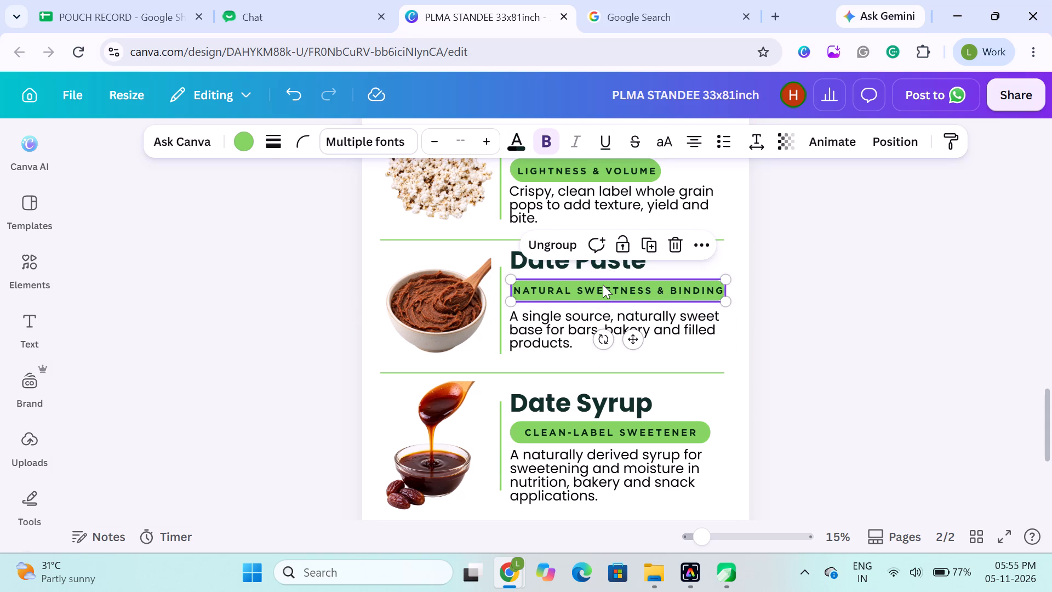
pyautogui.press('Up')
pyautogui.press('Up')
pyautogui.press('Up')
pyautogui.press('Up')
pyautogui.press('Up')
pyautogui.press('Up')
pyautogui.press('Up')
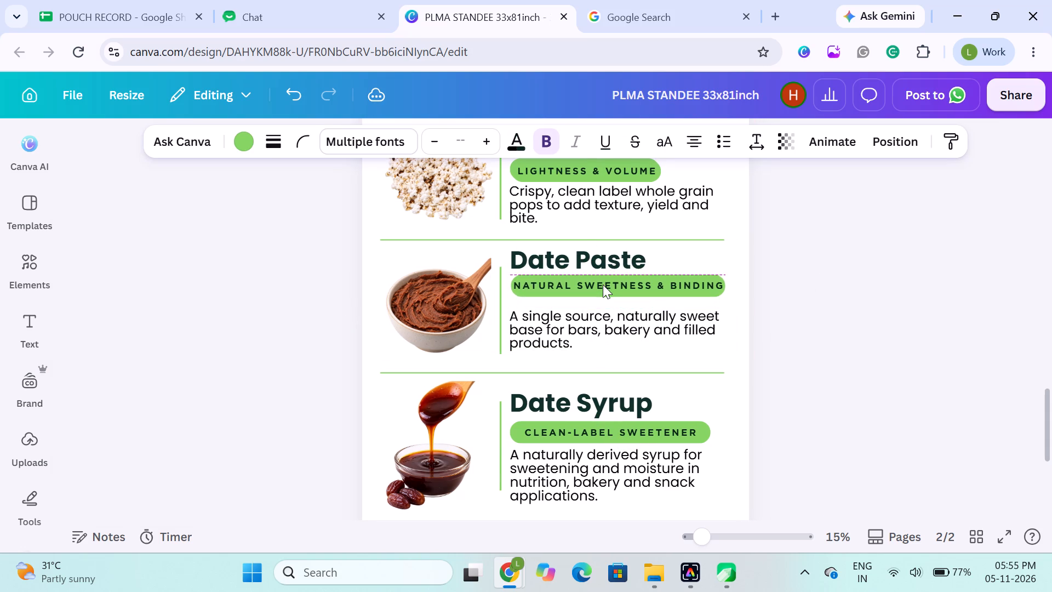
pyautogui.press('Up')
pyautogui.press('Up')
pyautogui.press('Down')
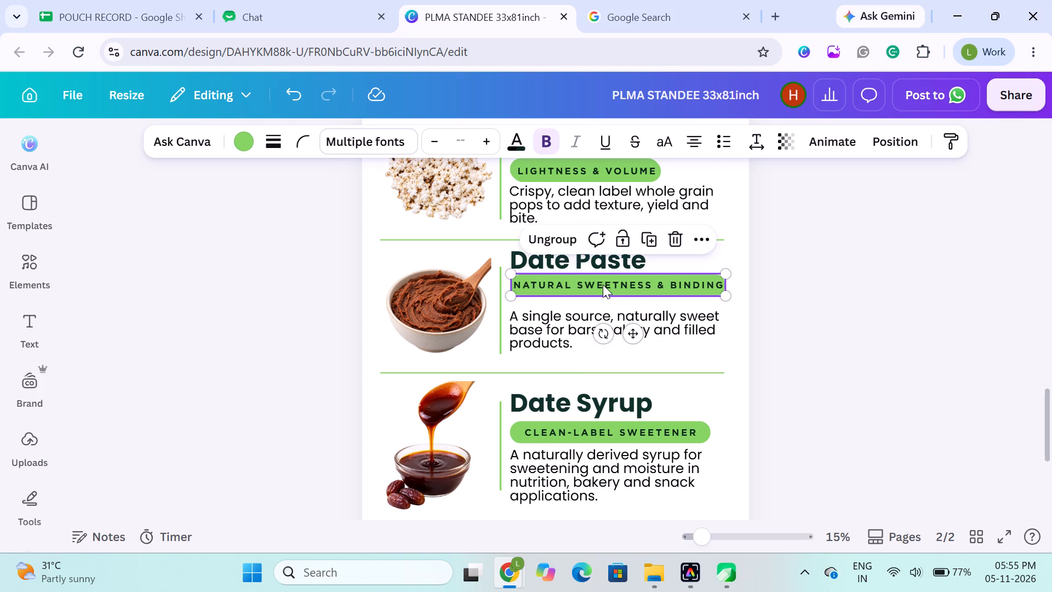
pyautogui.scroll(1, 603, 284)
pyautogui.press('Up')
pyautogui.press('Up')
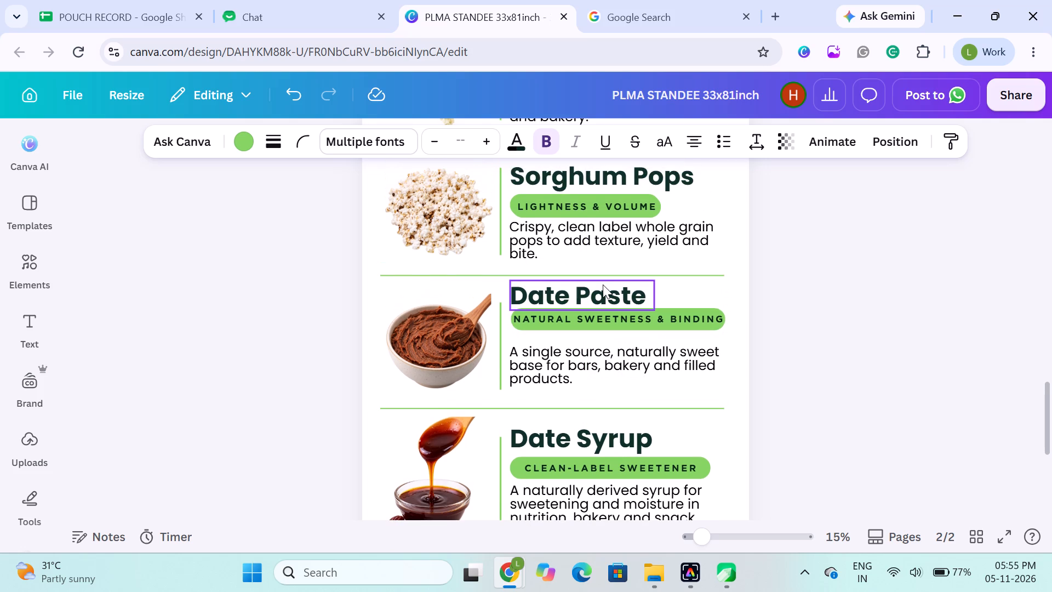
pyautogui.press('Down')
pyautogui.press('Down')
pyautogui.press('Down')
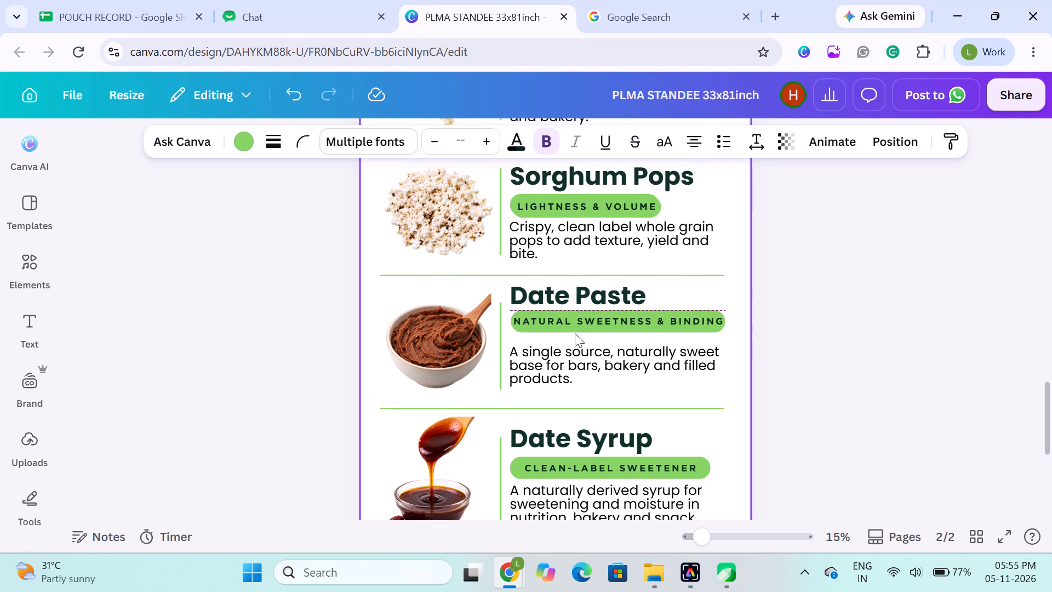
pyautogui.press('Up')
# Nudge the Date Paste description up closer to the NATURAL SWEETNESS & BINDING pill.
pyautogui.click(552, 370)
pyautogui.press('Up')
pyautogui.press('Up')
pyautogui.press('Up')
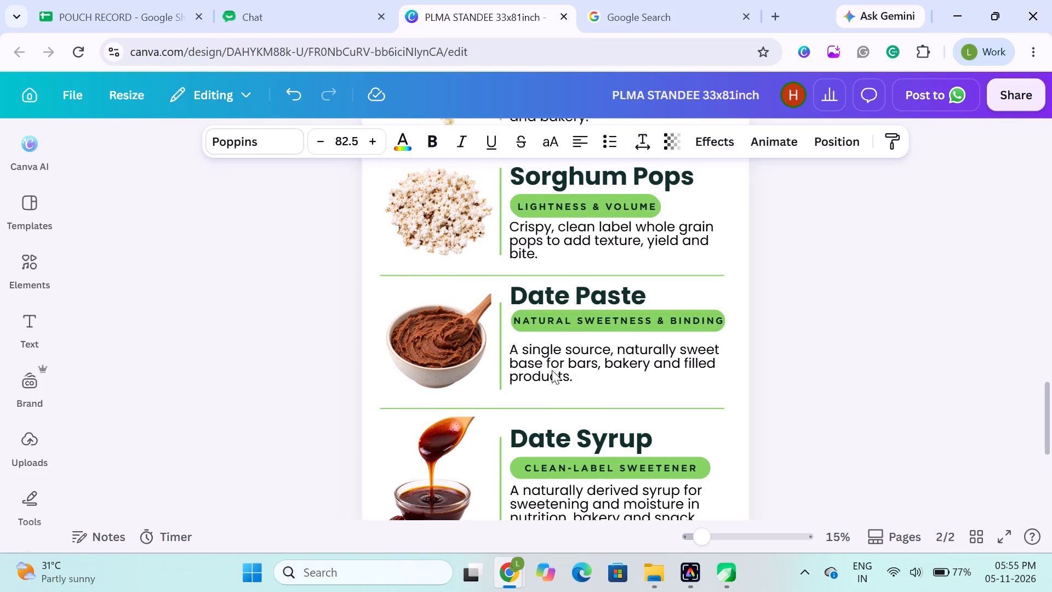
pyautogui.press('Up')
pyautogui.press('Up')
pyautogui.press('Up')
pyautogui.press('Up')
pyautogui.press('Up')
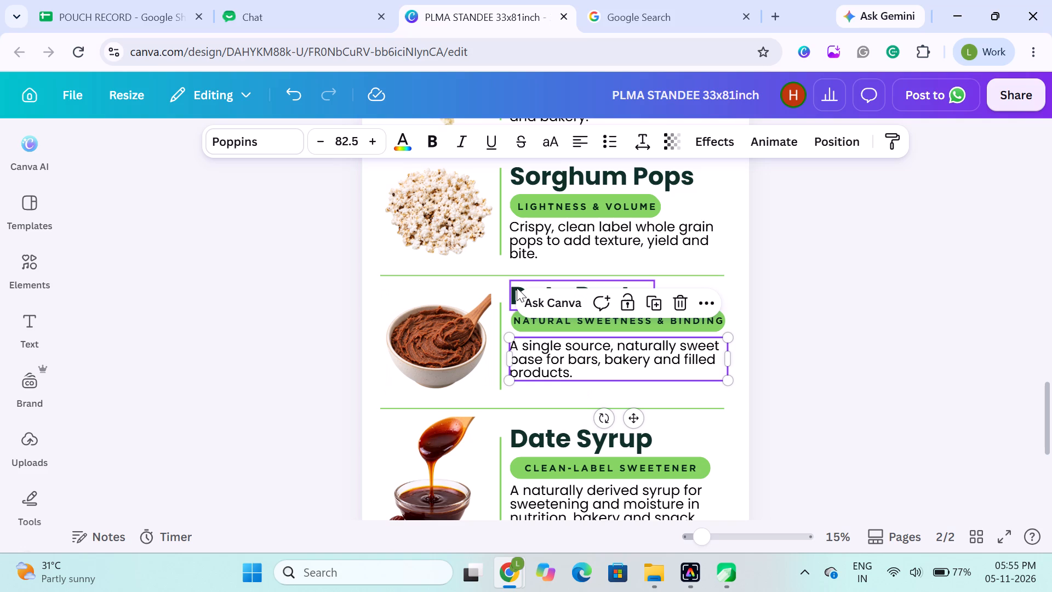
# Left-align the Date Paste heading and the NATURAL SWEETNESS & BINDING pill group with each other.
pyautogui.click(519, 288)
pyautogui.click(513, 289)
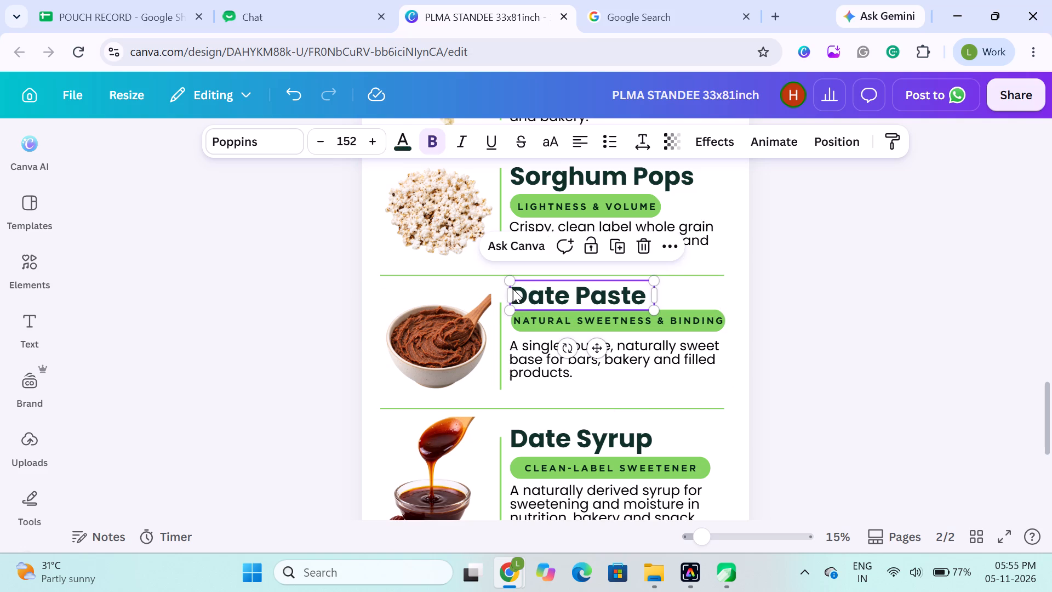
pyautogui.keyDown('shift'); pyautogui.click(520, 316); pyautogui.keyUp('shift')
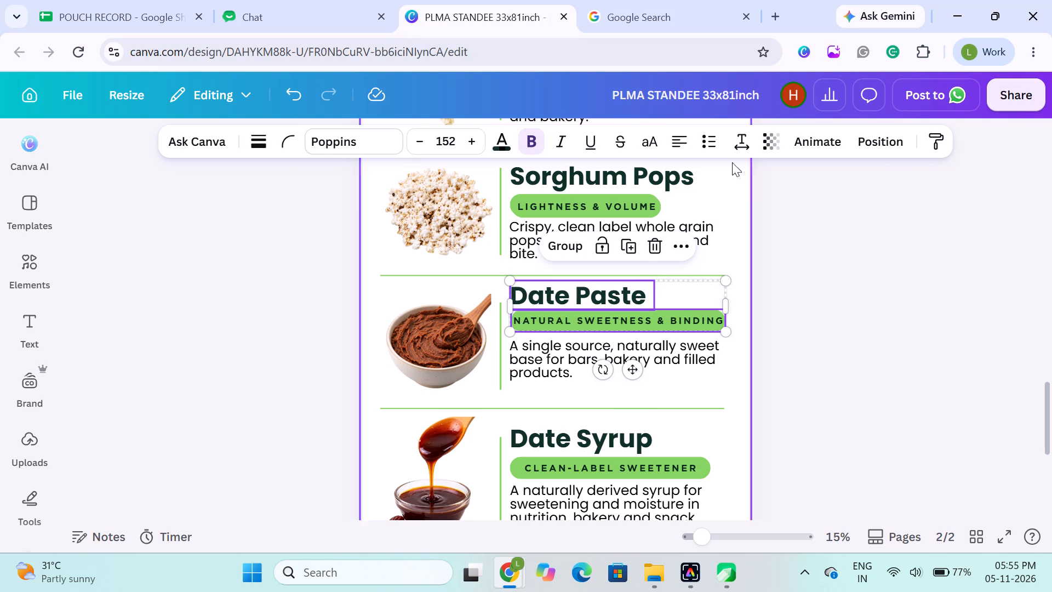
pyautogui.click(870, 140)
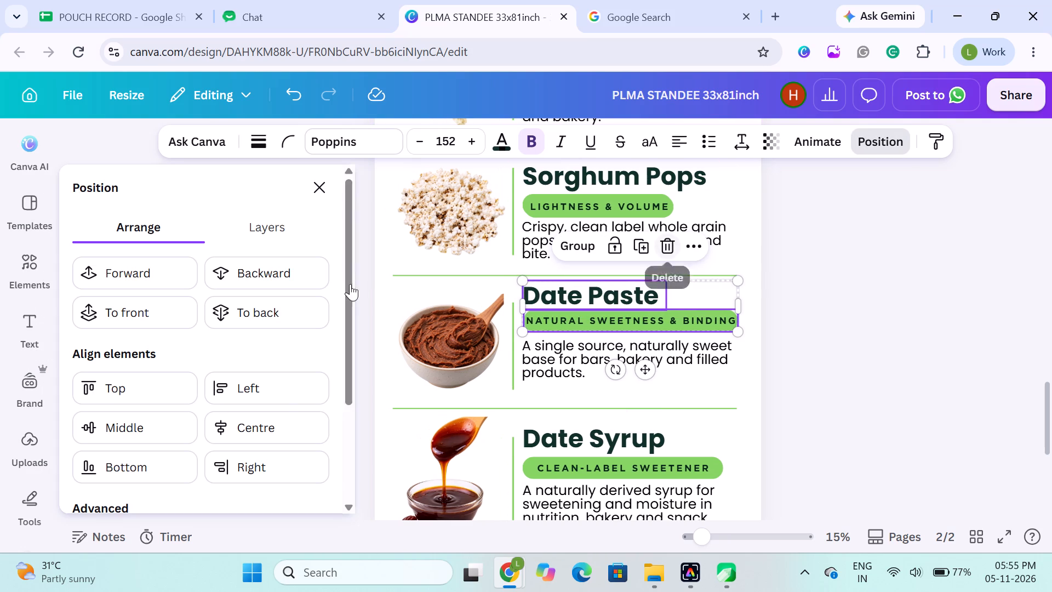
pyautogui.click(286, 396)
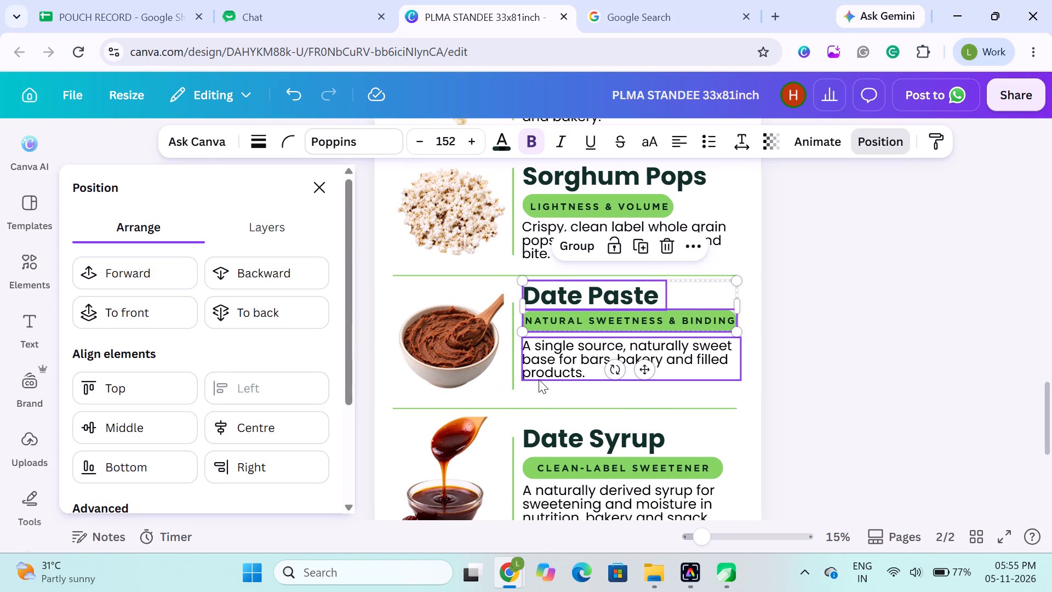
pyautogui.click(539, 379)
pyautogui.click(891, 304)
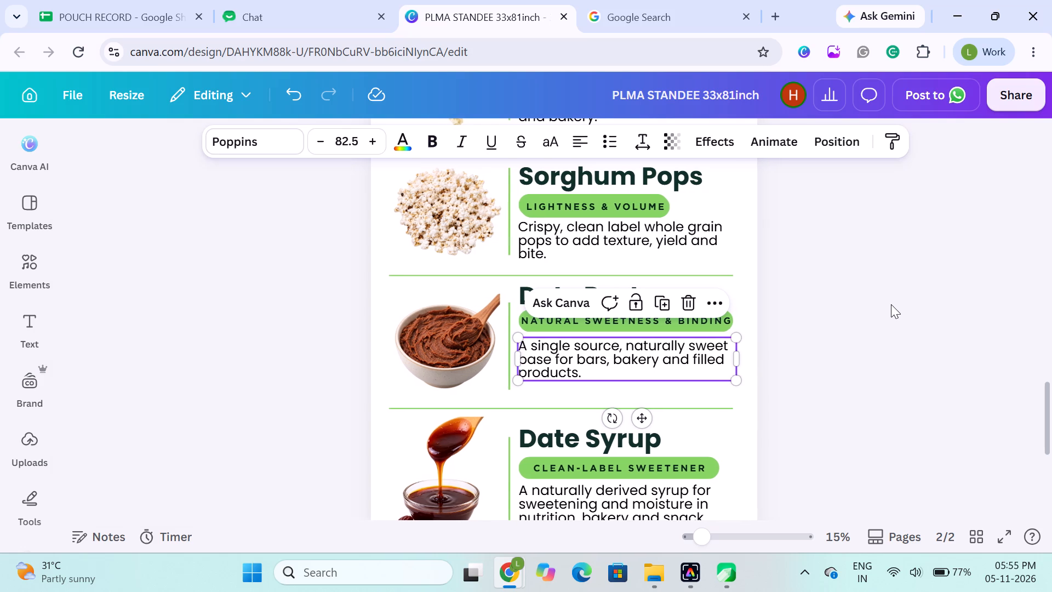
pyautogui.click(891, 304)
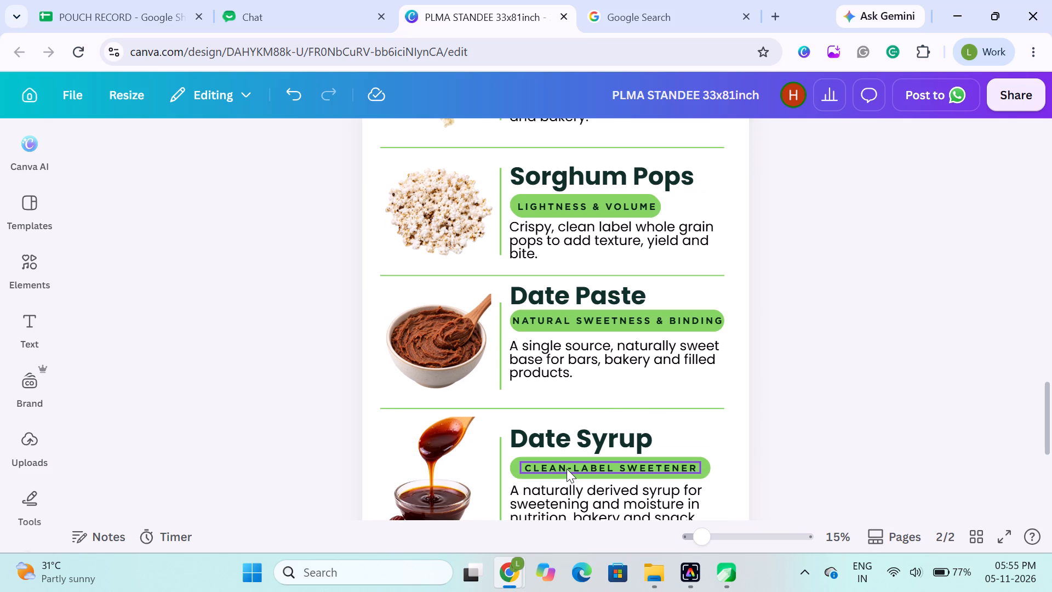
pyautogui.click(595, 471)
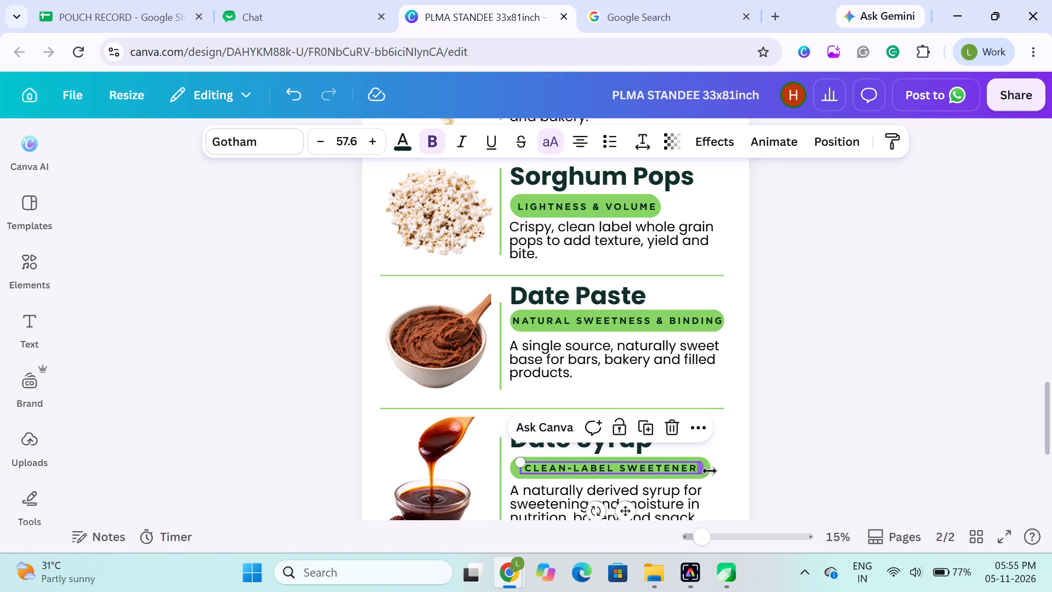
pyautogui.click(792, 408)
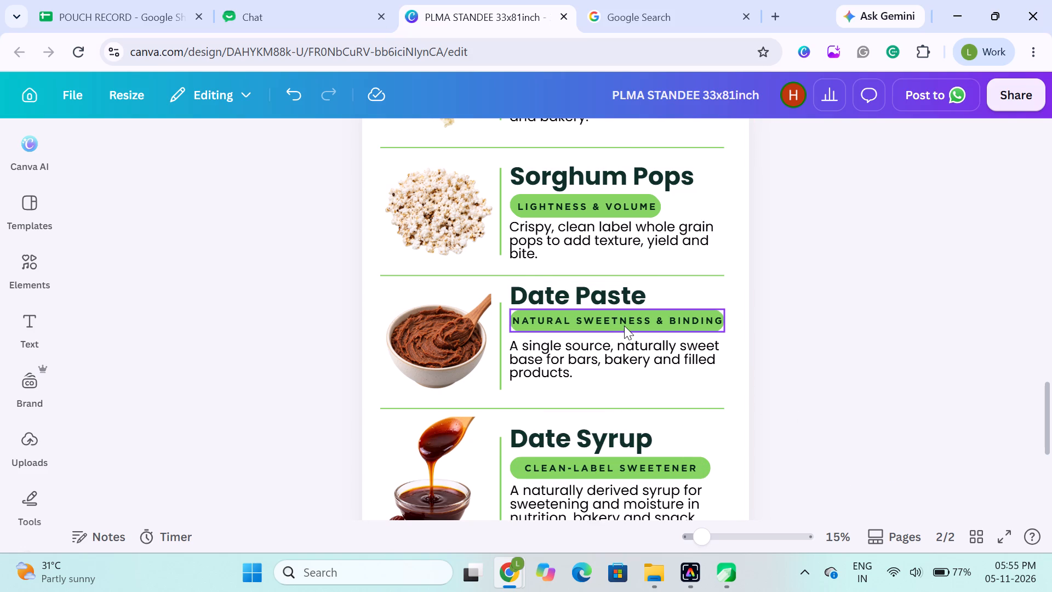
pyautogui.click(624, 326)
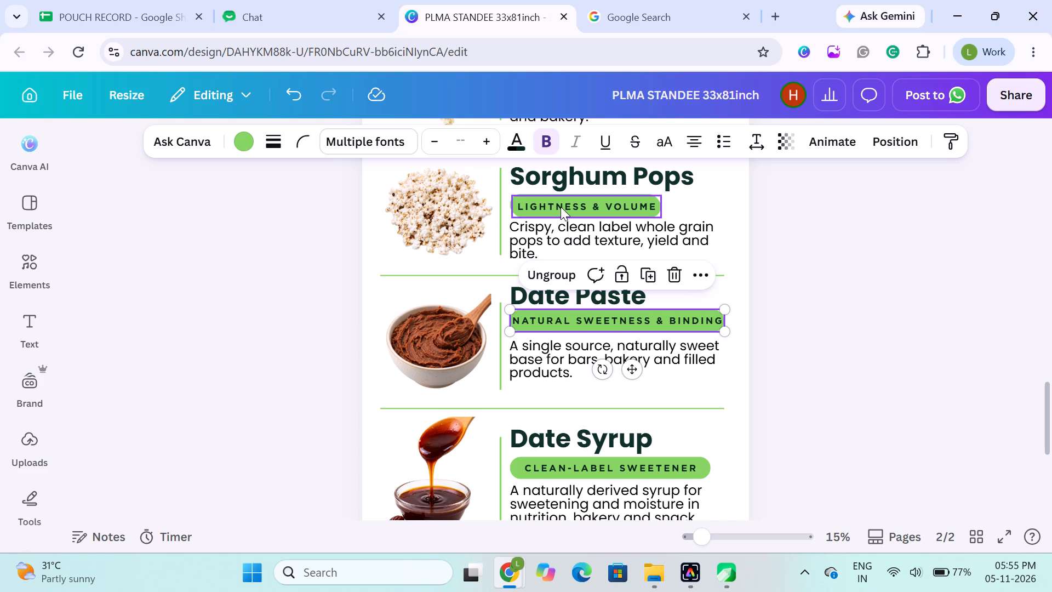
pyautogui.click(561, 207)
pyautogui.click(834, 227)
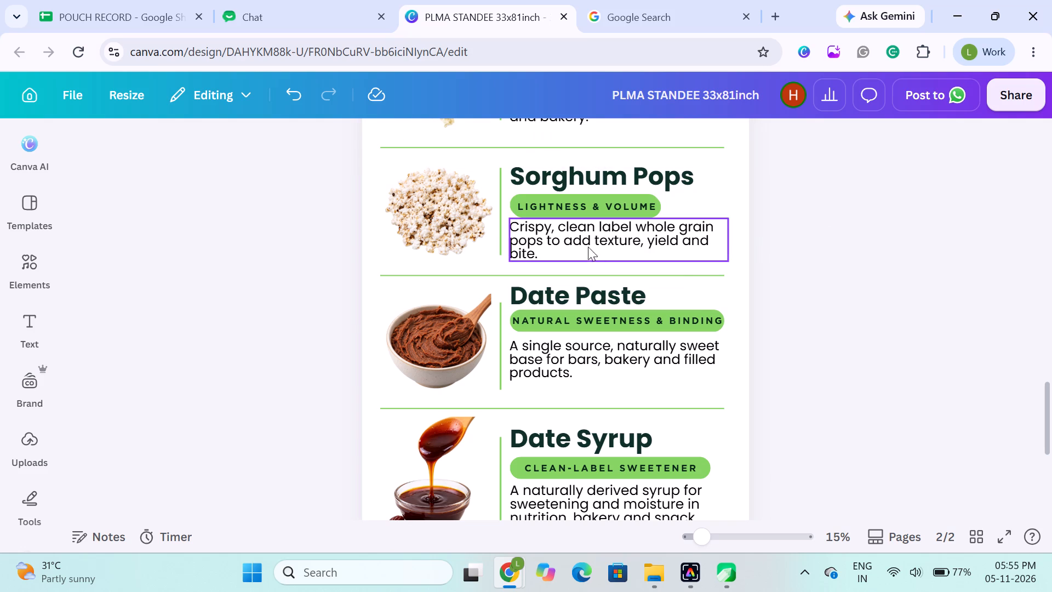
# Ungroup the LIGHTNESS & VOLUME text and its green pill in the Sorghum Pops section.
pyautogui.click(567, 208)
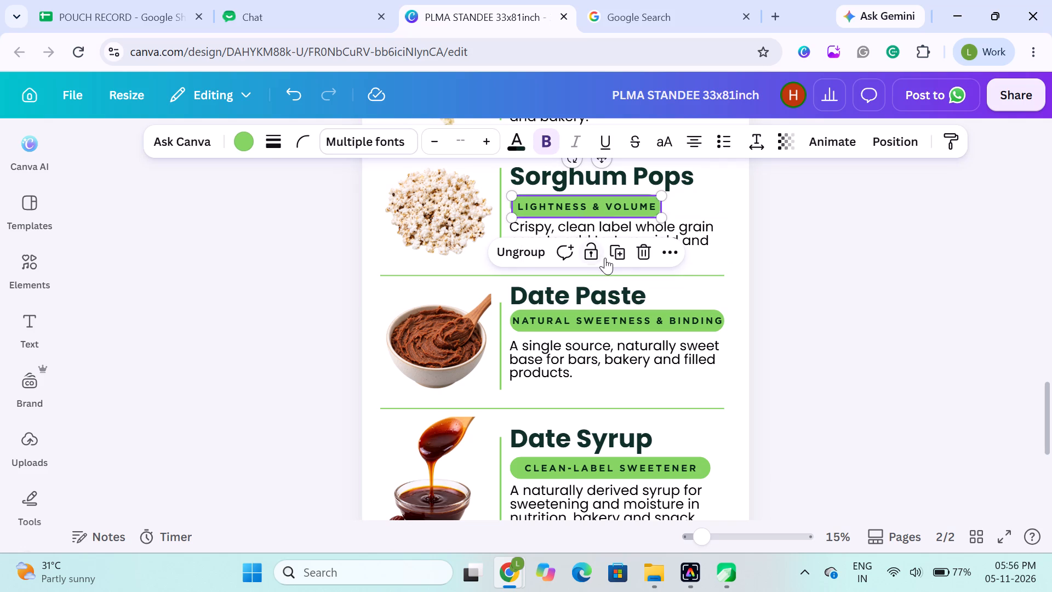
pyautogui.click(539, 256)
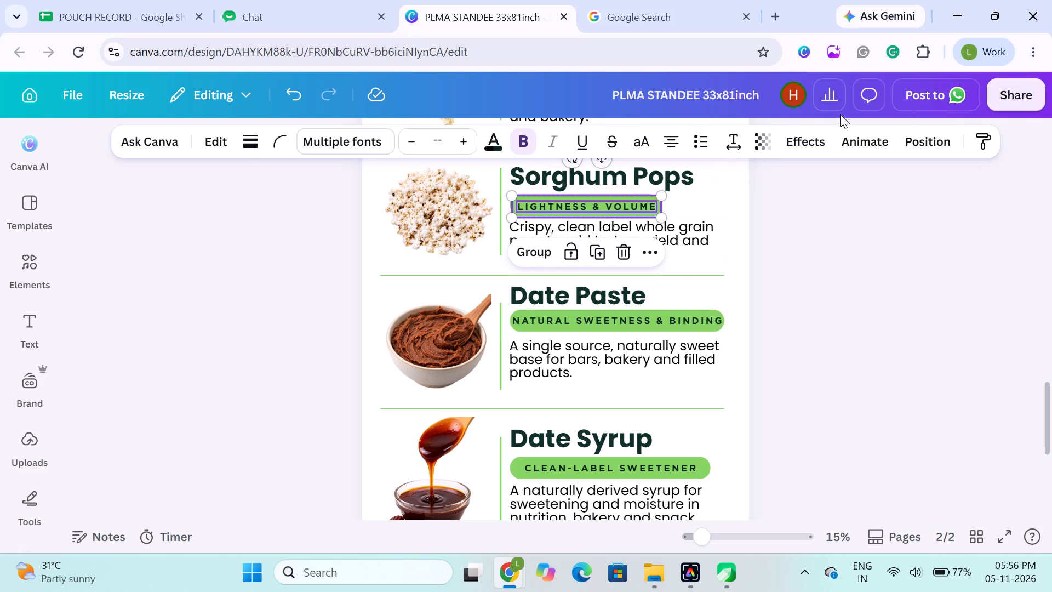
pyautogui.click(913, 135)
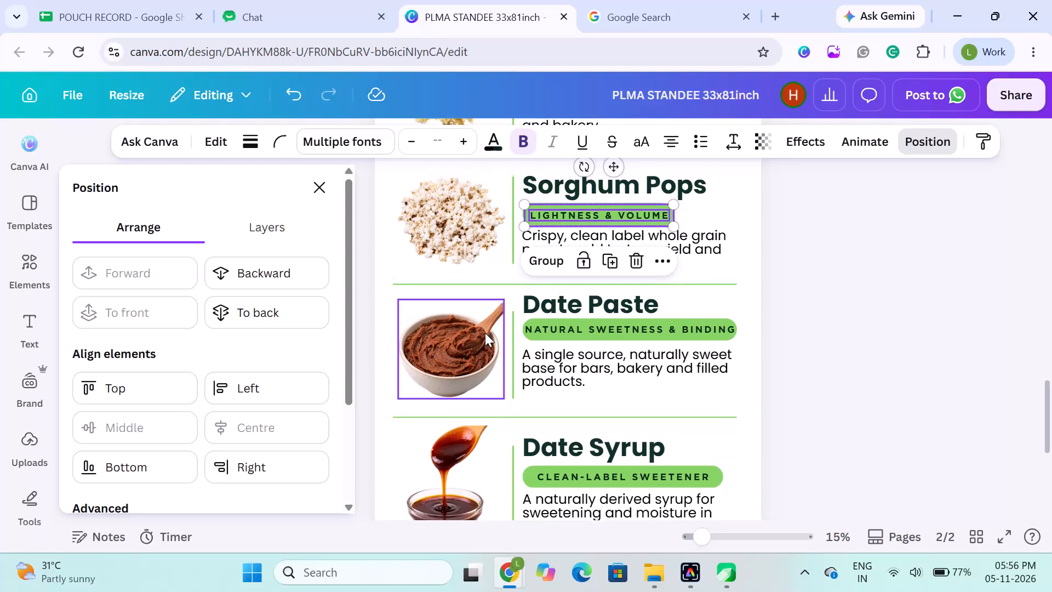
pyautogui.click(316, 188)
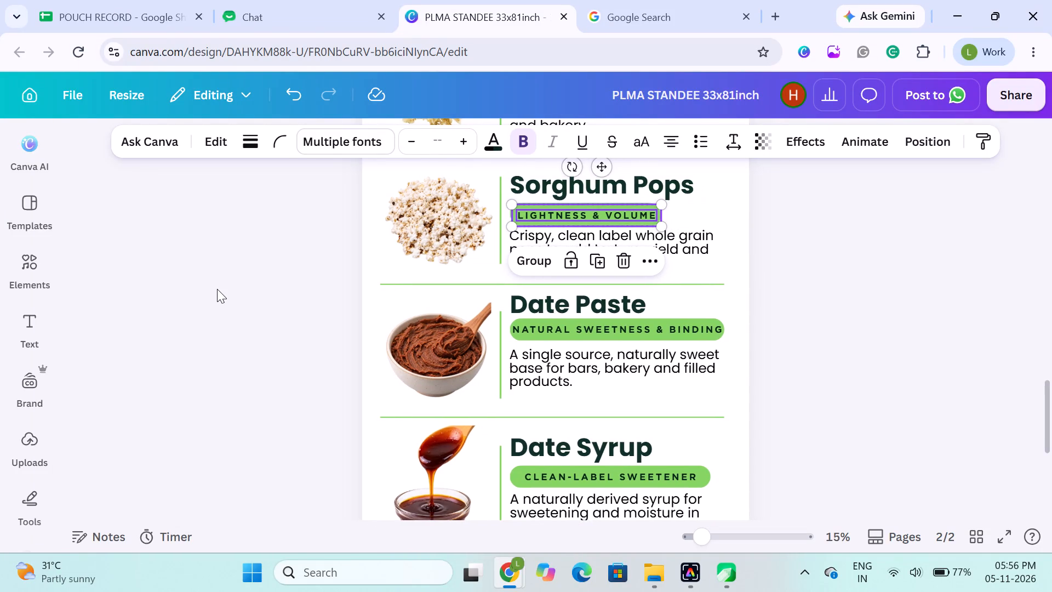
pyautogui.scroll(1, 217, 289)
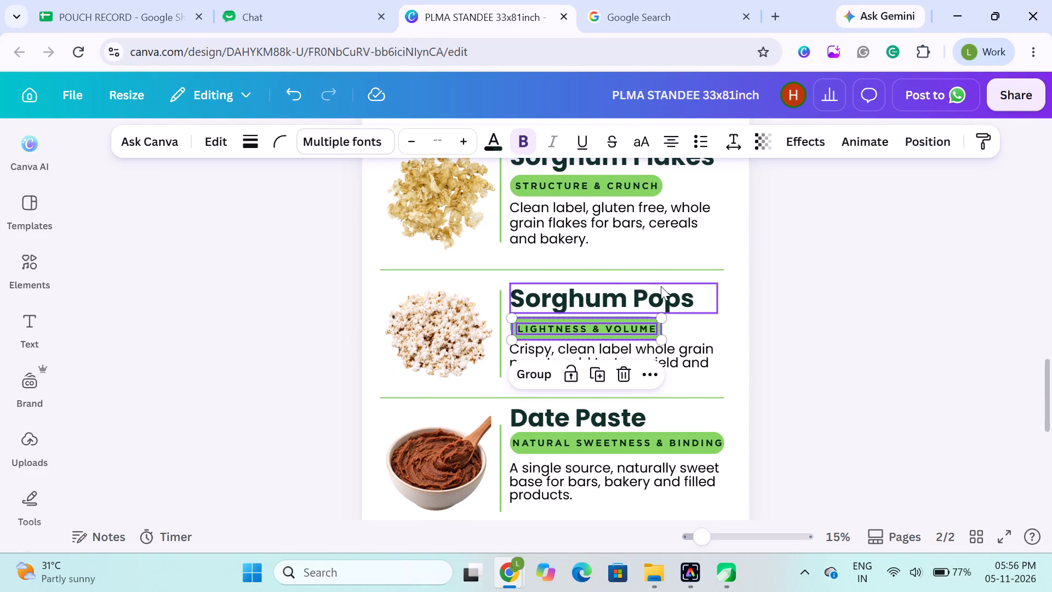
pyautogui.click(788, 290)
pyautogui.scroll(1, 788, 290)
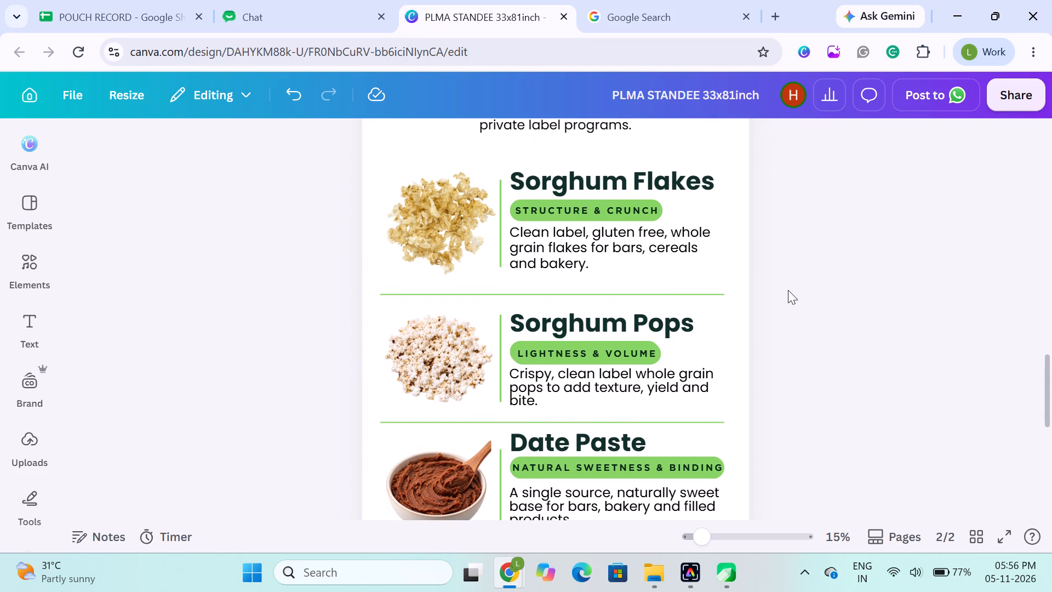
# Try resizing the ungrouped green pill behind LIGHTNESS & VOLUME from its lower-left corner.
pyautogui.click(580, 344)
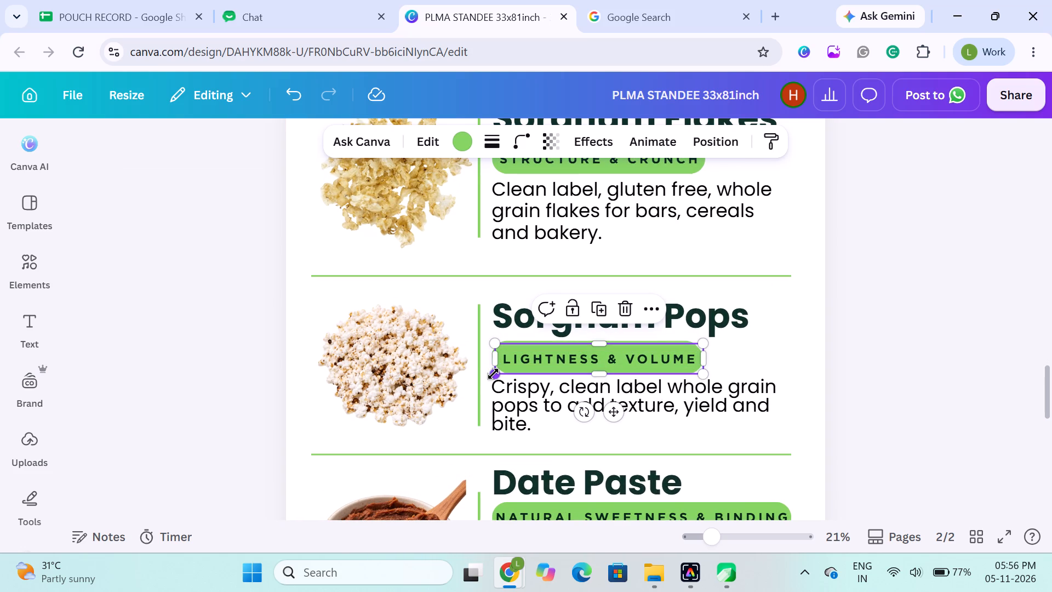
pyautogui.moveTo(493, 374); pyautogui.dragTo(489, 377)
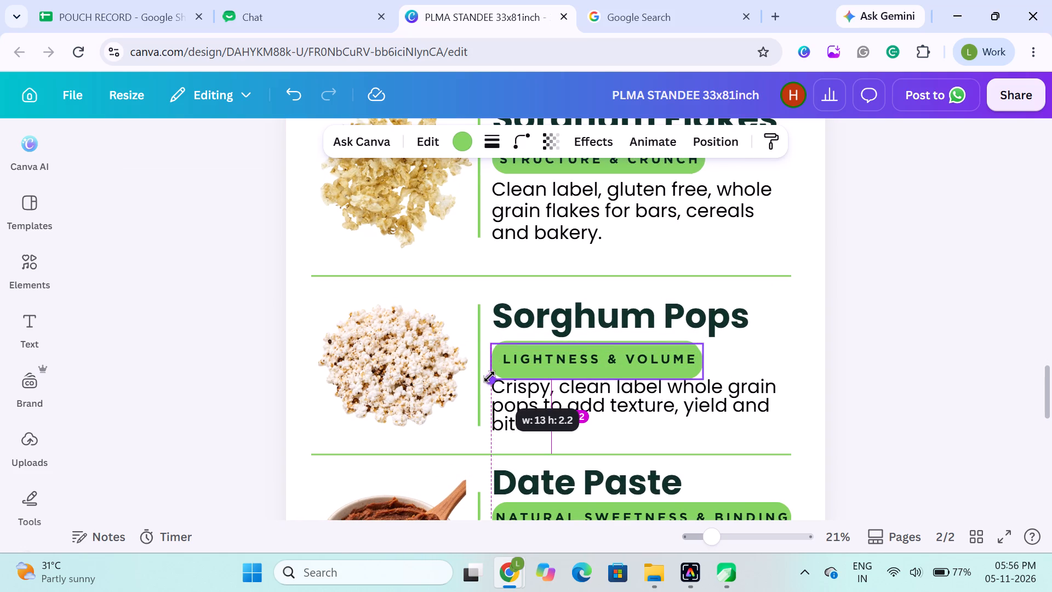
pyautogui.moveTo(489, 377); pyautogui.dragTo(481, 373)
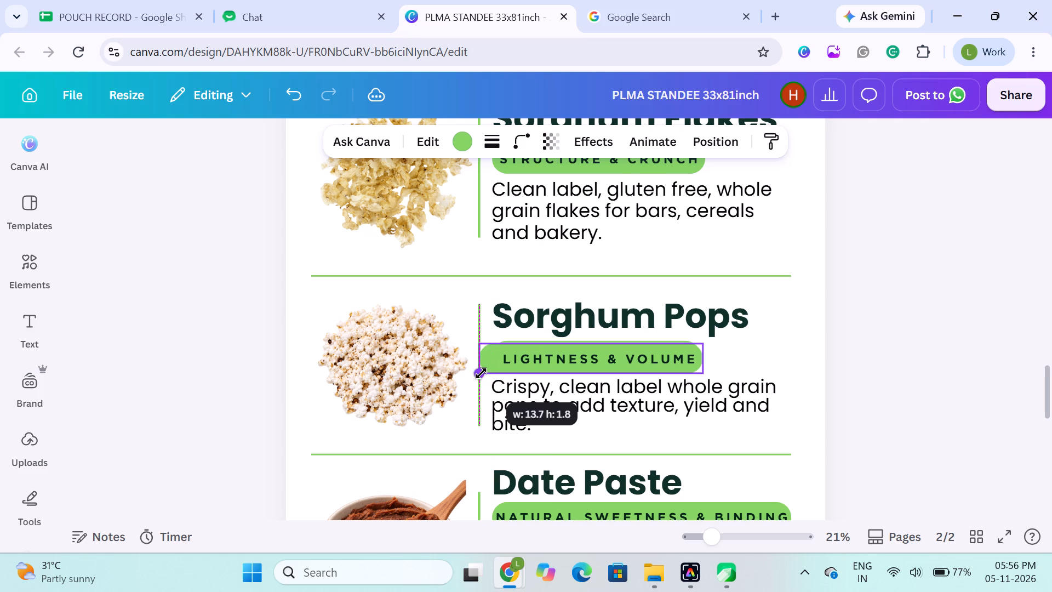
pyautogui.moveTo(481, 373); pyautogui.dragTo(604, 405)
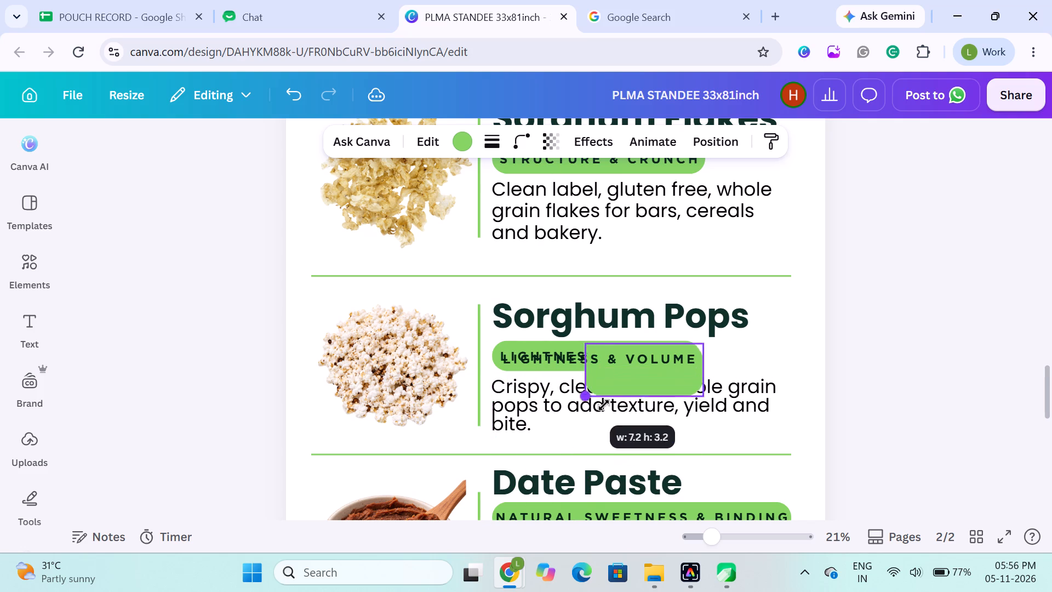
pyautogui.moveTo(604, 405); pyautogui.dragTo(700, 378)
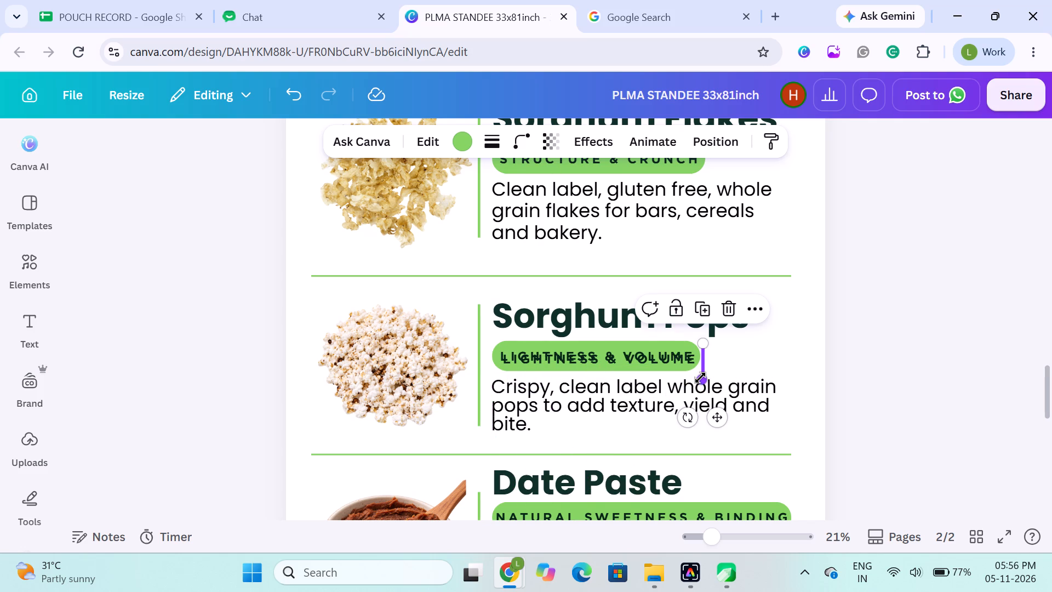
# Delete the duplicate green pill and duplicate LIGHTNESS & VOLUME text, keeping the grouped label underneath.
pyautogui.press('BackSpace')
pyautogui.click(649, 360)
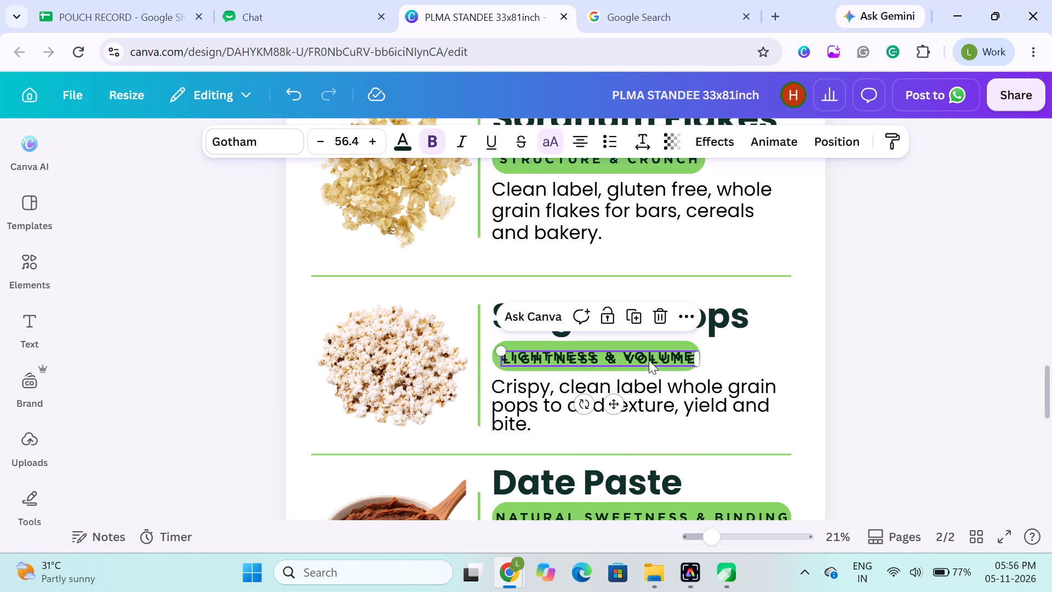
pyautogui.press('BackSpace')
pyautogui.click(587, 353)
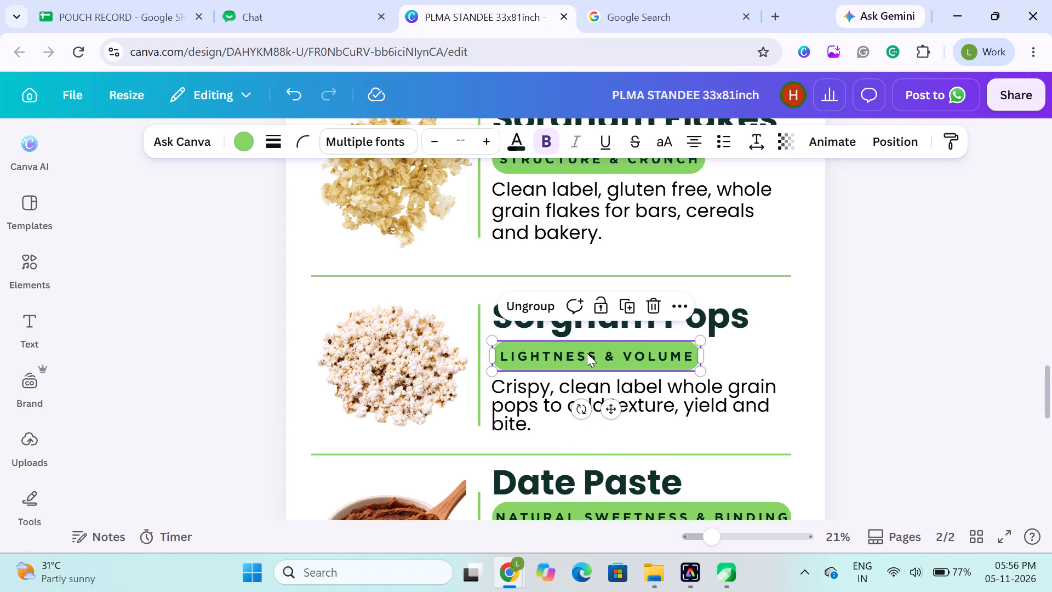
pyautogui.click(943, 320)
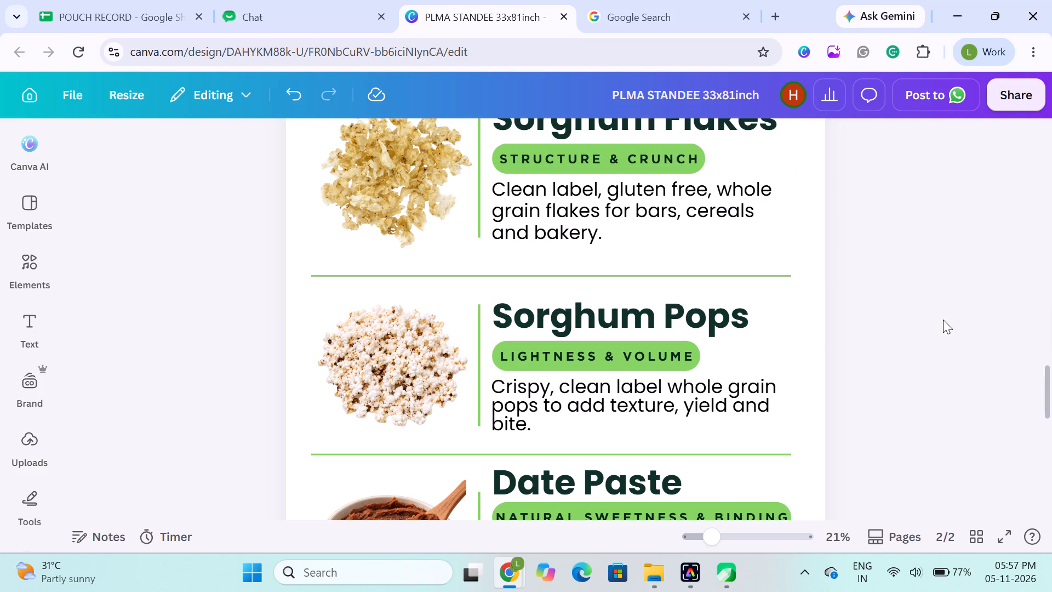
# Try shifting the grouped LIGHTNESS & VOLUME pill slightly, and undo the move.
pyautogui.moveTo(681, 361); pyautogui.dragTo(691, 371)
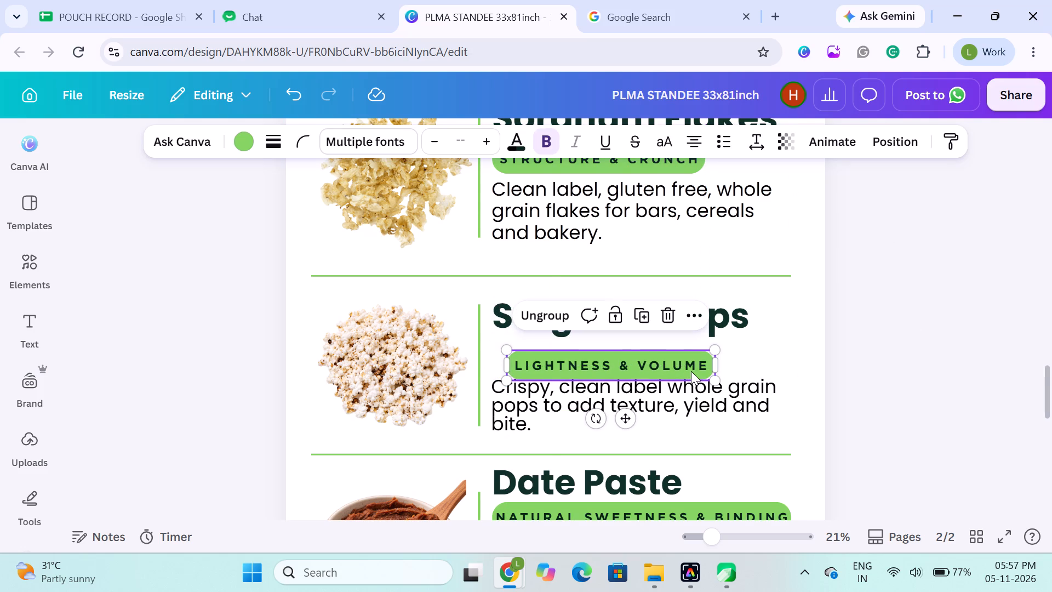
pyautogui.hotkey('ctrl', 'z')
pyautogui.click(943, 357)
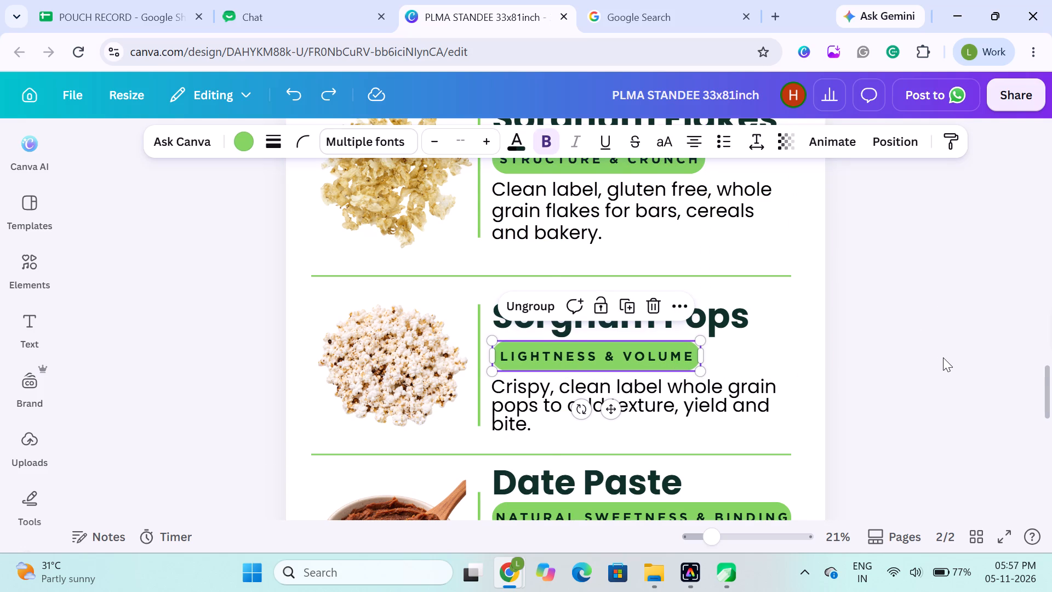
# Ungroup the Sorghum Flakes block containing the heading, STRUCTURE & CRUNCH pill and description.
pyautogui.scroll(1, 943, 357)
pyautogui.click(627, 228)
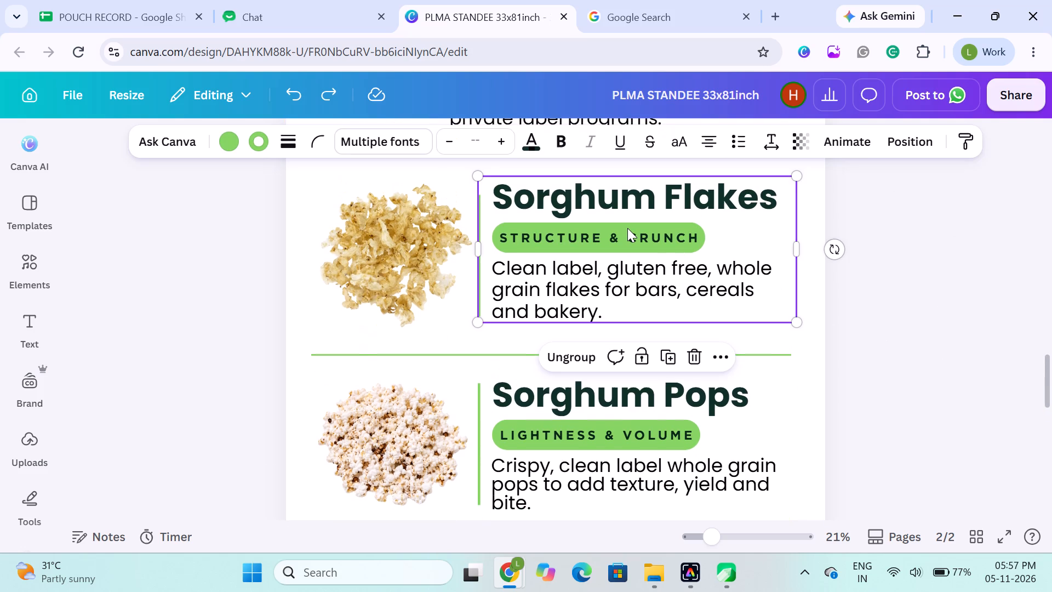
pyautogui.click(546, 362)
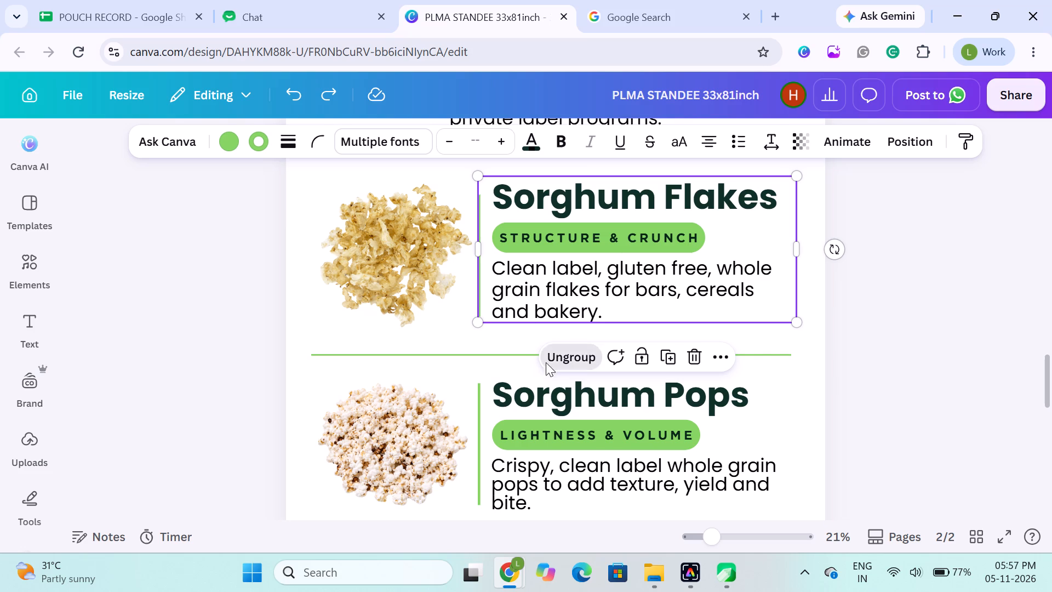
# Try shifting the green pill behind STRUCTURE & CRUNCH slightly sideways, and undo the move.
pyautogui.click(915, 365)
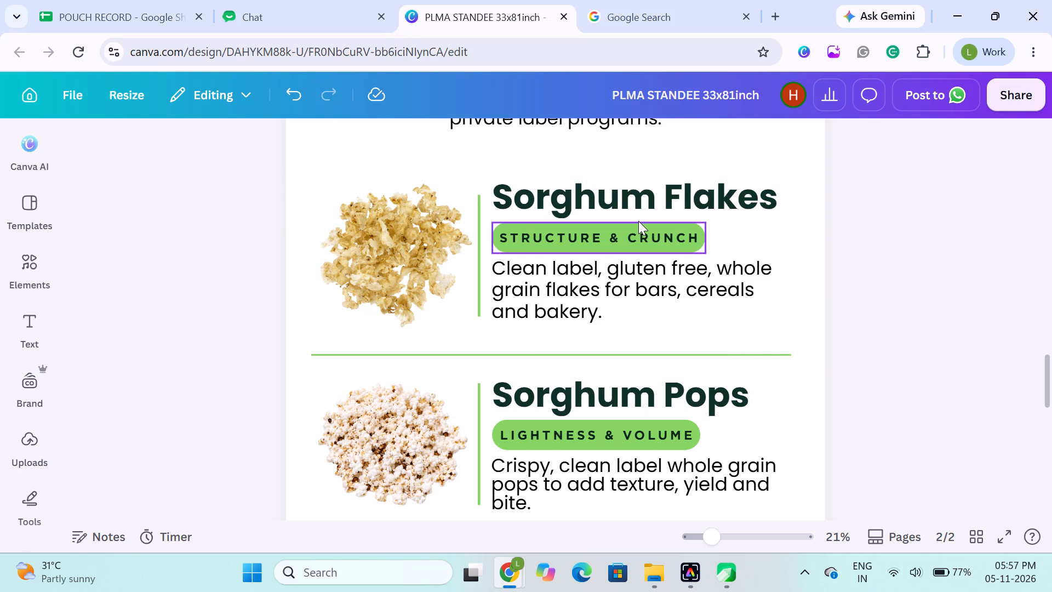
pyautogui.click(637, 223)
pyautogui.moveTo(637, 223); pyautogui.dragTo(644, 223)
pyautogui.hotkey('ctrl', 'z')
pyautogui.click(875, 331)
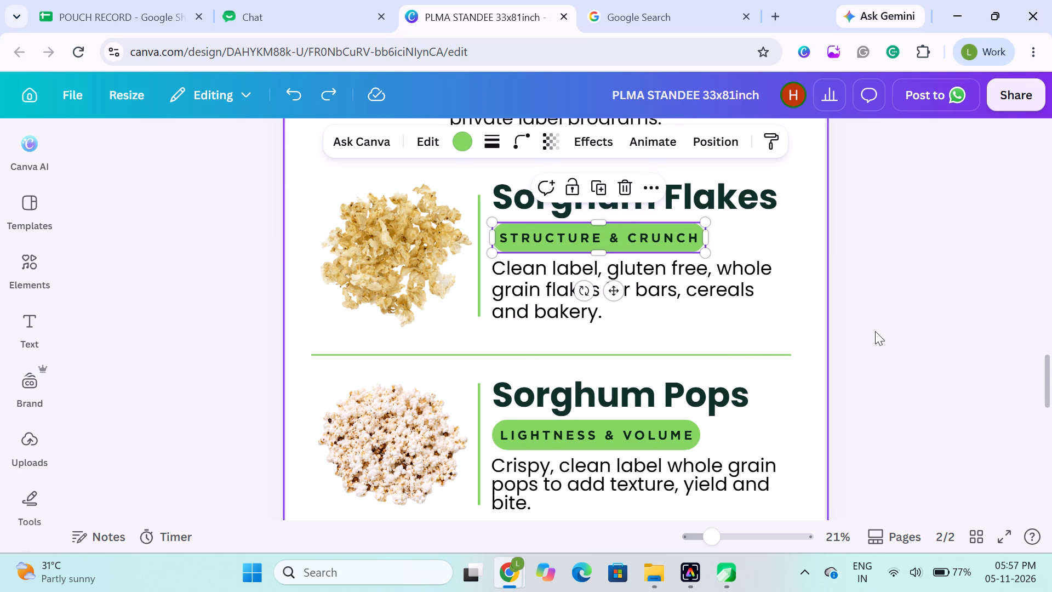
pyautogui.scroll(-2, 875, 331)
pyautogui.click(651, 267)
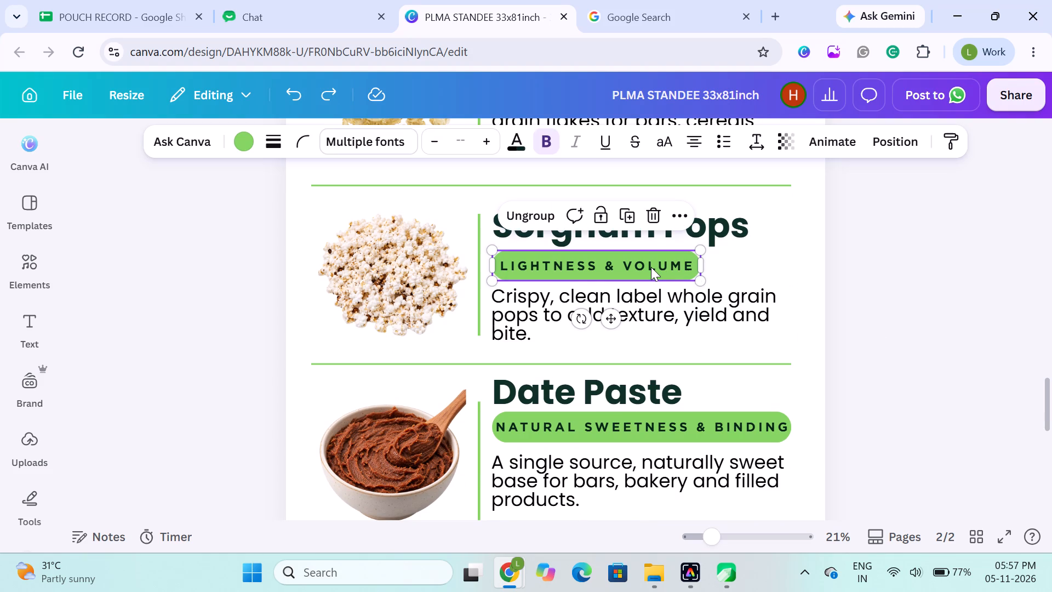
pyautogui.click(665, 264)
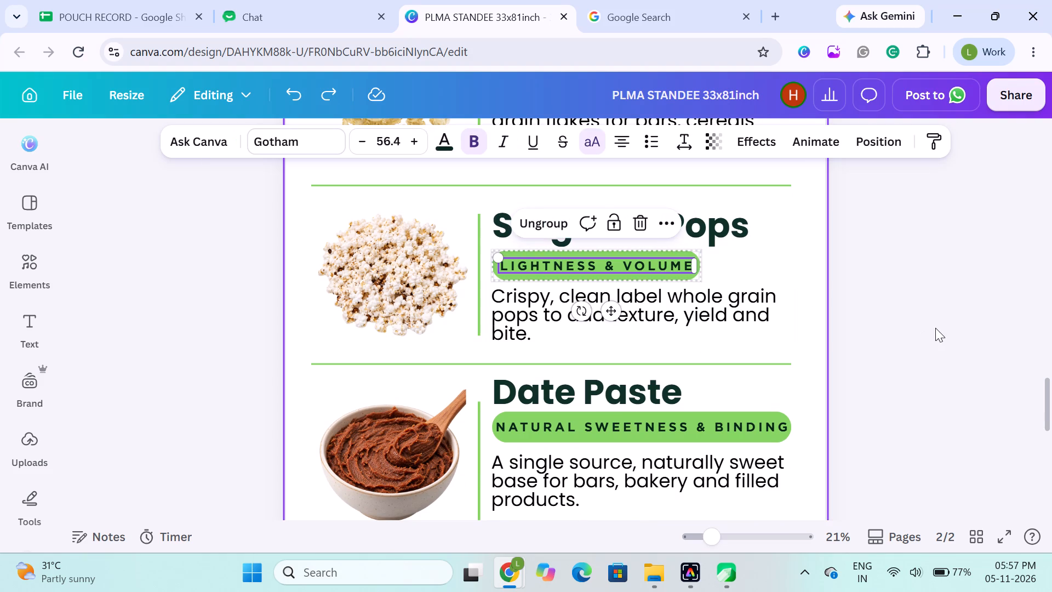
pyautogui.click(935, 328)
# Widen the grouped NATURAL SWEETNESS & BINDING label under Date Paste to about 18.6 wide.
pyautogui.scroll(-1, 935, 328)
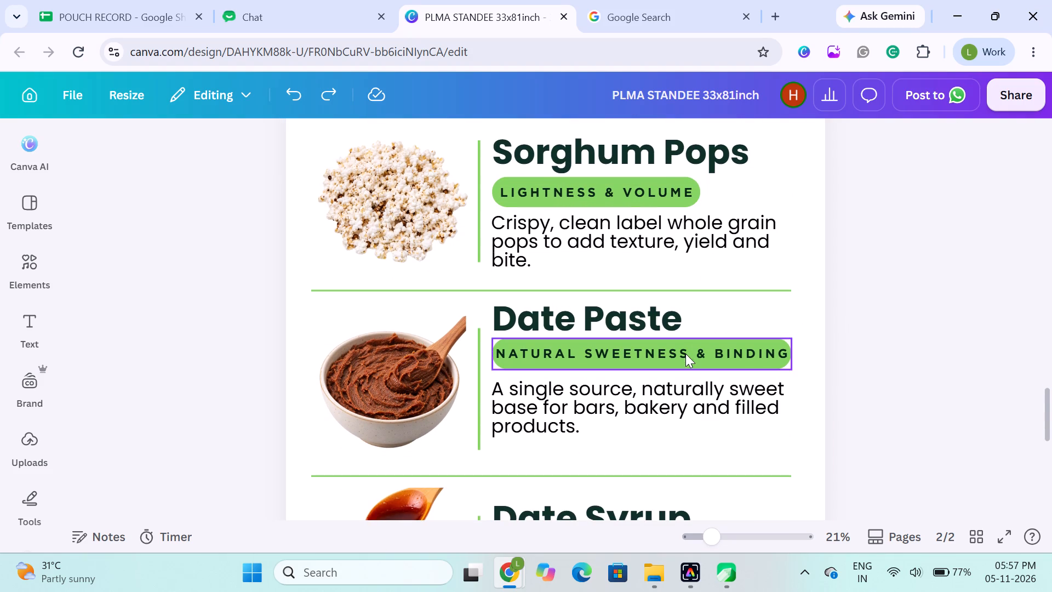
pyautogui.click(685, 354)
pyautogui.click(794, 354)
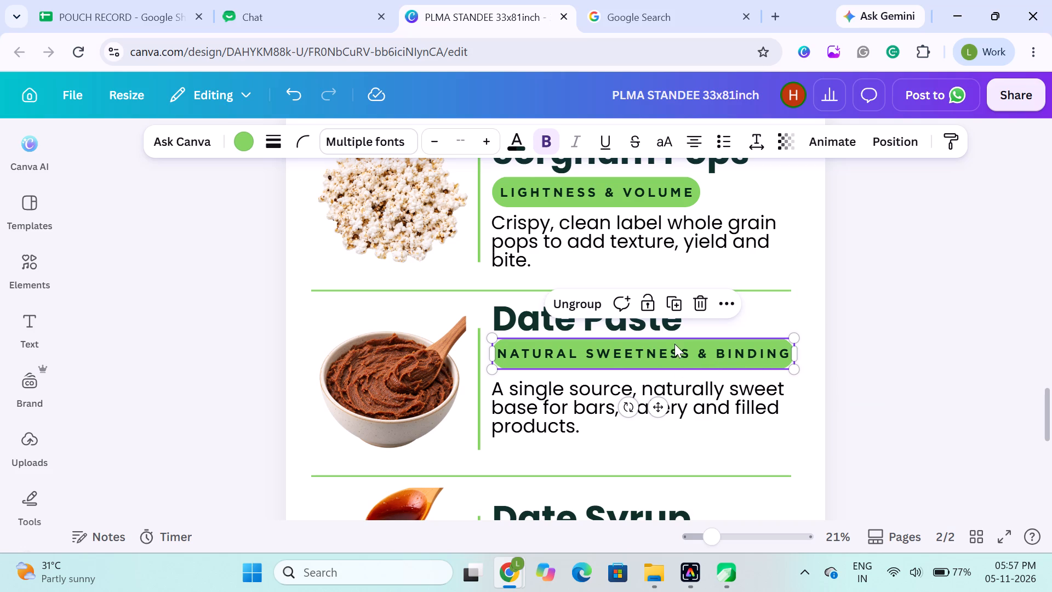
pyautogui.click(796, 345)
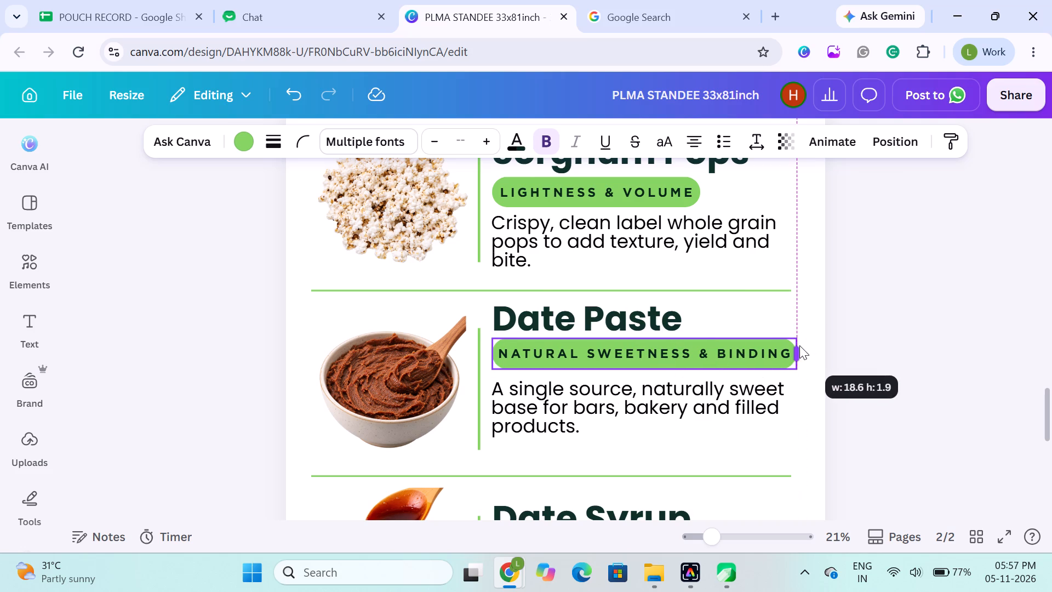
pyautogui.click(907, 364)
# Narrow the CLEAN-LABEL SWEETENER text box to about 14.8 wide and shorten the green pill behind it.
pyautogui.scroll(-1, 907, 364)
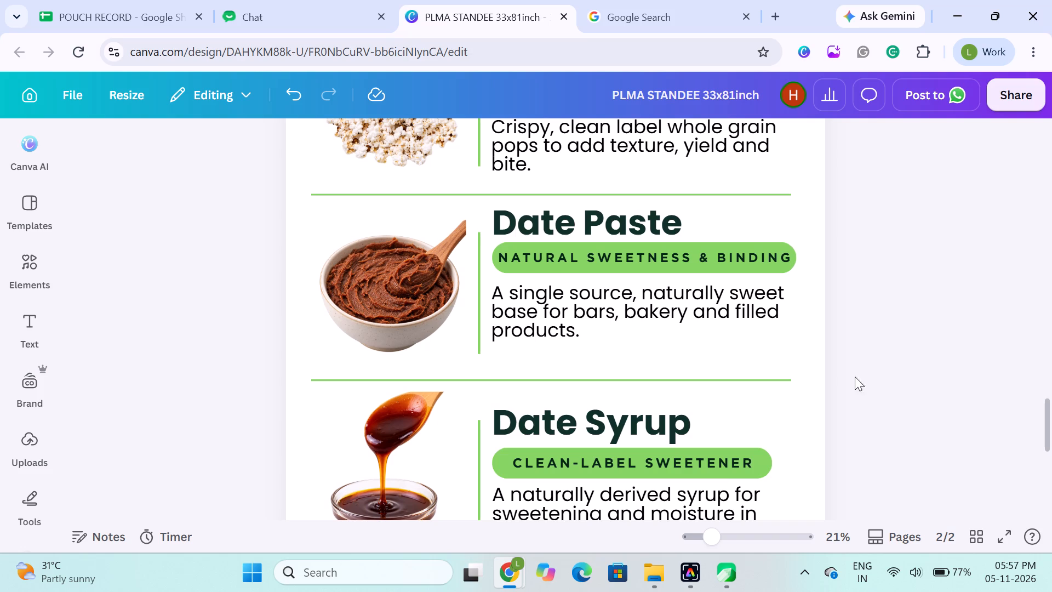
pyautogui.click(719, 468)
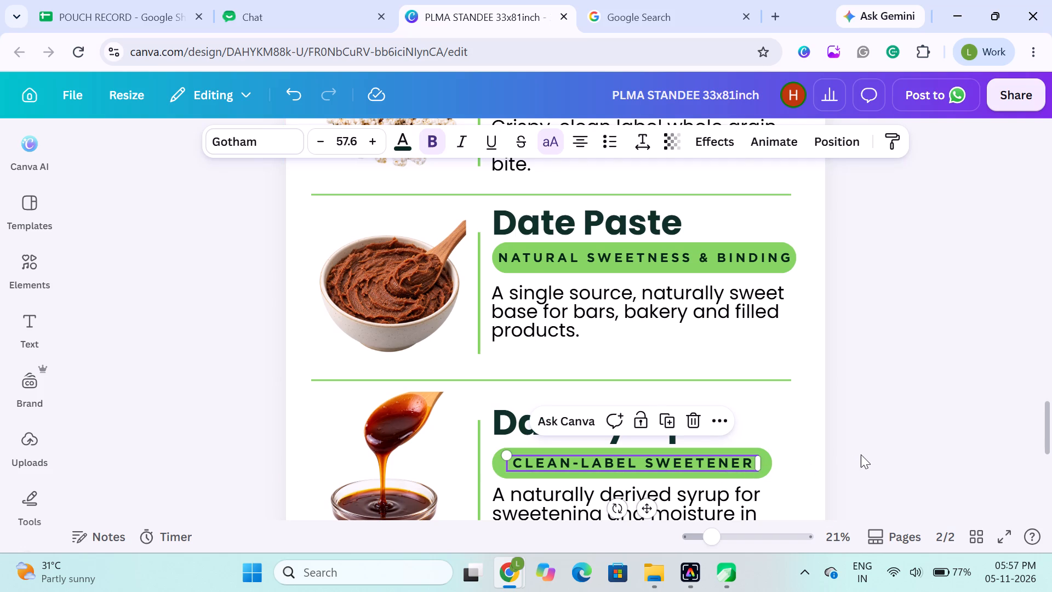
pyautogui.click(861, 454)
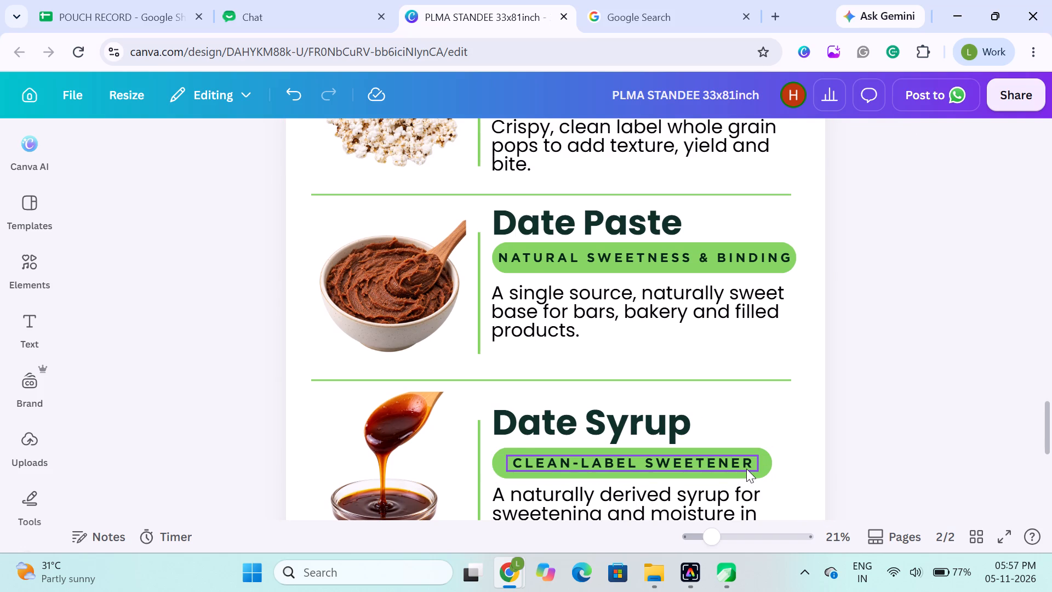
pyautogui.click(746, 469)
pyautogui.moveTo(759, 462); pyautogui.dragTo(751, 463)
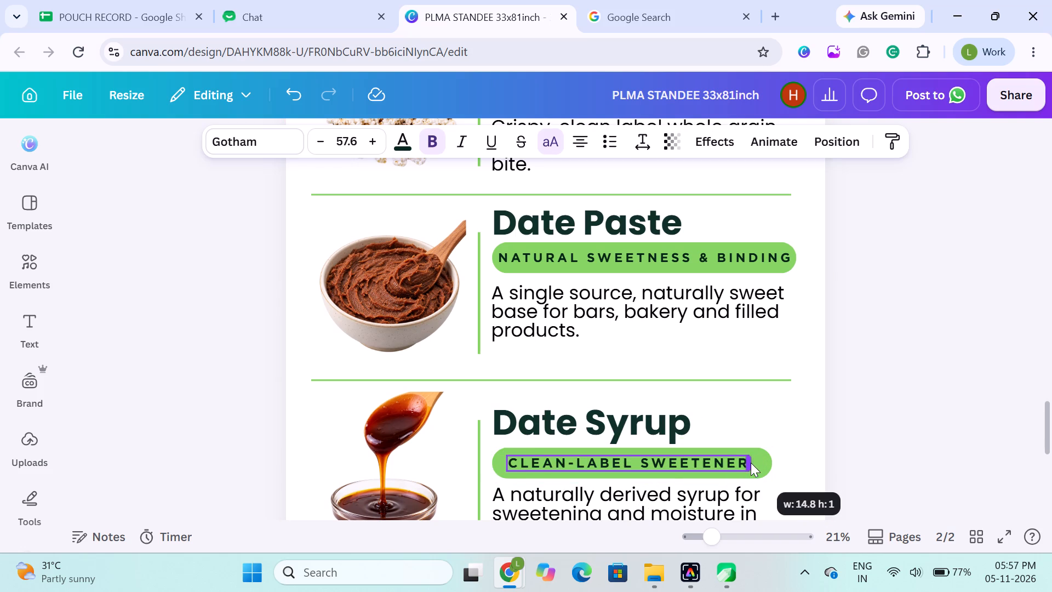
pyautogui.moveTo(751, 463); pyautogui.dragTo(752, 463)
pyautogui.click(769, 460)
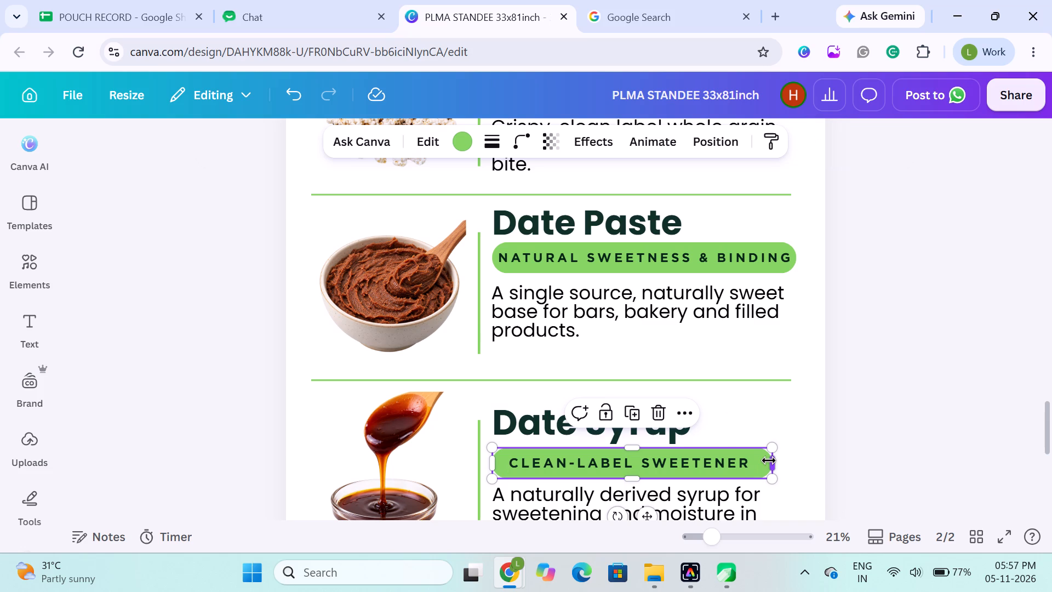
pyautogui.moveTo(772, 461); pyautogui.dragTo(757, 462)
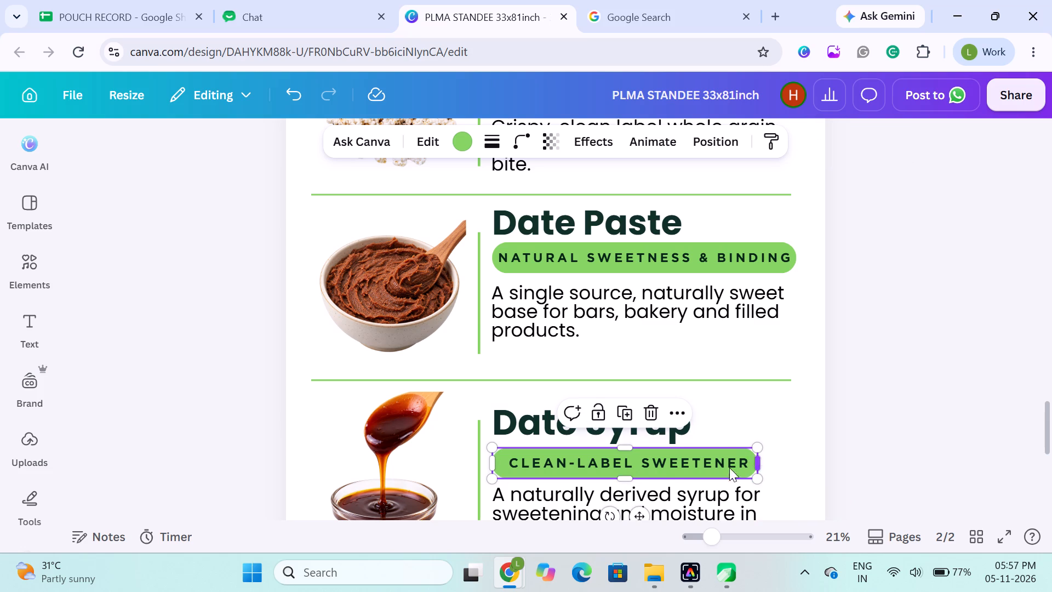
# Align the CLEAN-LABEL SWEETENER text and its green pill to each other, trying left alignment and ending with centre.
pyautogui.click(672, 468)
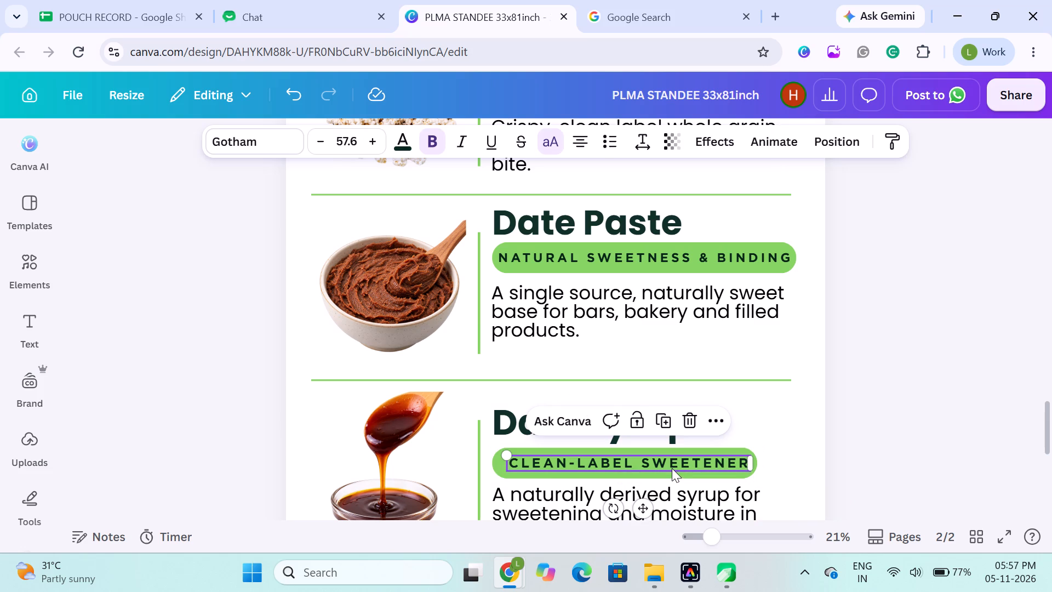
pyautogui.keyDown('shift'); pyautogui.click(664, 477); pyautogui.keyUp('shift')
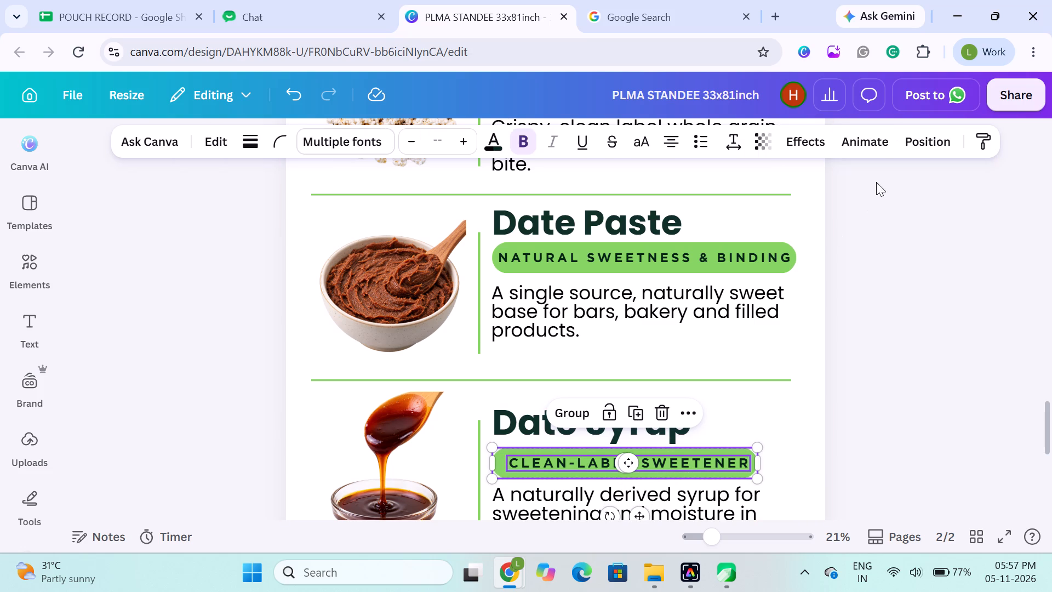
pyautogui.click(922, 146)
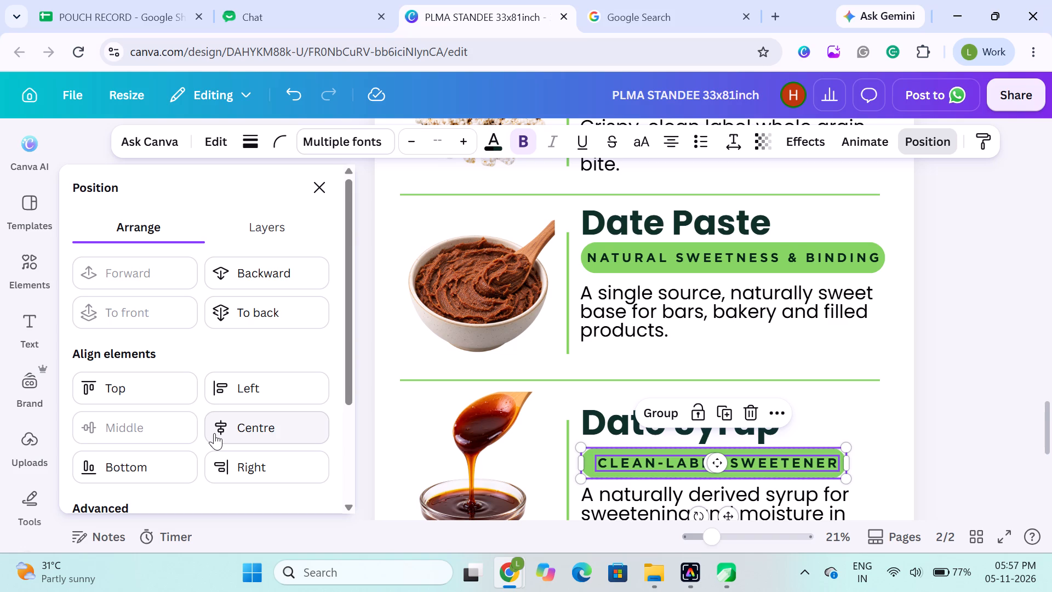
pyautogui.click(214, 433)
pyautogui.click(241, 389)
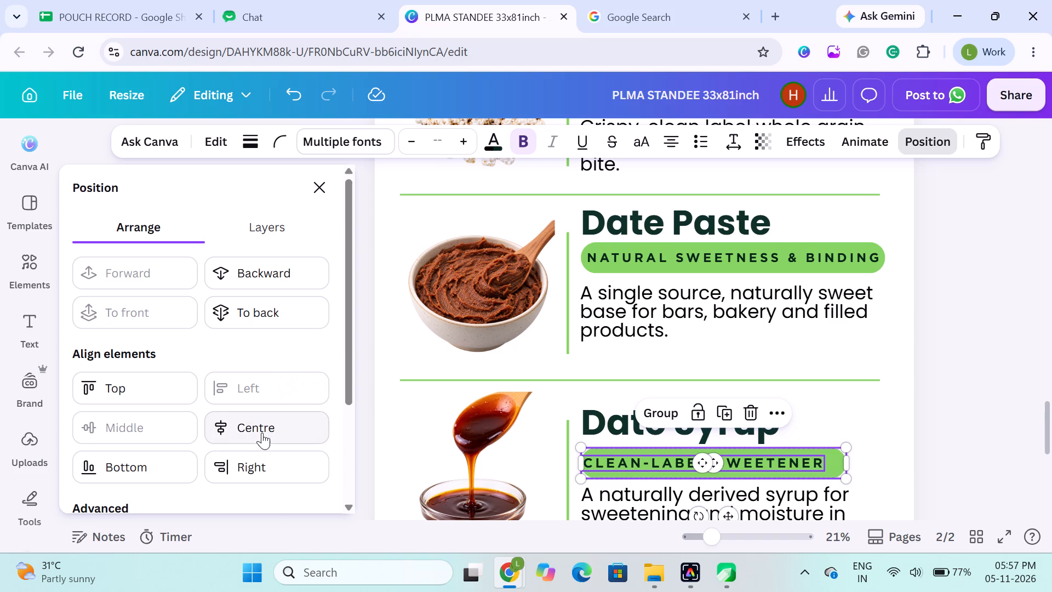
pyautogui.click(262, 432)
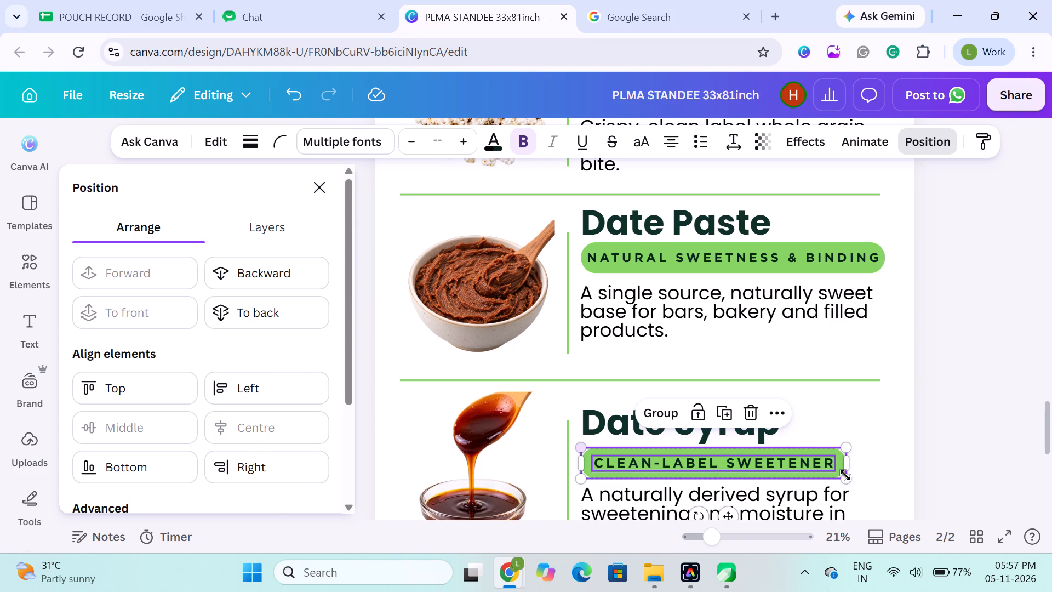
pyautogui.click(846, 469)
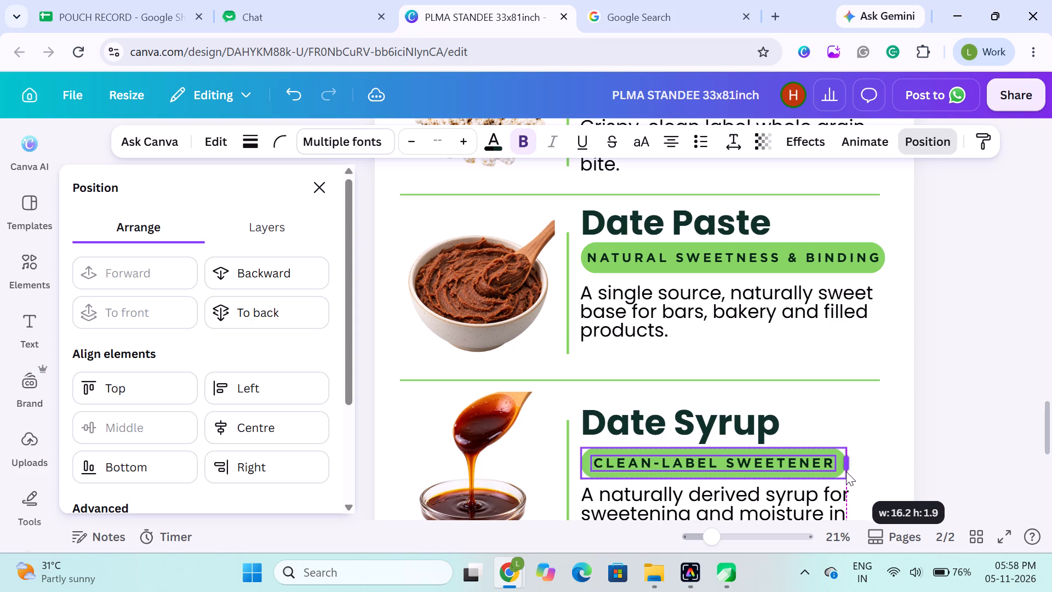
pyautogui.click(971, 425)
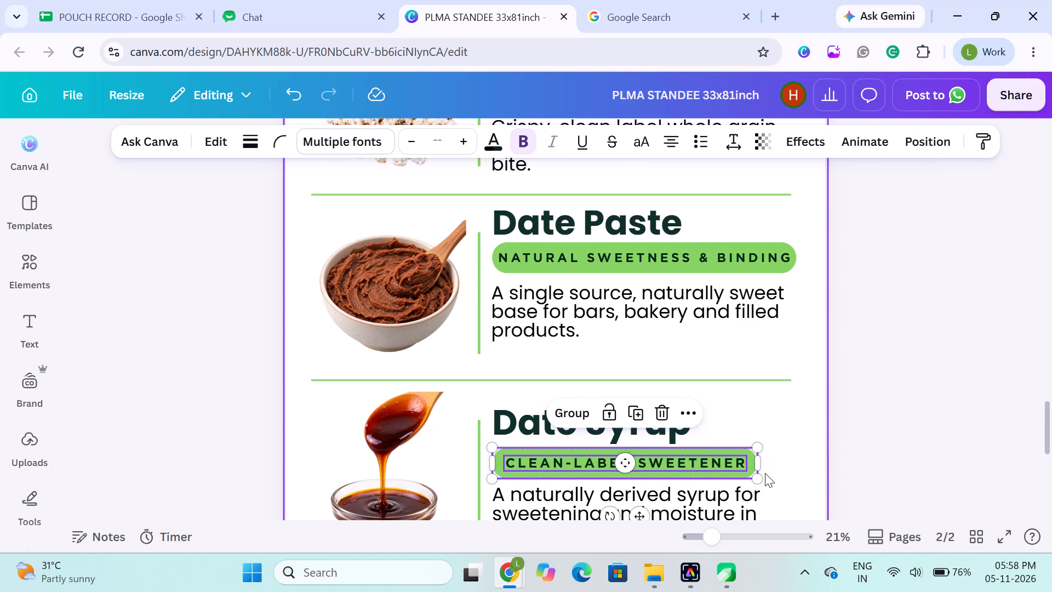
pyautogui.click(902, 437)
# Shift the CLEAN-LABEL SWEETENER text towards the pill's left end and shorten the pill's right end to fit the text.
pyautogui.click(686, 469)
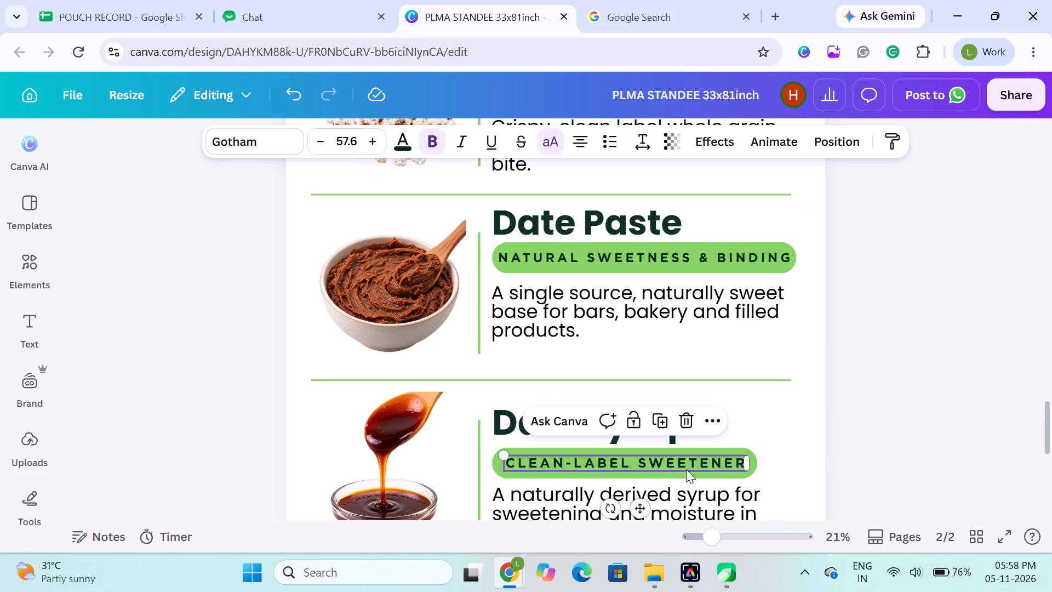
pyautogui.moveTo(683, 465); pyautogui.dragTo(679, 464)
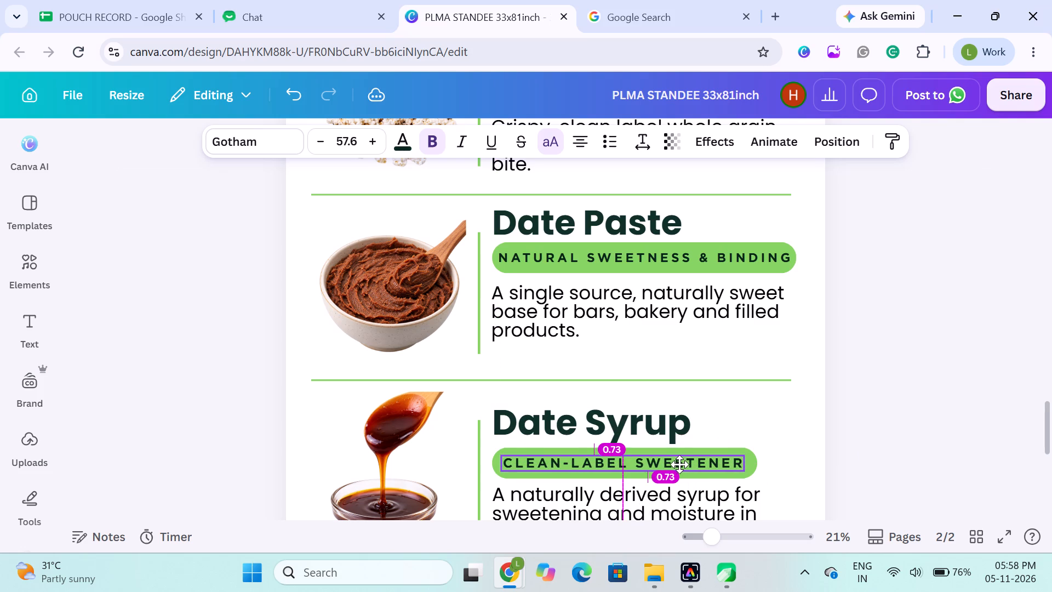
pyautogui.moveTo(679, 464); pyautogui.dragTo(676, 465)
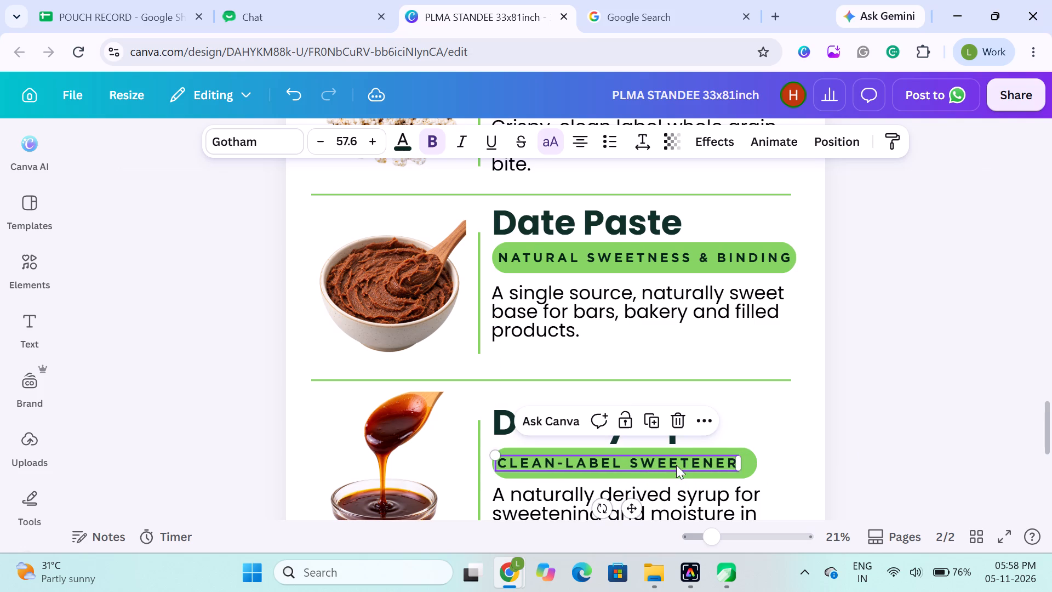
pyautogui.click(750, 462)
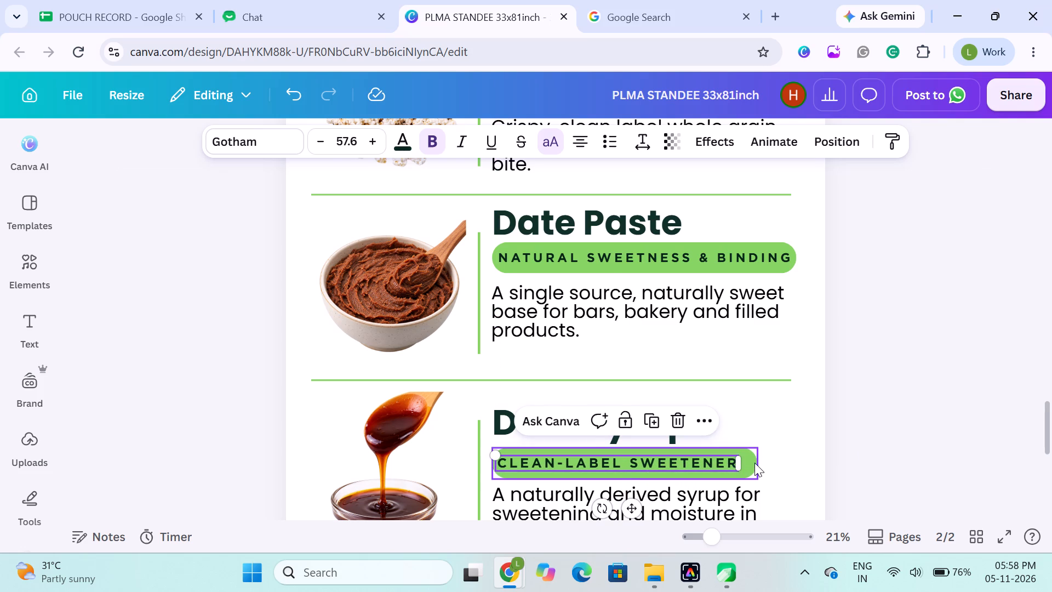
pyautogui.click(754, 463)
pyautogui.moveTo(757, 463); pyautogui.dragTo(755, 463)
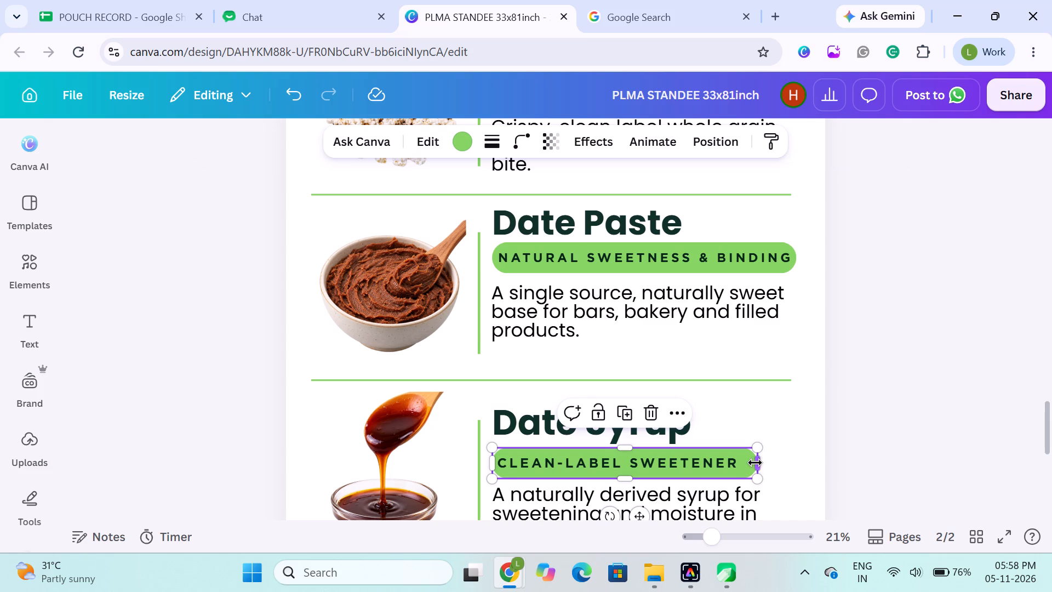
pyautogui.moveTo(755, 463); pyautogui.dragTo(745, 465)
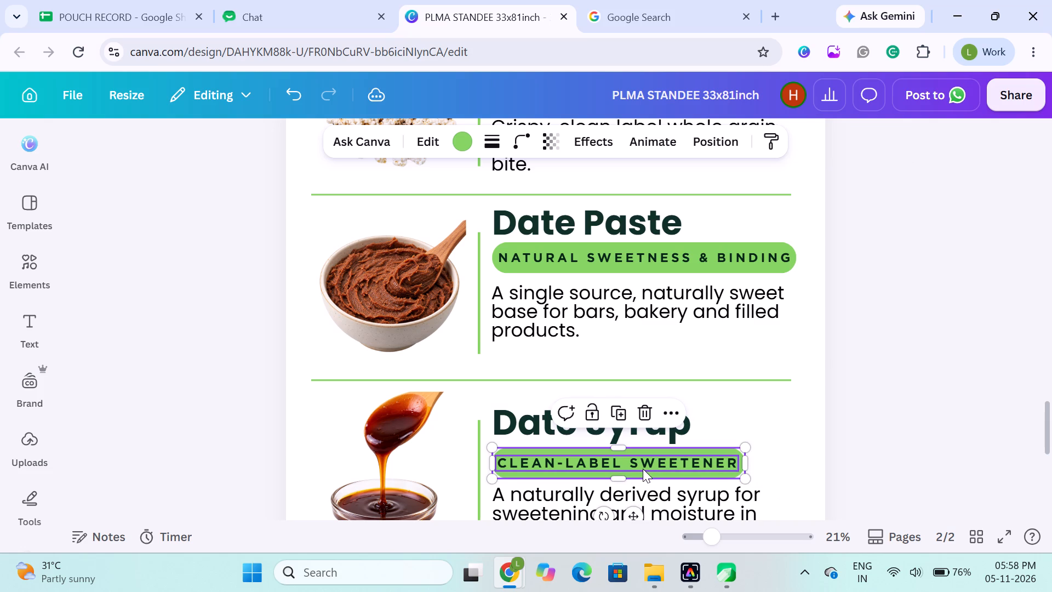
# Group the CLEAN-LABEL SWEETENER text with its green pill under Date Syrup.
pyautogui.keyDown('shift'); pyautogui.click(643, 469); pyautogui.keyUp('shift')
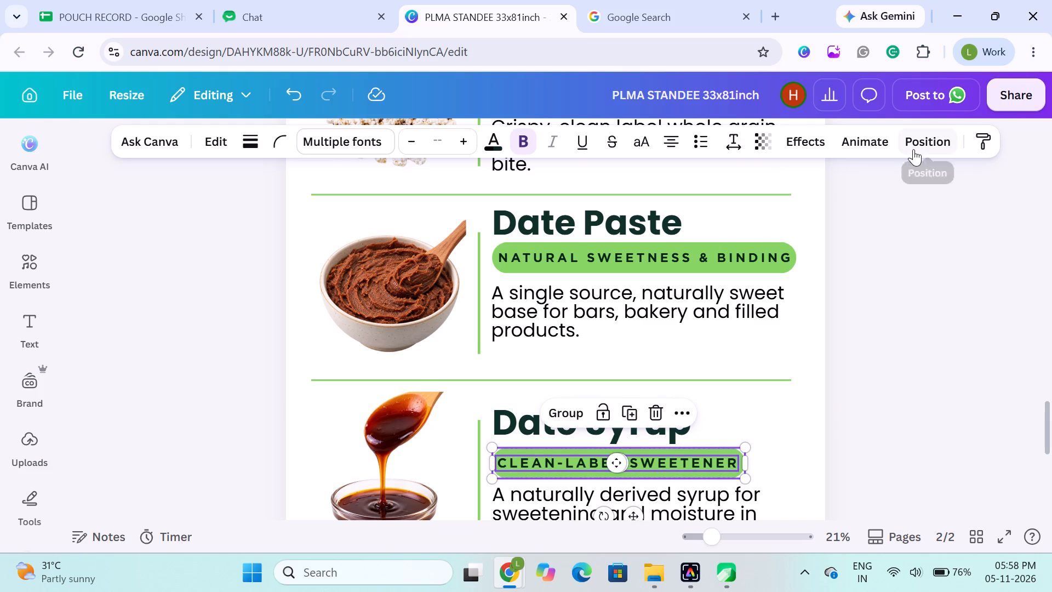
pyautogui.click(562, 408)
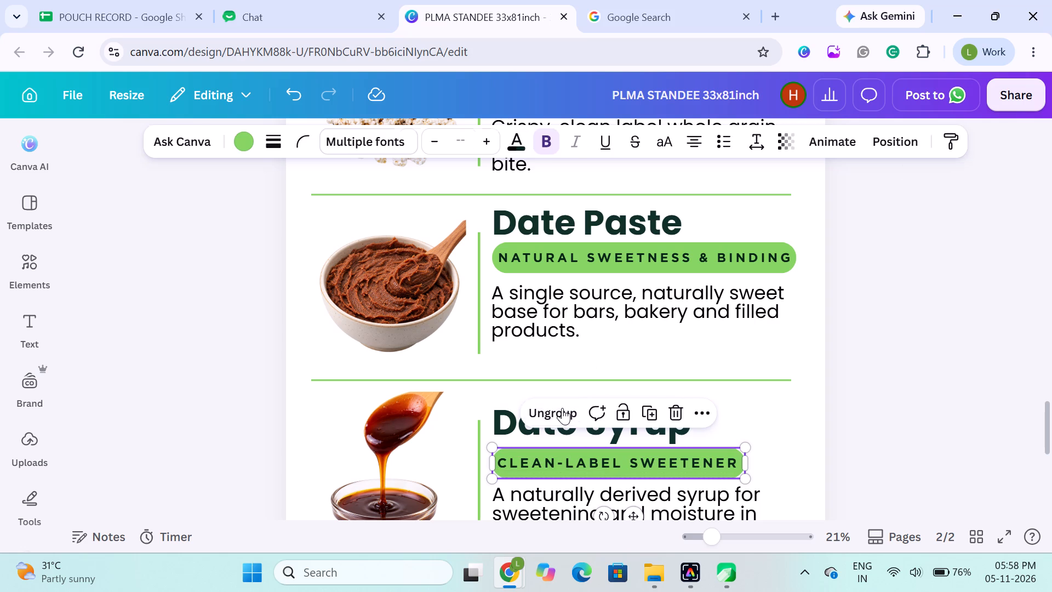
pyautogui.click(936, 404)
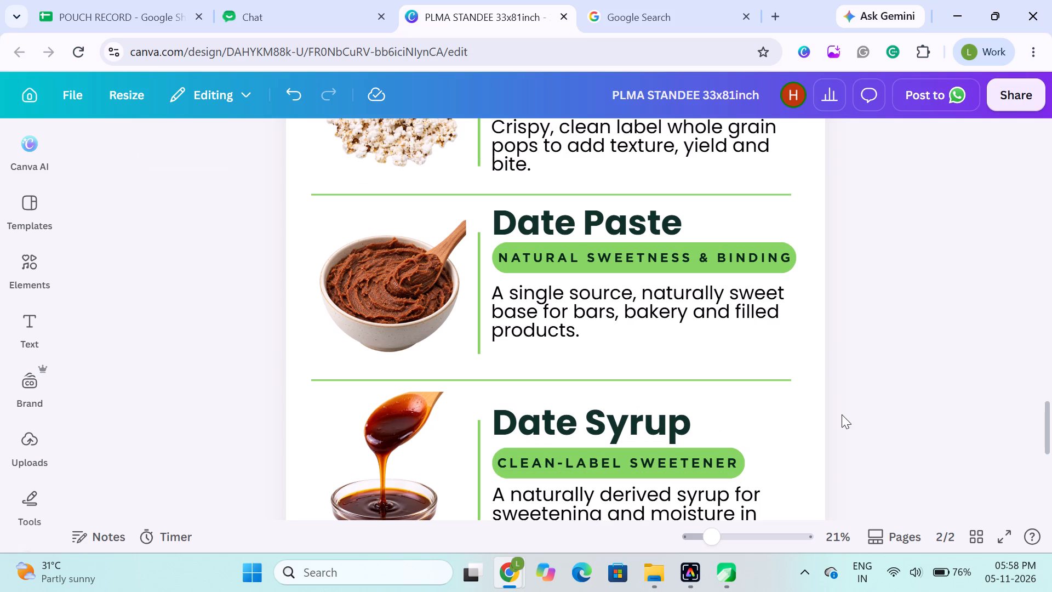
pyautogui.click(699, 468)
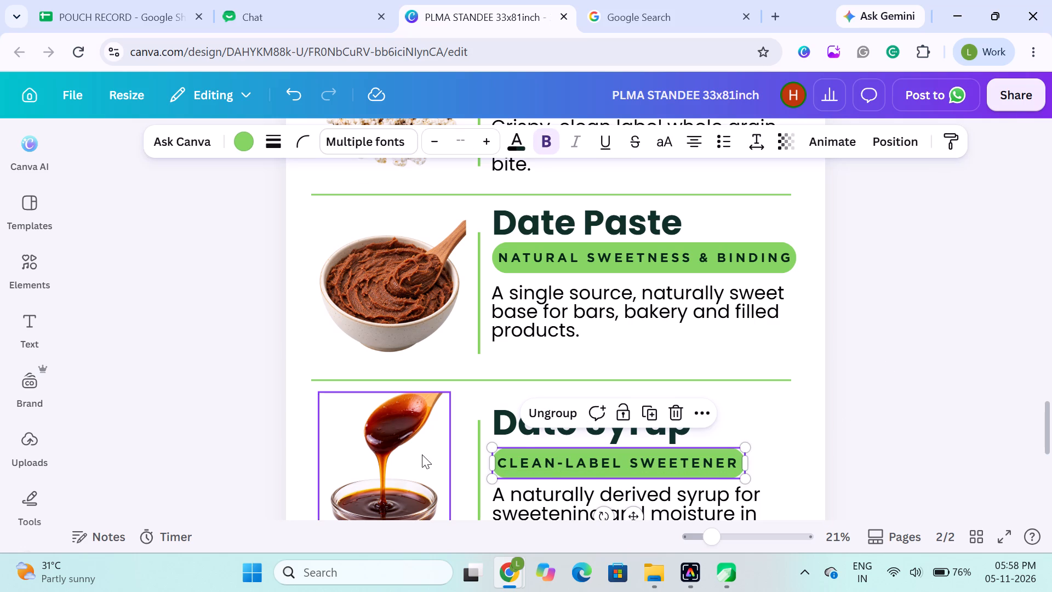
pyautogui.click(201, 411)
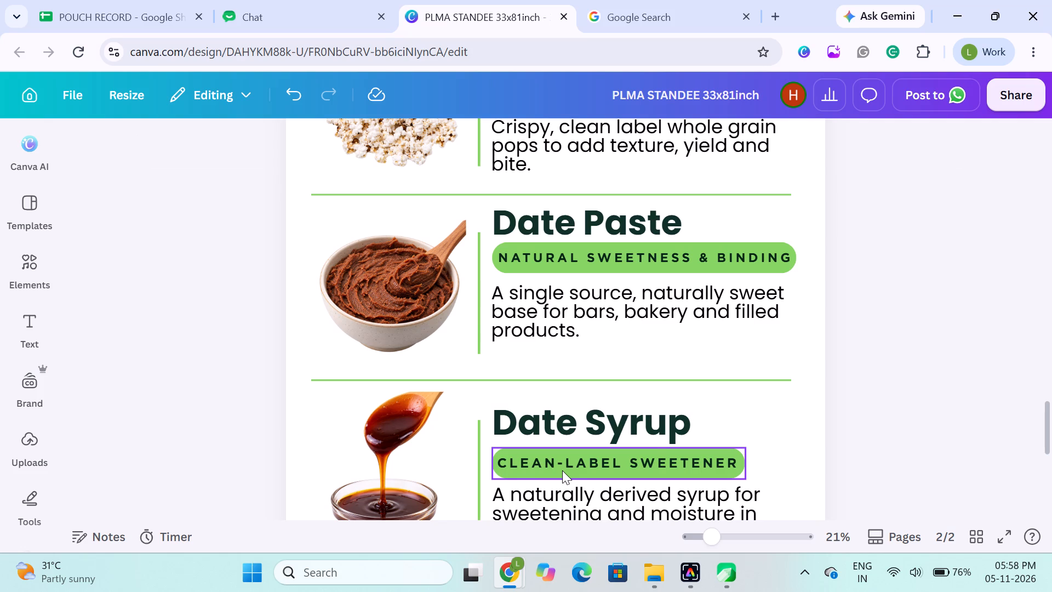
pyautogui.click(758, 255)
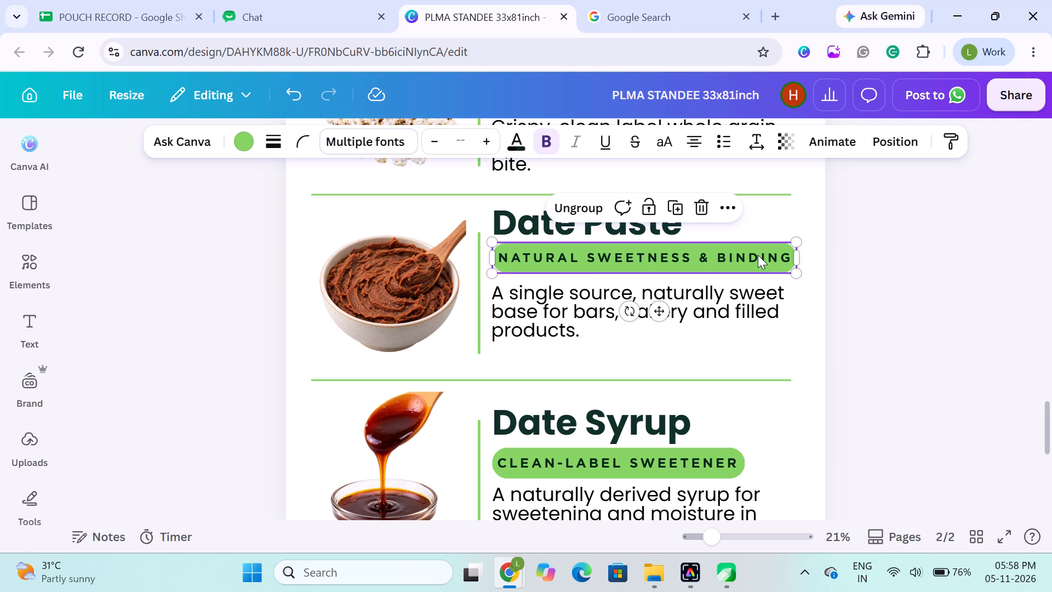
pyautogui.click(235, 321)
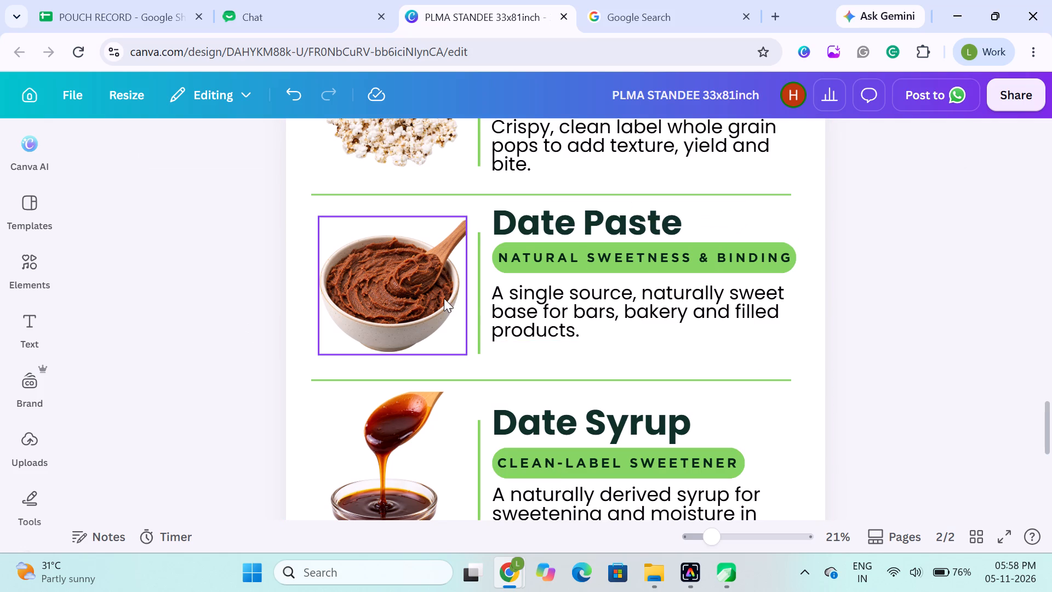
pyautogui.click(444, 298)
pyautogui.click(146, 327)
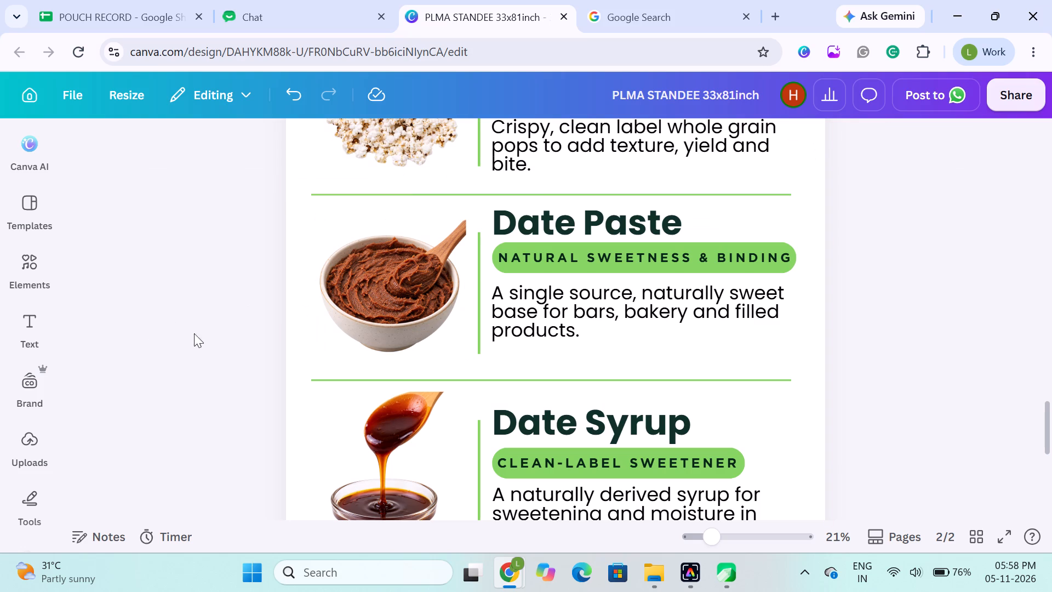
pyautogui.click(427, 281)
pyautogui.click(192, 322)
# Nudge the Date Paste description slightly up, closer to the NATURAL SWEETNESS & BINDING pill.
pyautogui.click(478, 290)
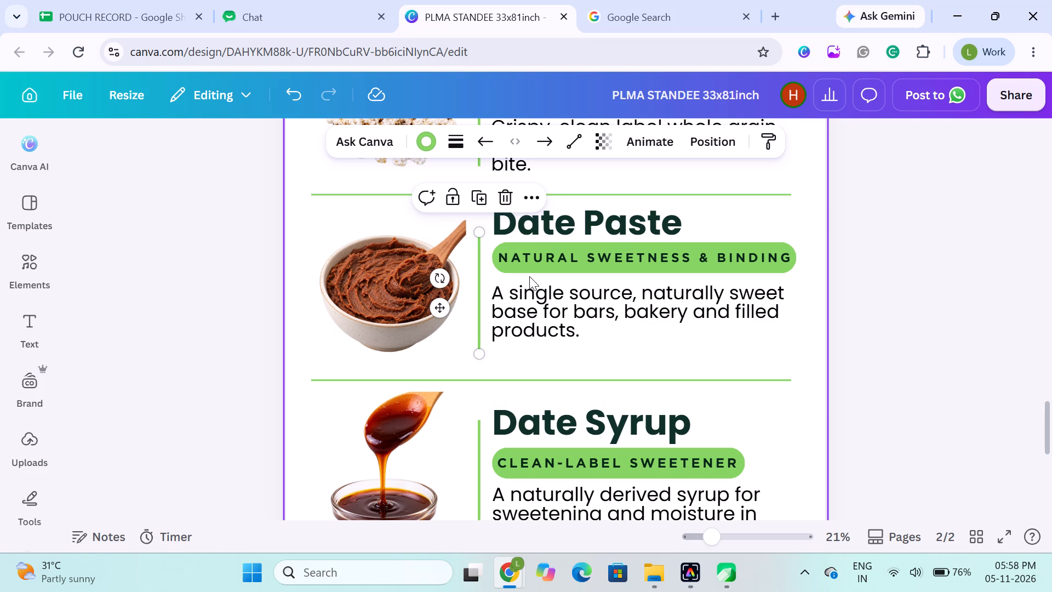
pyautogui.click(542, 266)
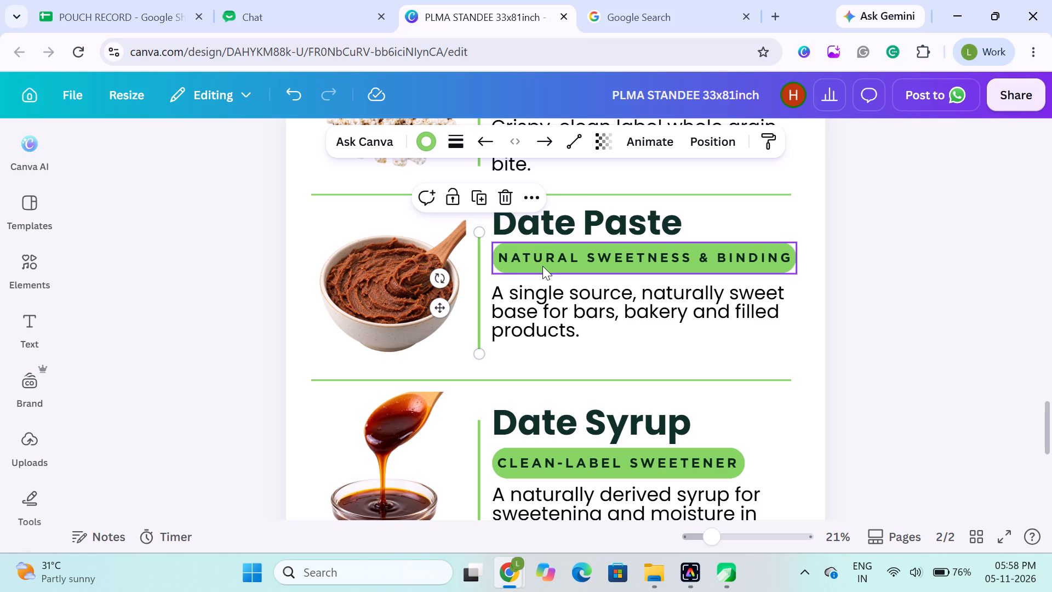
pyautogui.click(546, 291)
pyautogui.click(559, 310)
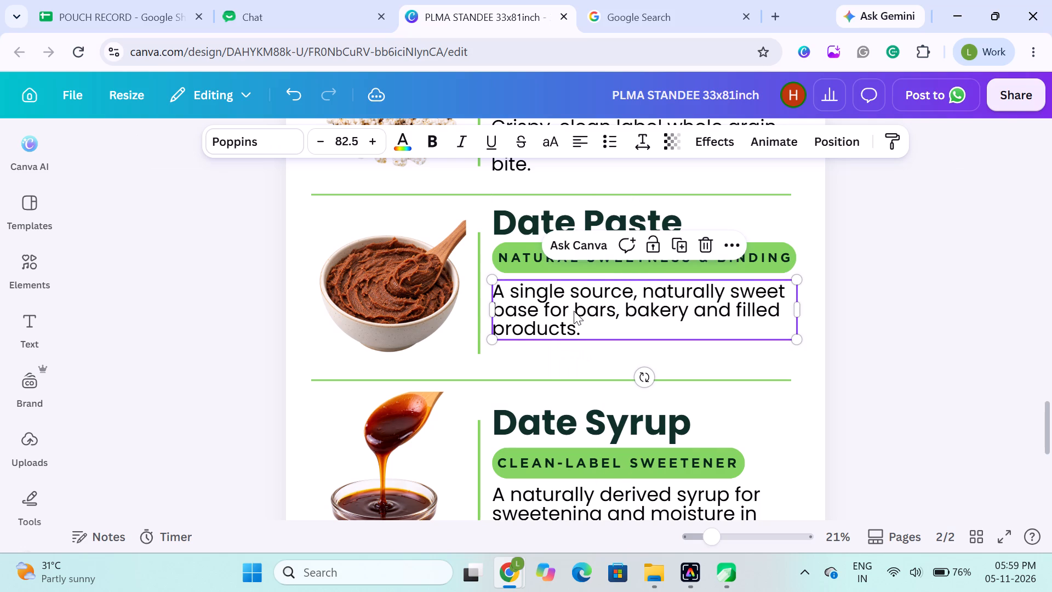
pyautogui.press('Down')
pyautogui.press('Down')
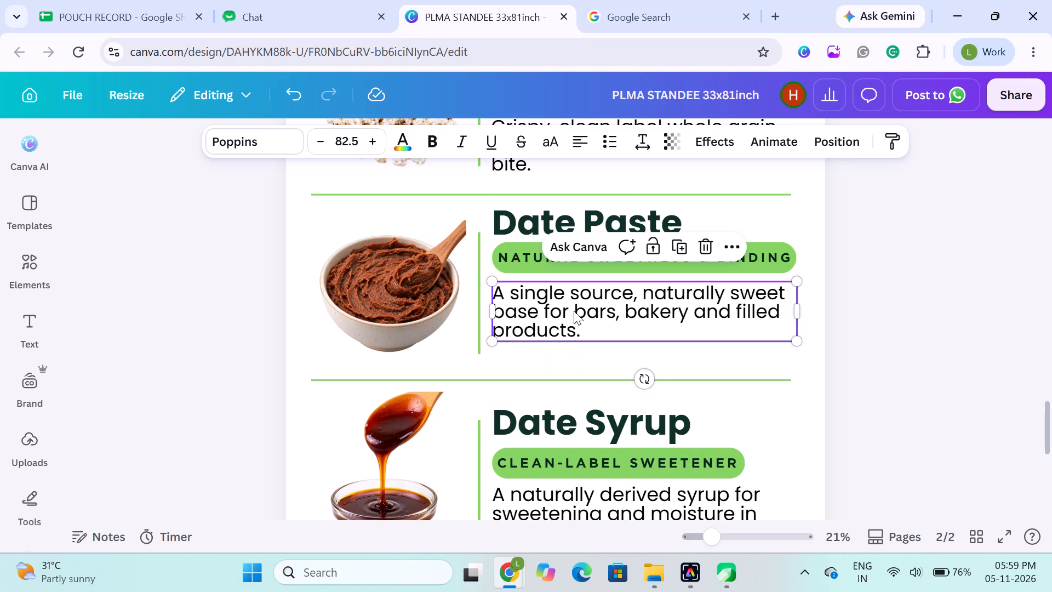
pyautogui.press('Up')
pyautogui.press('Up')
pyautogui.press('Up')
pyautogui.press('Up')
pyautogui.press('Up')
pyautogui.press('Down')
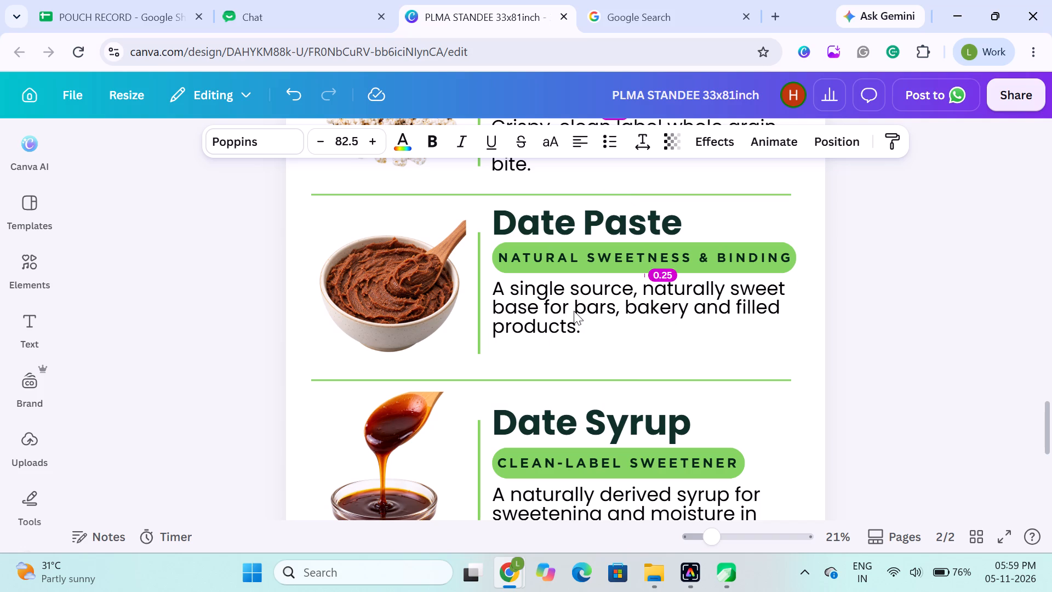
# Nudge the Date Paste heading up so it sits evenly, about 0.166 from both the divider above and the green pill below.
pyautogui.click(569, 215)
pyautogui.press('Up')
pyautogui.press('Up')
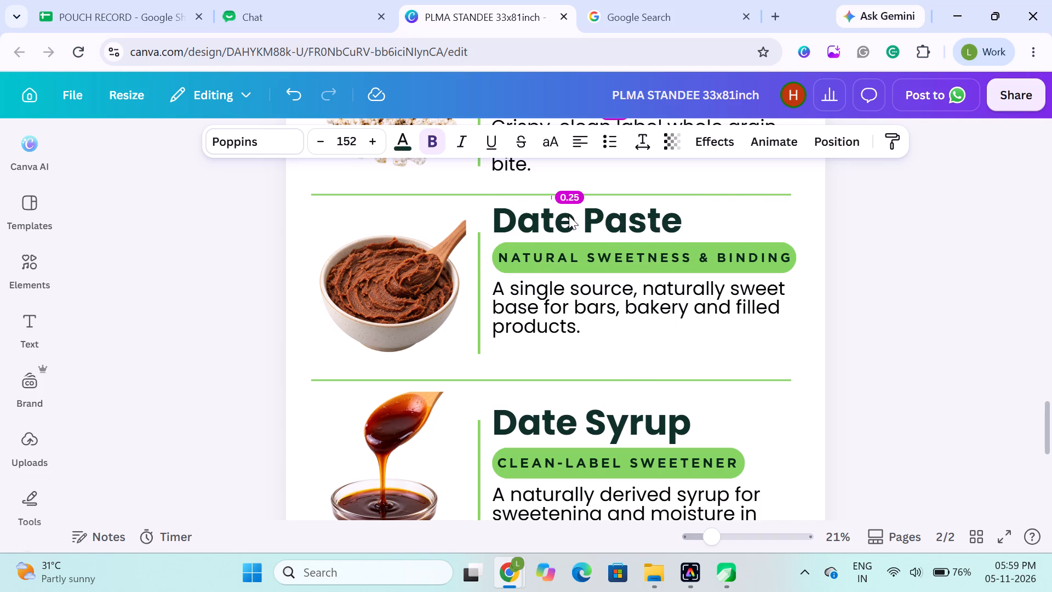
pyautogui.press('Up')
pyautogui.press('Down')
pyautogui.press('Down')
pyautogui.press('Down')
pyautogui.press('Down')
pyautogui.press('Down')
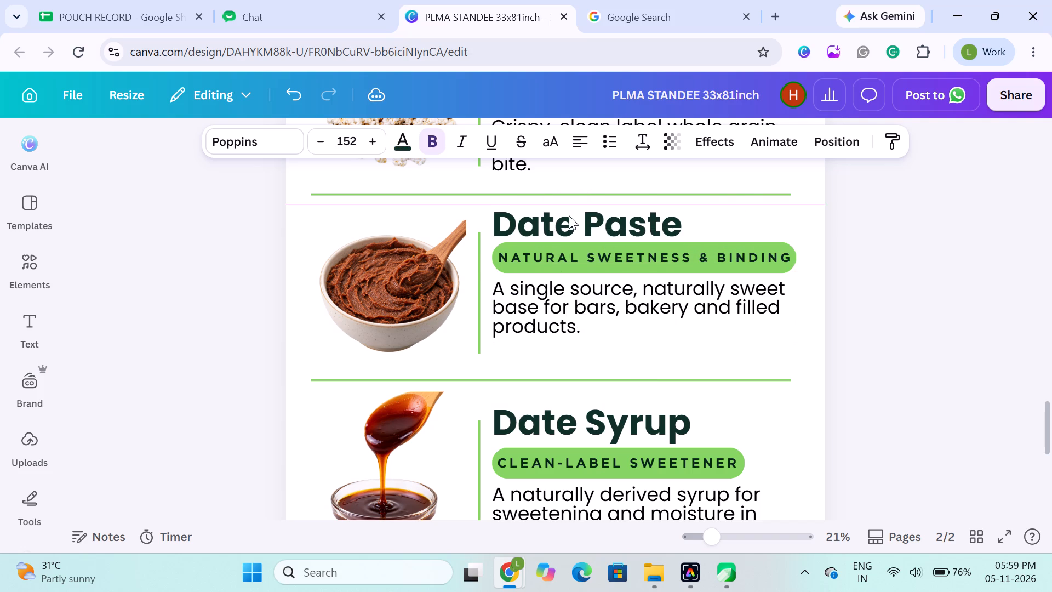
pyautogui.press('Up')
pyautogui.press('Up')
pyautogui.press('Up')
pyautogui.press('Up')
pyautogui.press('Up')
pyautogui.press('Down')
pyautogui.press('Up')
pyautogui.press('Up')
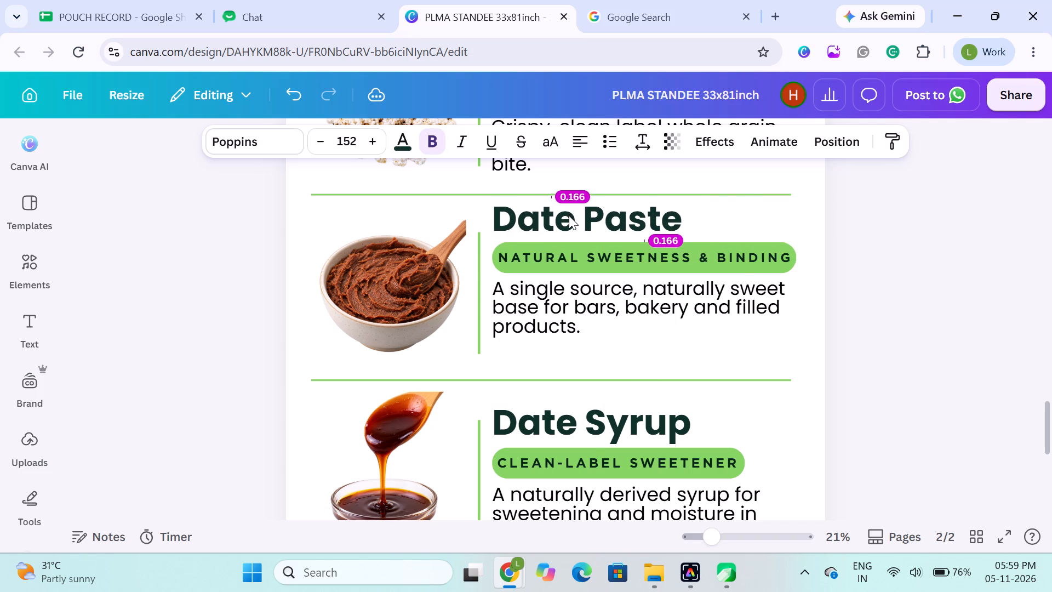
pyautogui.press('Up')
pyautogui.press('Down')
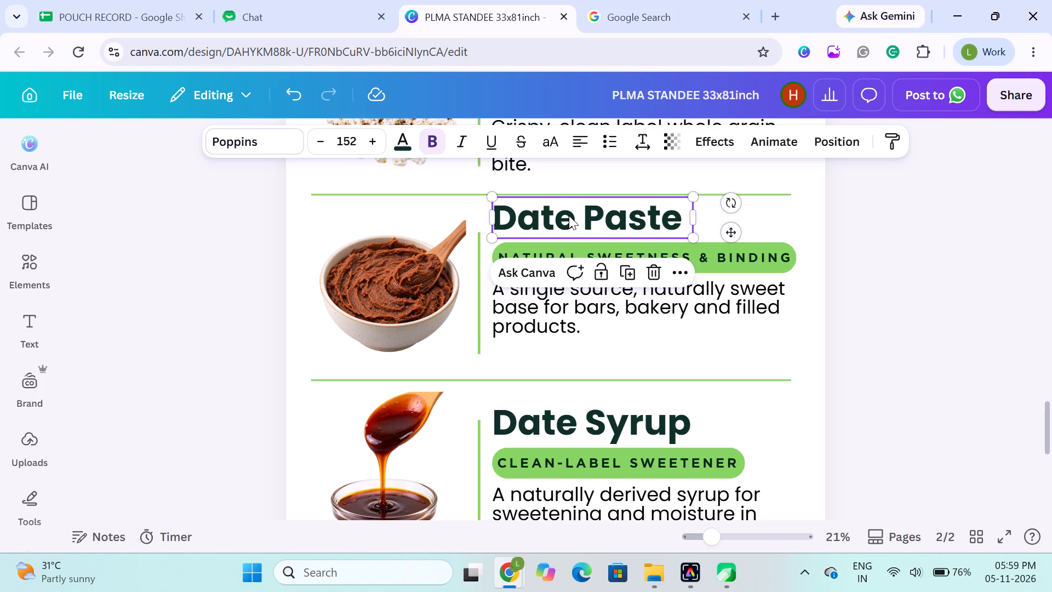
pyautogui.click(883, 276)
# Group the Date Paste heading, its NATURAL SWEETNESS & BINDING pill and its description.
pyautogui.click(542, 234)
pyautogui.keyDown('shift'); pyautogui.click(541, 248); pyautogui.keyUp('shift')
pyautogui.keyDown('shift'); pyautogui.click(535, 298); pyautogui.keyUp('shift')
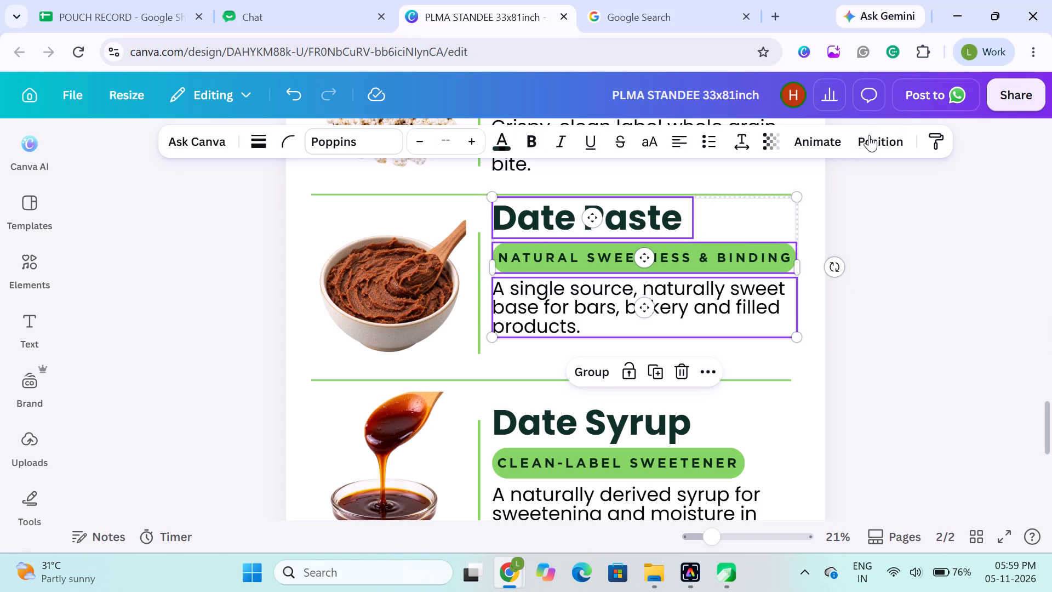
pyautogui.click(871, 133)
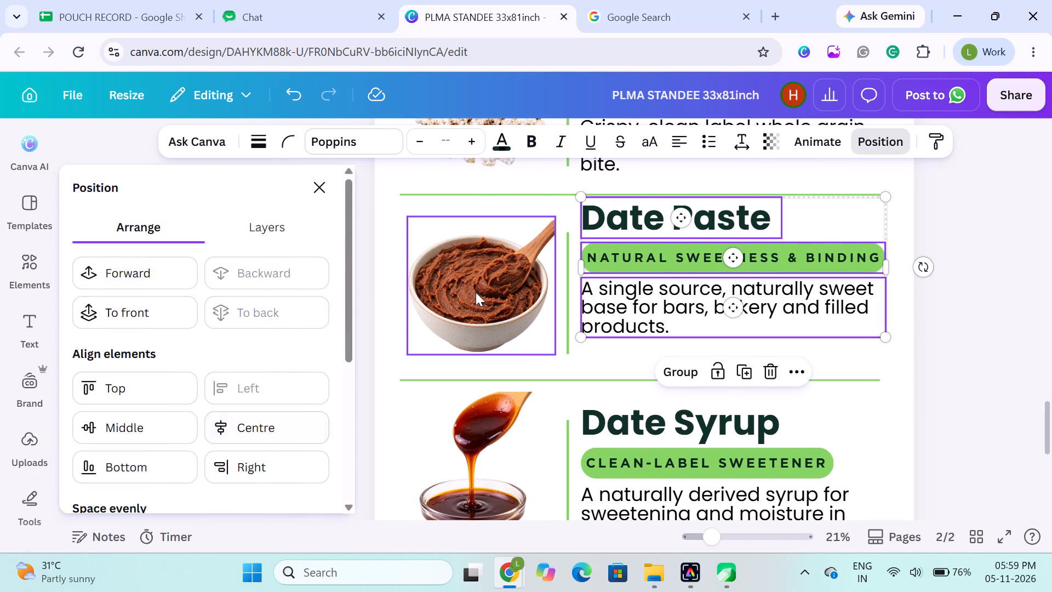
pyautogui.scroll(1, 608, 350)
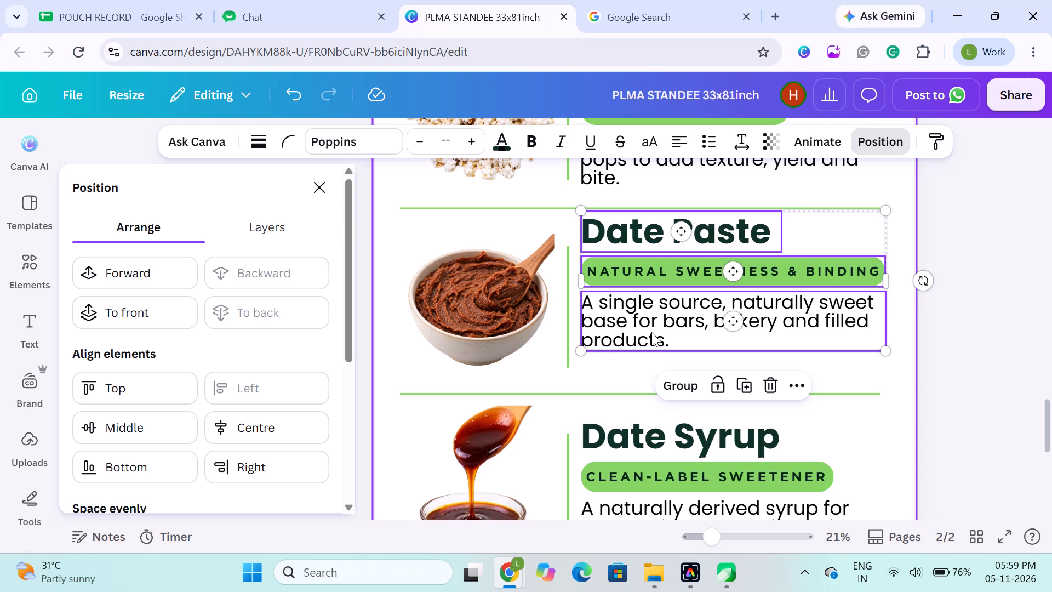
pyautogui.click(673, 381)
pyautogui.click(962, 311)
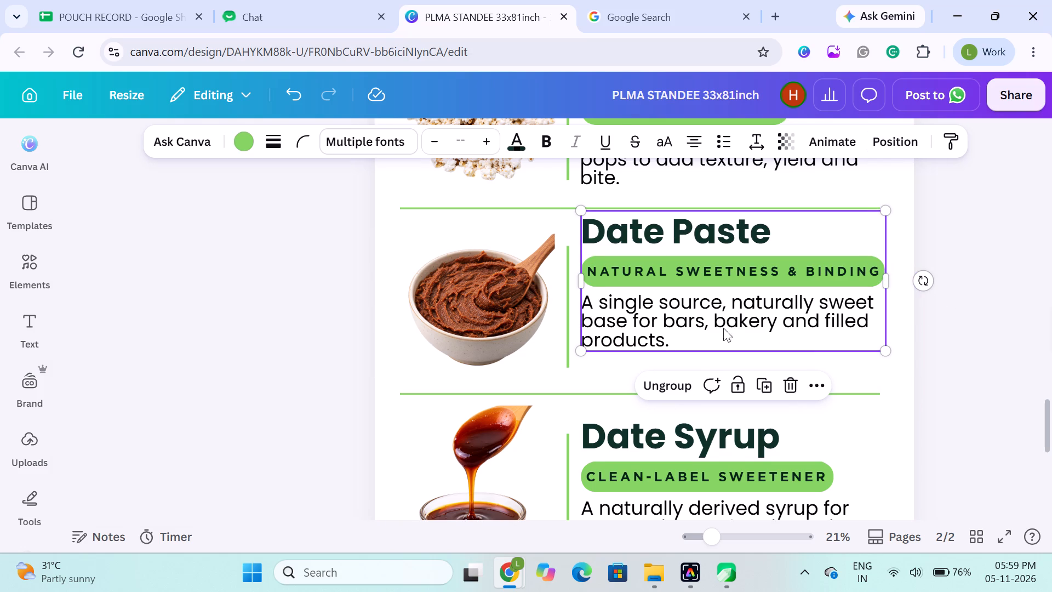
# Shift the Date Paste text group slightly down and middle-align it with the green vertical line and the bowl image.
pyautogui.moveTo(547, 303); pyautogui.dragTo(545, 315)
pyautogui.keyDown('shift'); pyautogui.click(479, 314); pyautogui.keyUp('shift')
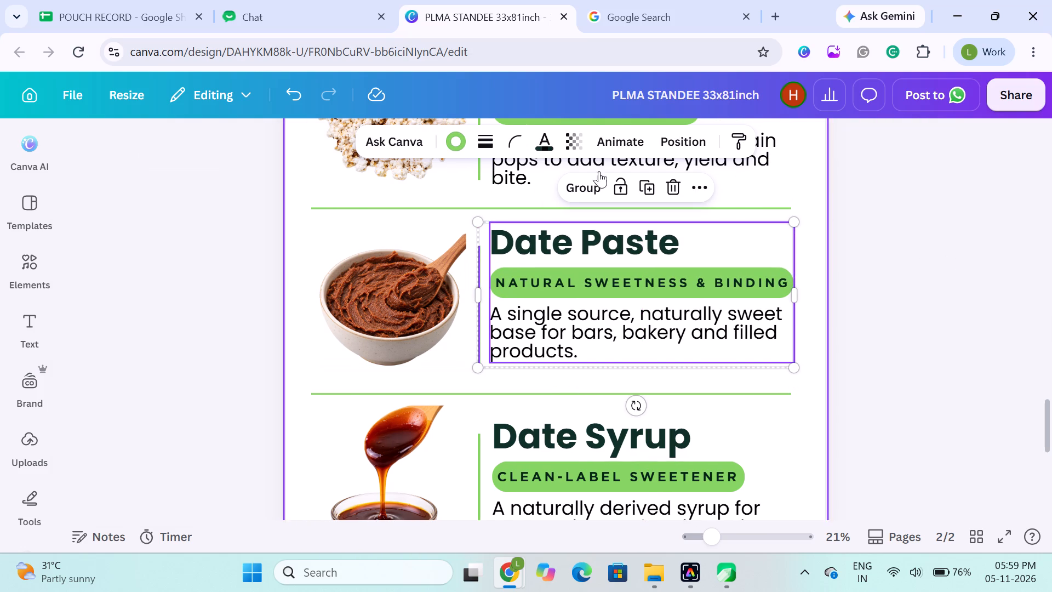
pyautogui.click(694, 141)
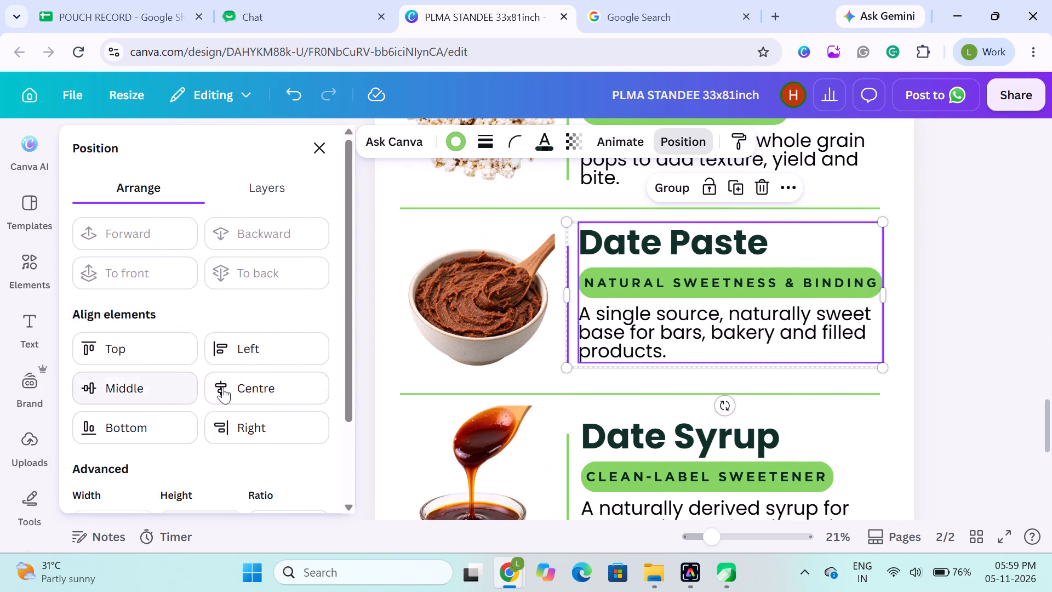
pyautogui.click(181, 387)
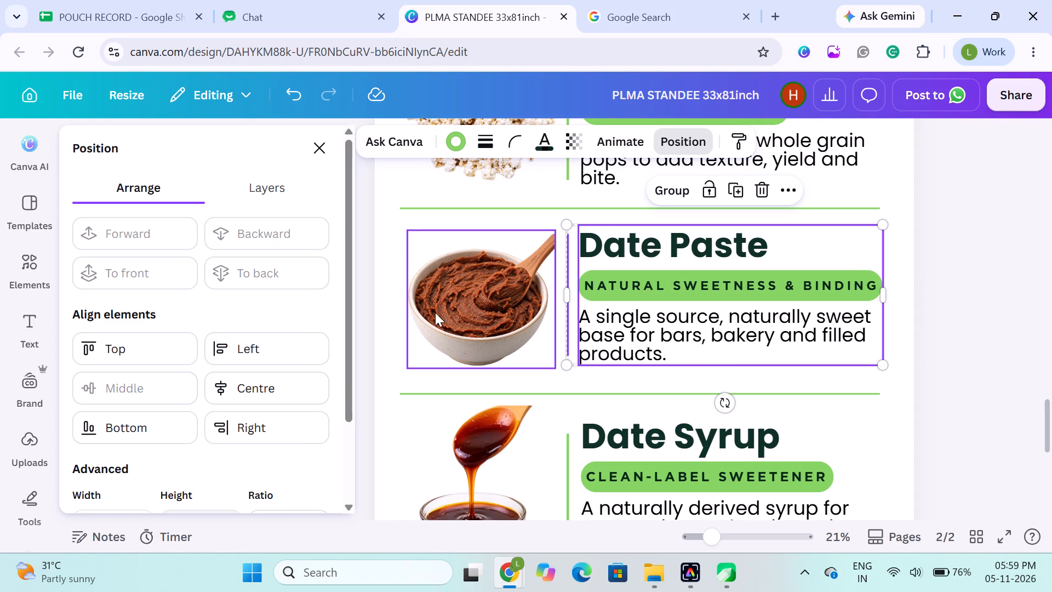
pyautogui.keyDown('shift'); pyautogui.click(435, 312); pyautogui.keyUp('shift')
pyautogui.click(144, 401)
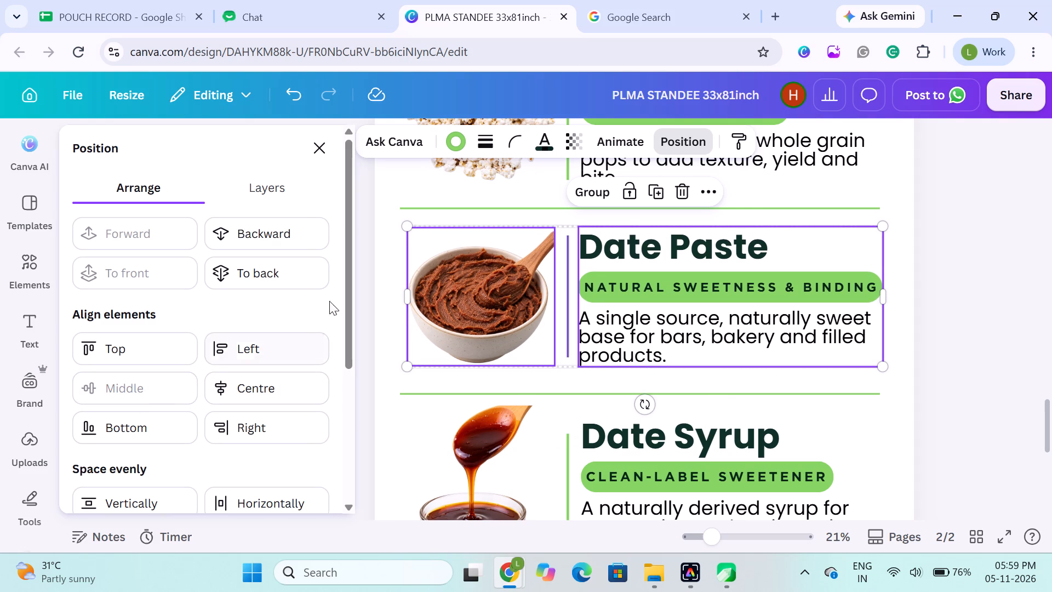
# Group the Date Paste bowl image, green vertical line and text group into one block.
pyautogui.click(579, 192)
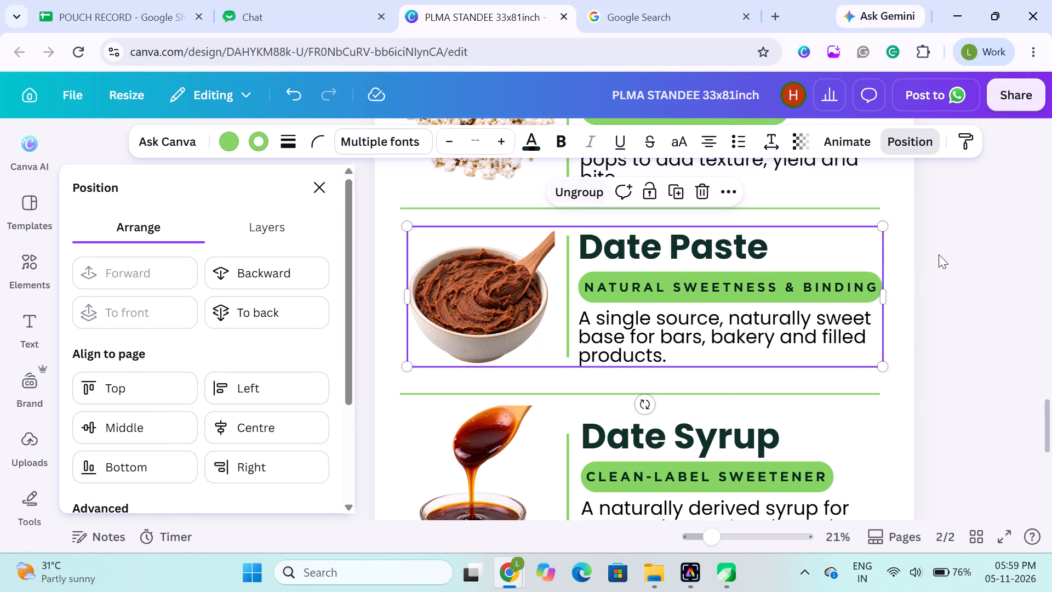
pyautogui.click(962, 258)
pyautogui.click(884, 301)
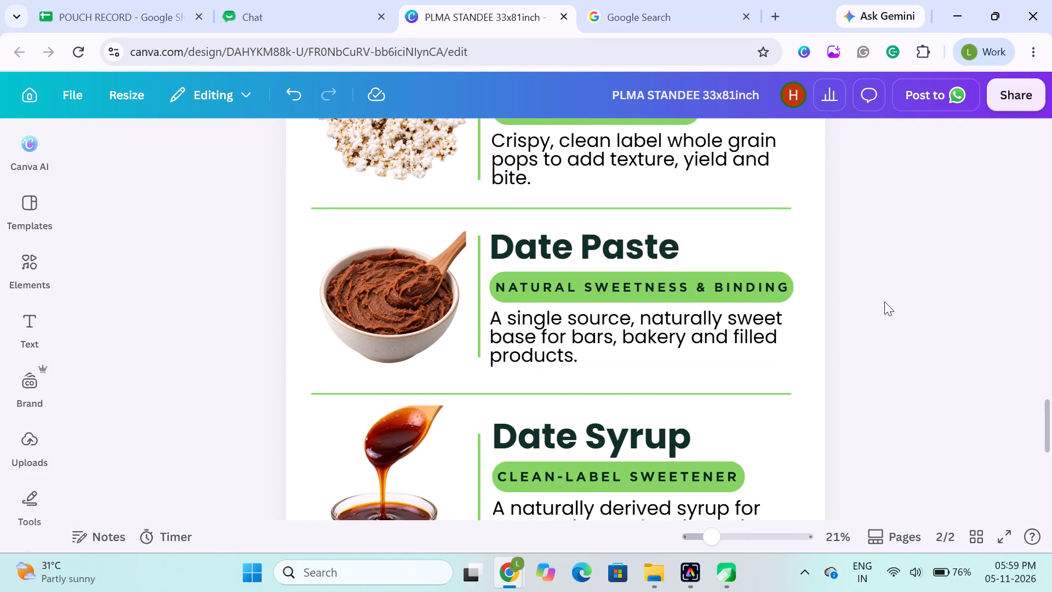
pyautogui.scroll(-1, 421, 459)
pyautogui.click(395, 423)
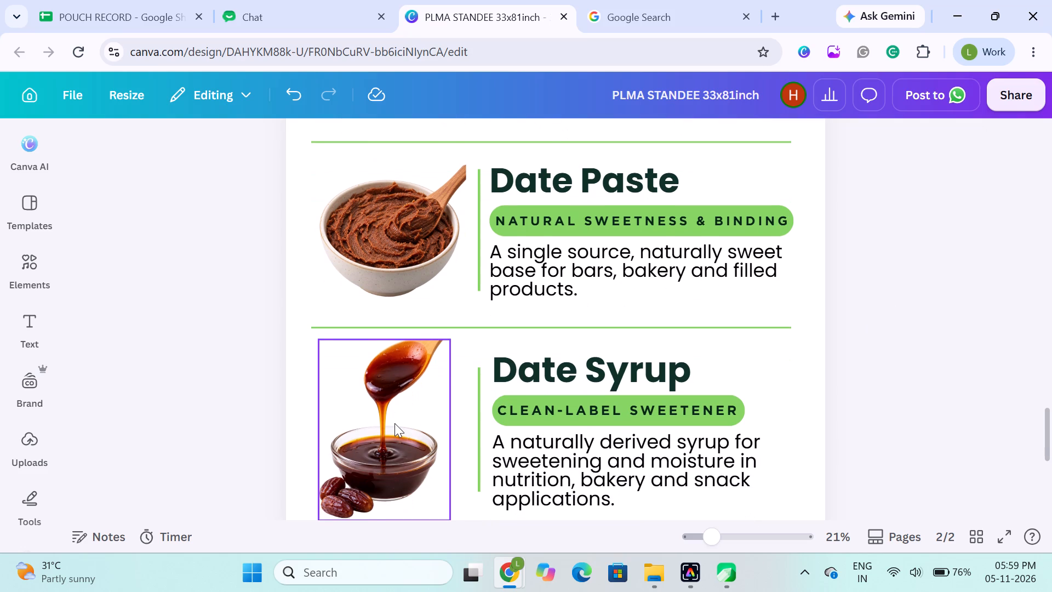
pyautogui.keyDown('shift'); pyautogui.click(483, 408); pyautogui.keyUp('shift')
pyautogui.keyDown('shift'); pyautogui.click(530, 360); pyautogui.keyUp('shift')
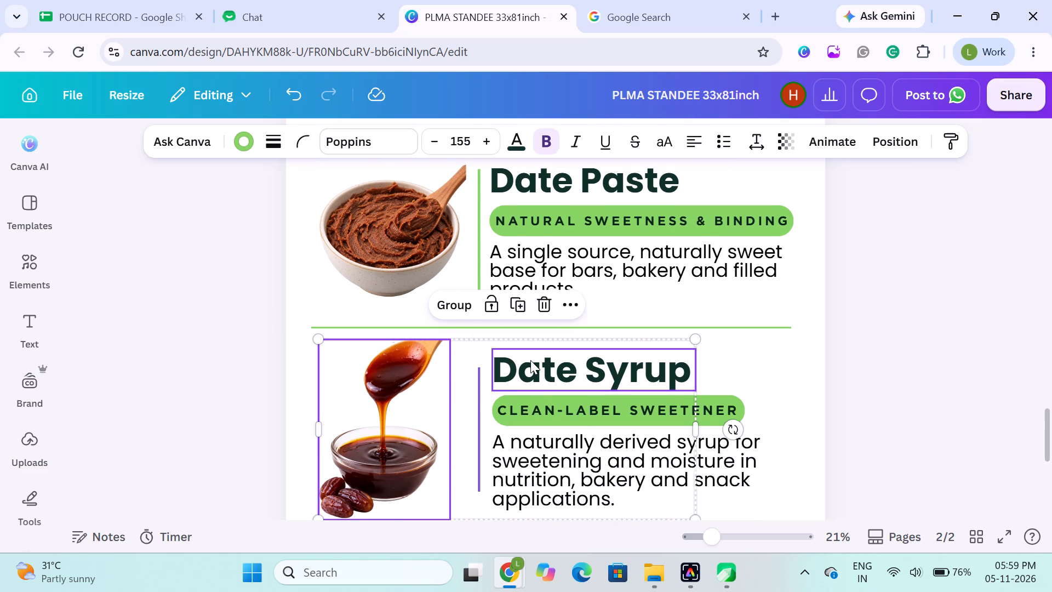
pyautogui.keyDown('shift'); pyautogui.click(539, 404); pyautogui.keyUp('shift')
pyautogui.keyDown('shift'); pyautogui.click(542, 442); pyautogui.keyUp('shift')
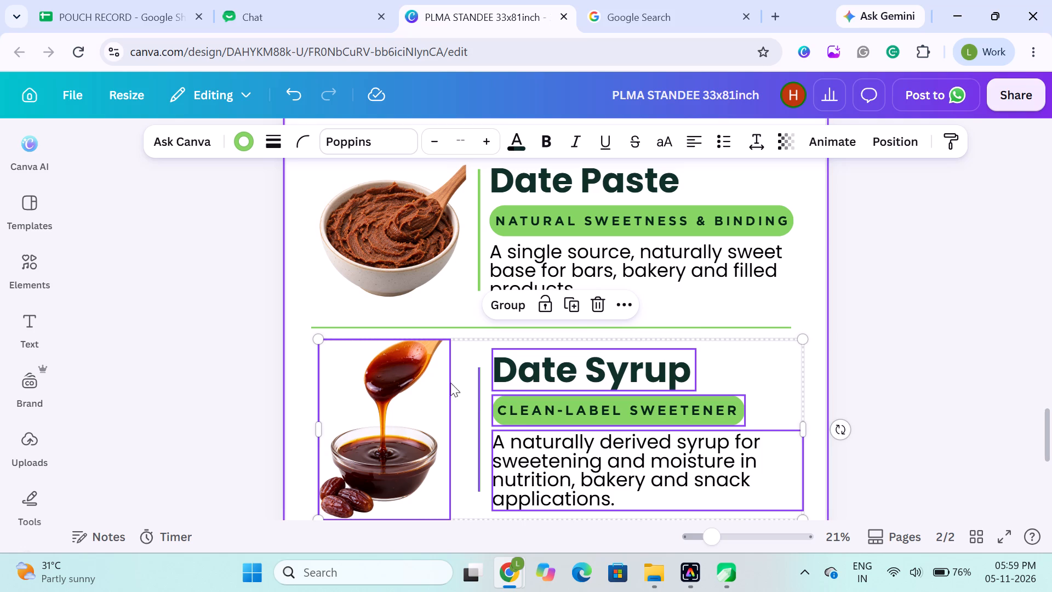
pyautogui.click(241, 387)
# Group the Date Syrup heading, its CLEAN-LABEL SWEETENER pill and its description.
pyautogui.click(523, 368)
pyautogui.keyDown('shift'); pyautogui.click(555, 409); pyautogui.keyUp('shift')
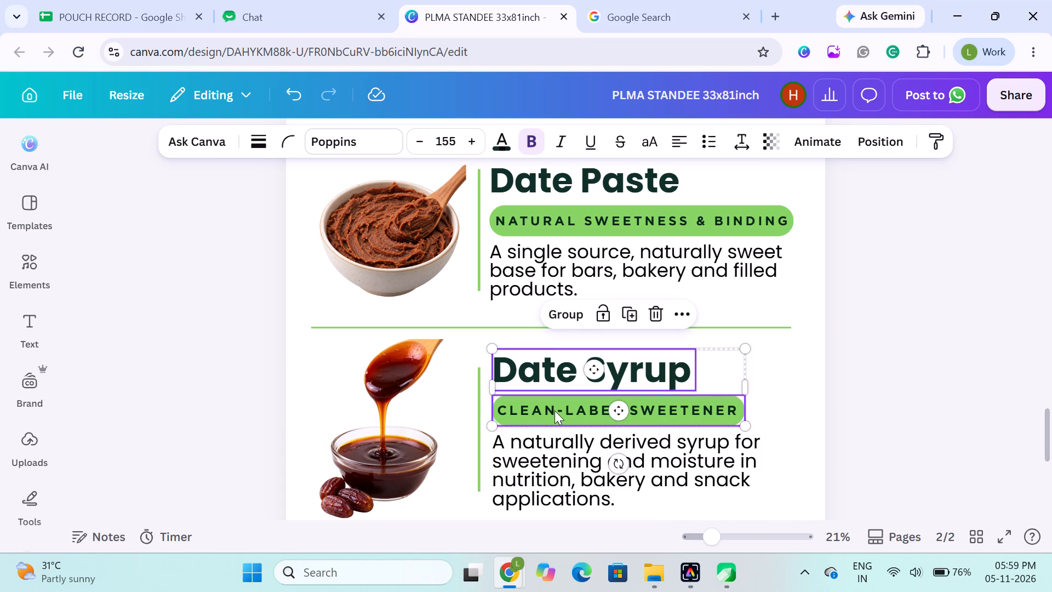
pyautogui.click(548, 442)
pyautogui.keyDown('shift'); pyautogui.click(540, 419); pyautogui.keyUp('shift')
pyautogui.keyDown('shift'); pyautogui.click(519, 385); pyautogui.keyUp('shift')
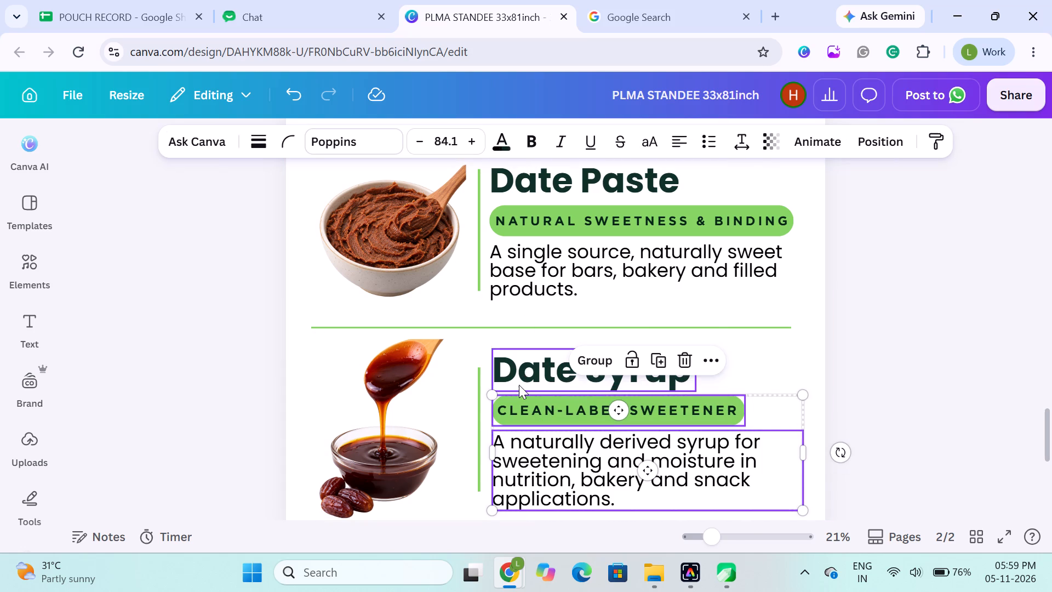
pyautogui.click(590, 313)
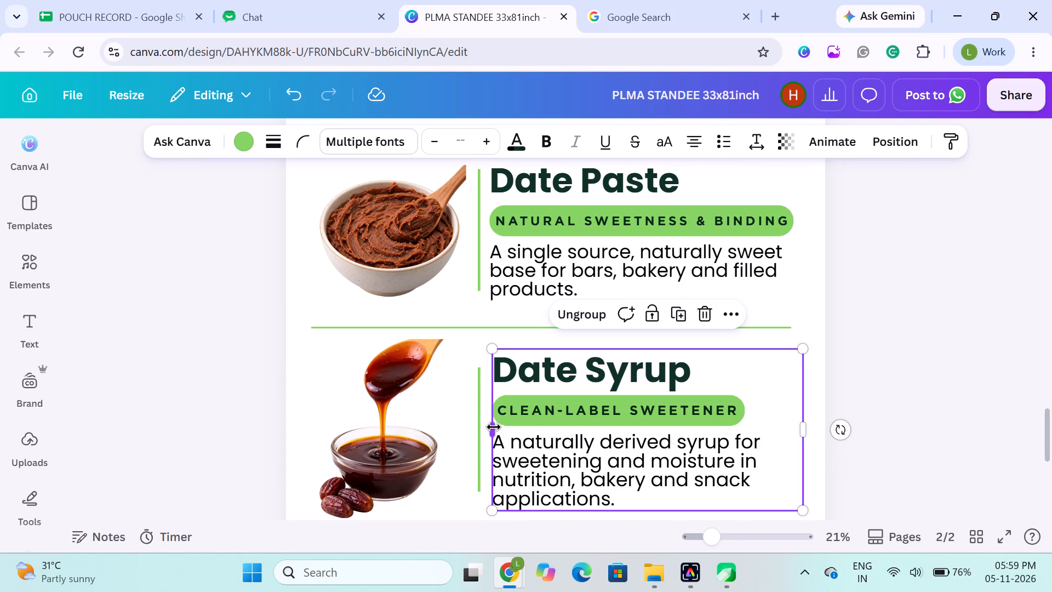
# Group the Date Syrup text group with its green vertical line and the syrup image into one block.
pyautogui.keyDown('shift'); pyautogui.click(483, 431); pyautogui.keyUp('shift')
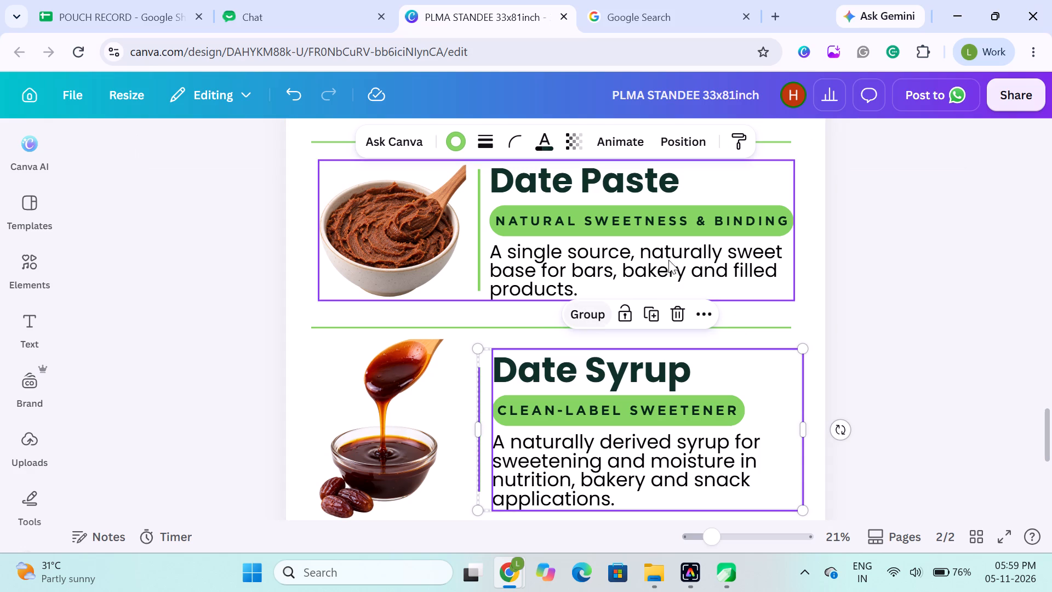
pyautogui.click(697, 143)
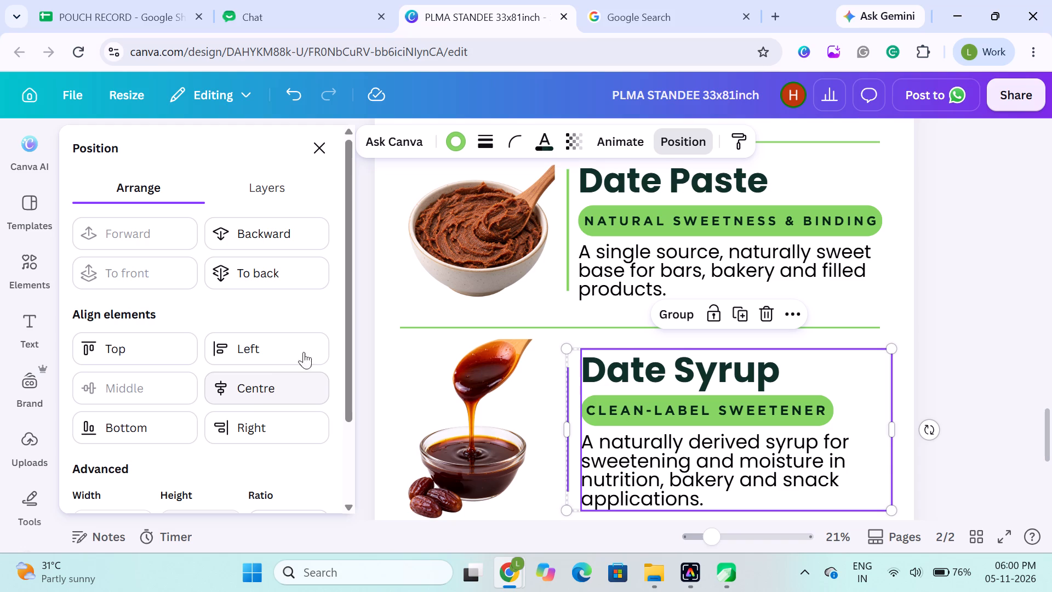
pyautogui.click(675, 317)
pyautogui.keyDown('shift'); pyautogui.click(467, 414); pyautogui.keyUp('shift')
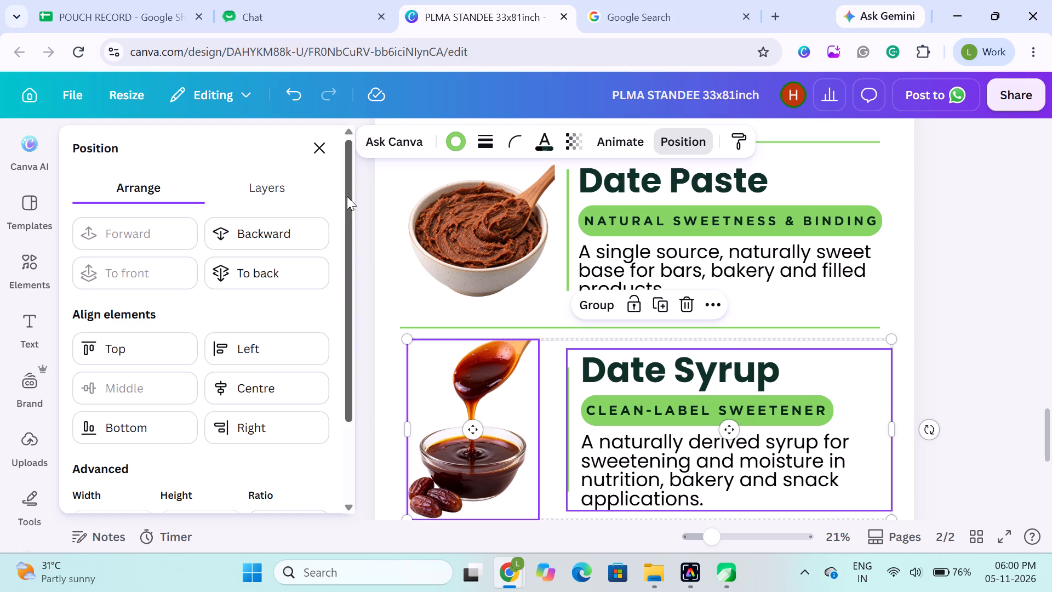
pyautogui.click(320, 148)
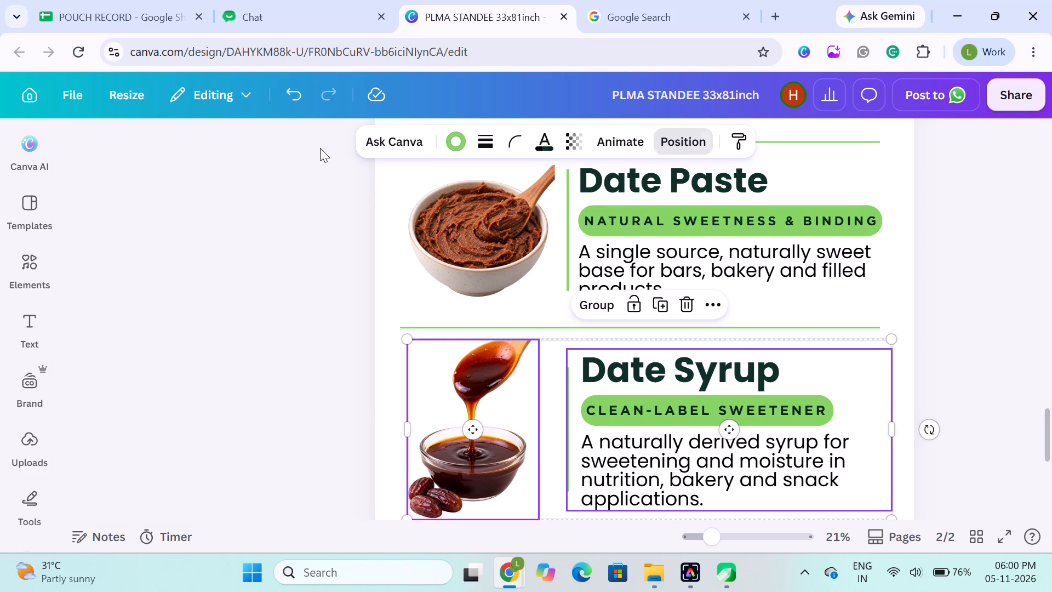
pyautogui.click(524, 304)
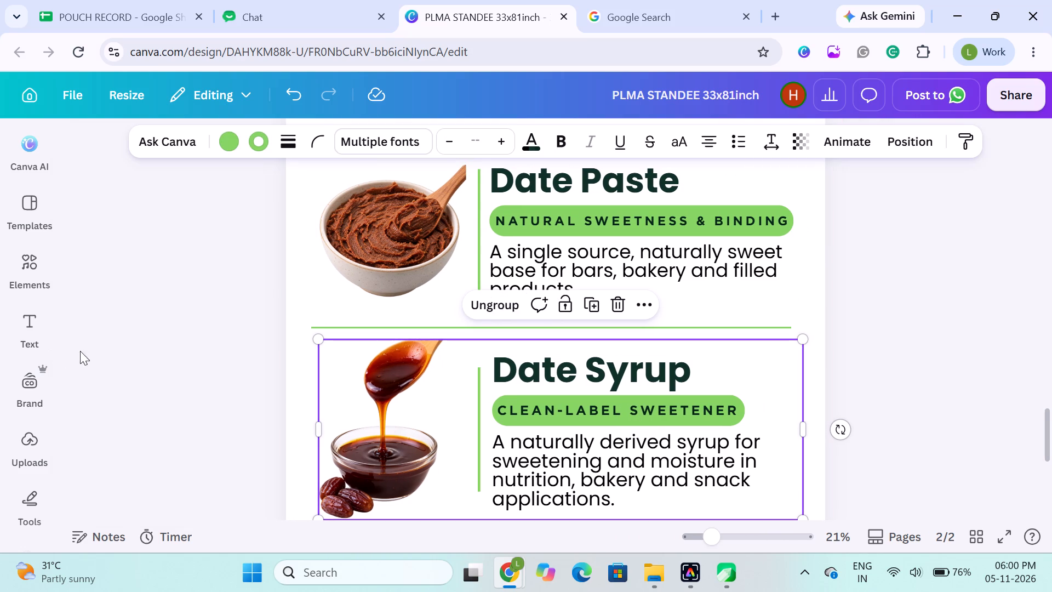
pyautogui.moveTo(138, 350); pyautogui.dragTo(157, 354)
# Group the Sorghum Pops heading, its LIGHTNESS & VOLUME pill and its description.
pyautogui.scroll(1, 176, 344)
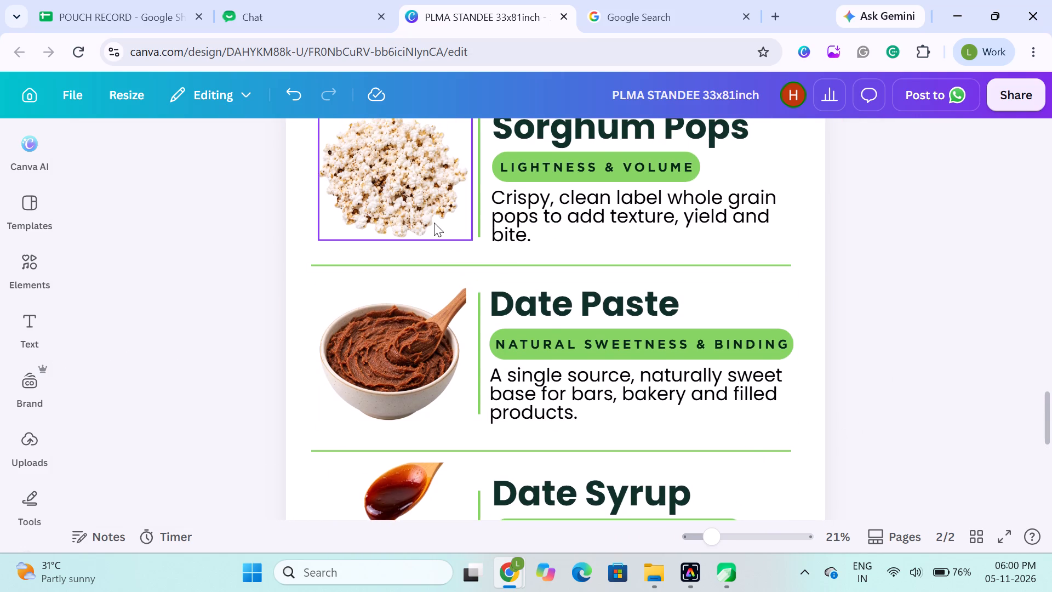
pyautogui.scroll(1, 432, 221)
pyautogui.click(415, 255)
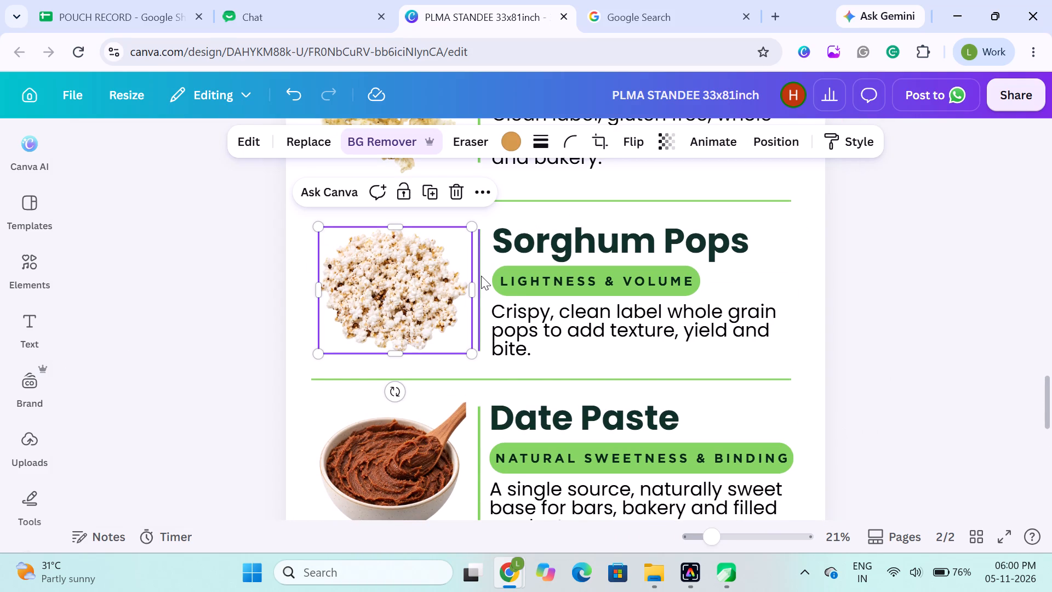
pyautogui.keyDown('shift'); pyautogui.click(481, 276); pyautogui.keyUp('shift')
pyautogui.click(536, 251)
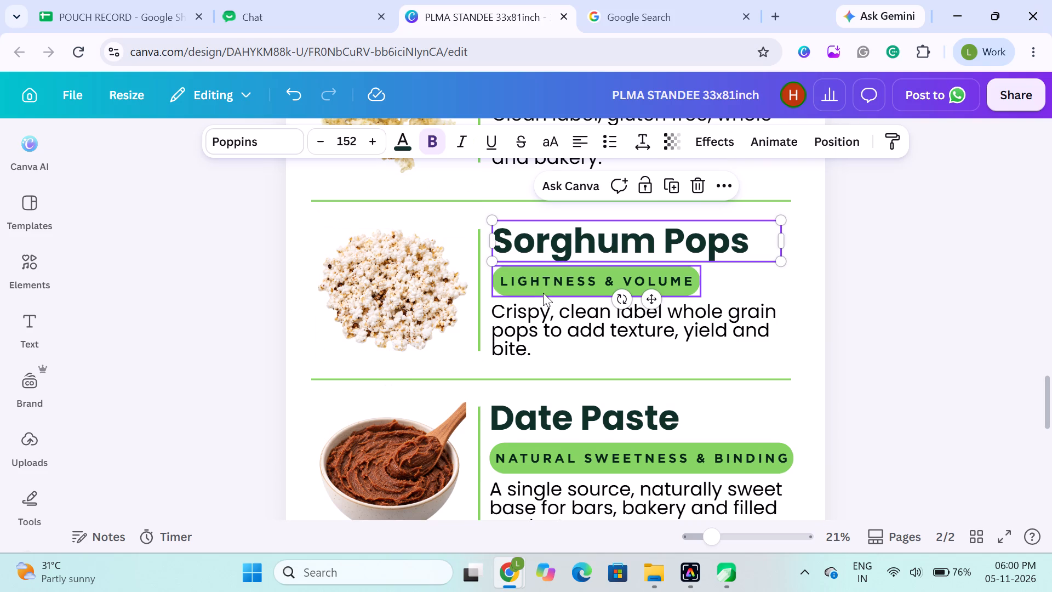
pyautogui.keyDown('shift'); pyautogui.click(544, 291); pyautogui.keyUp('shift')
pyautogui.keyDown('shift'); pyautogui.click(541, 320); pyautogui.keyUp('shift')
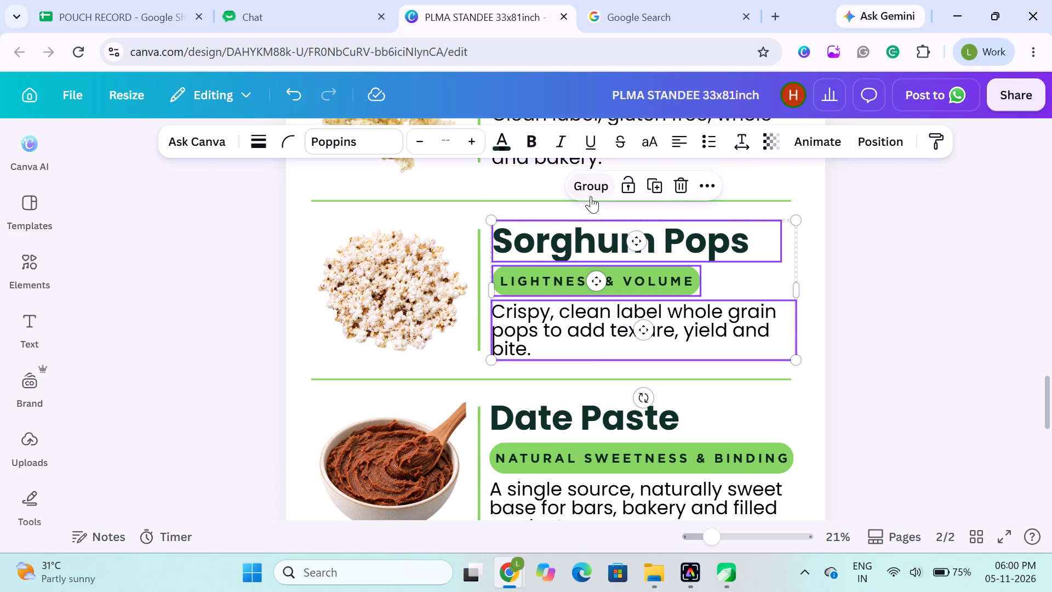
pyautogui.click(591, 196)
# Group the Sorghum Pops text group with its green vertical line and the popped sorghum image into one block.
pyautogui.keyDown('shift'); pyautogui.click(483, 288); pyautogui.keyUp('shift')
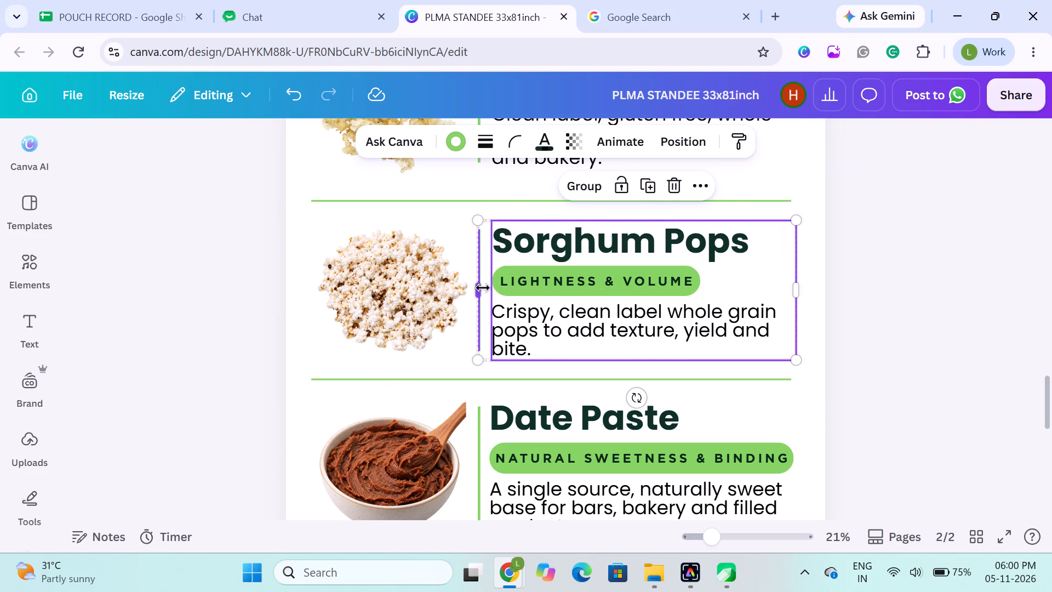
pyautogui.click(691, 141)
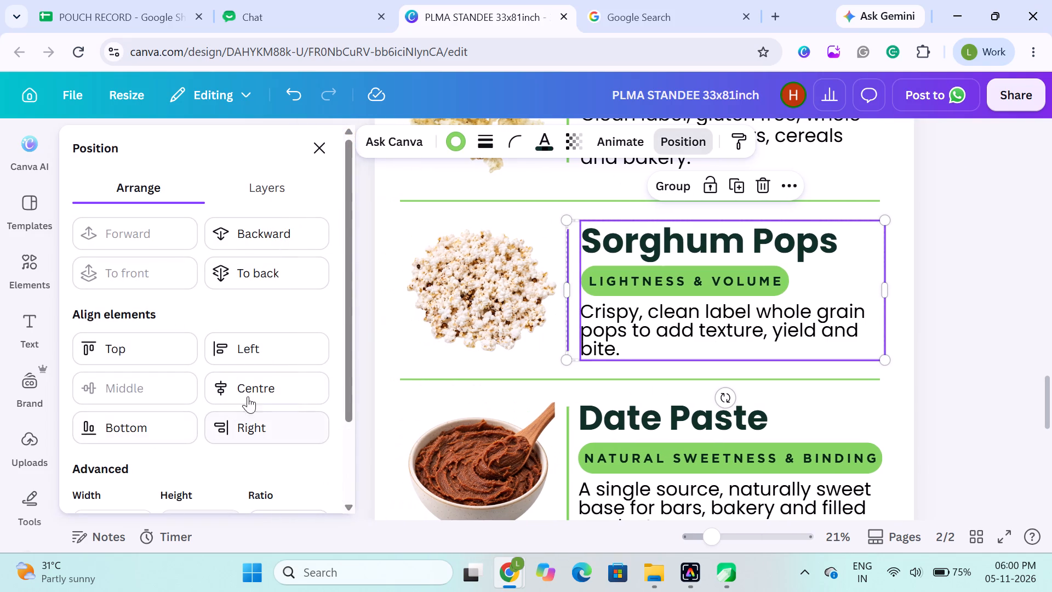
pyautogui.click(251, 388)
pyautogui.hotkey('ctrl', 'z')
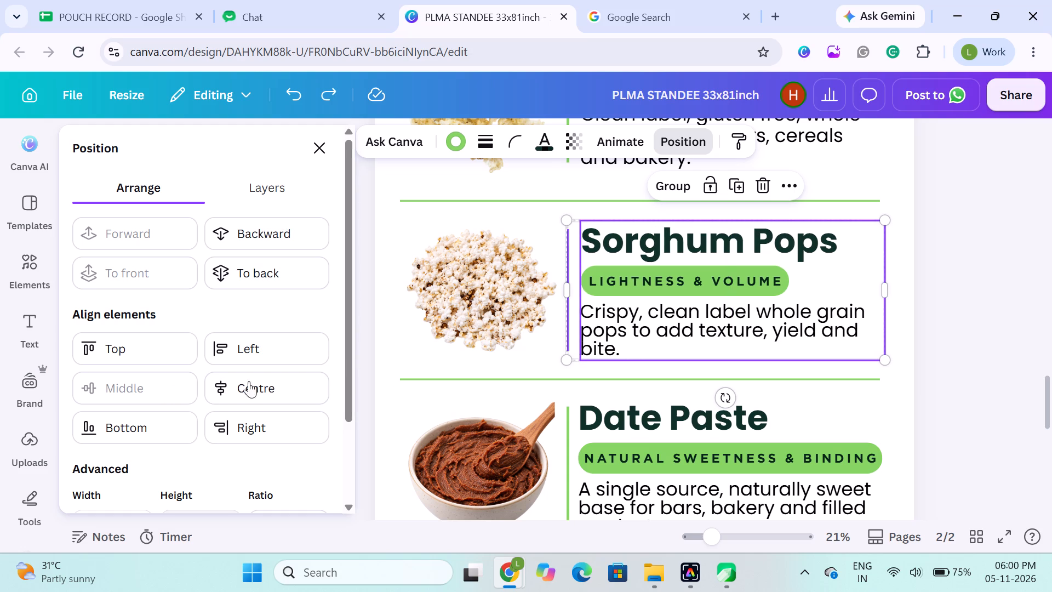
pyautogui.keyDown('shift'); pyautogui.click(464, 304); pyautogui.keyUp('shift')
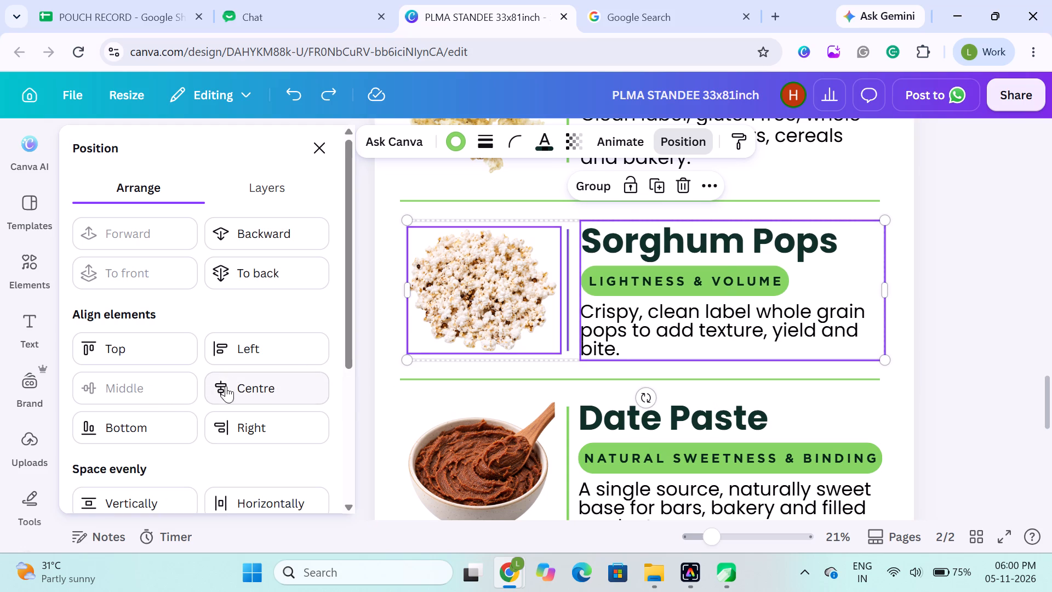
pyautogui.click(592, 193)
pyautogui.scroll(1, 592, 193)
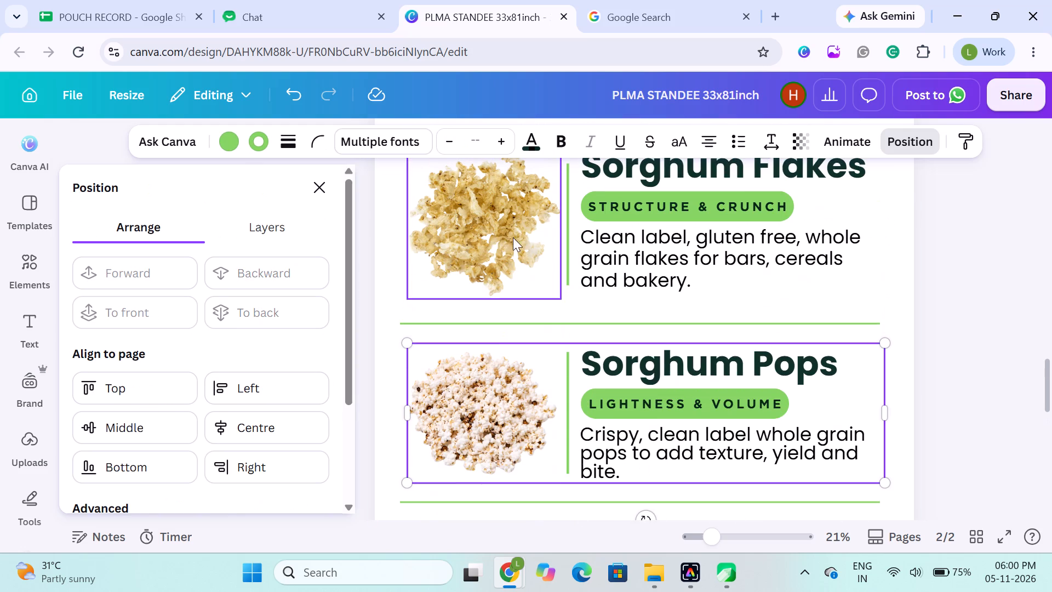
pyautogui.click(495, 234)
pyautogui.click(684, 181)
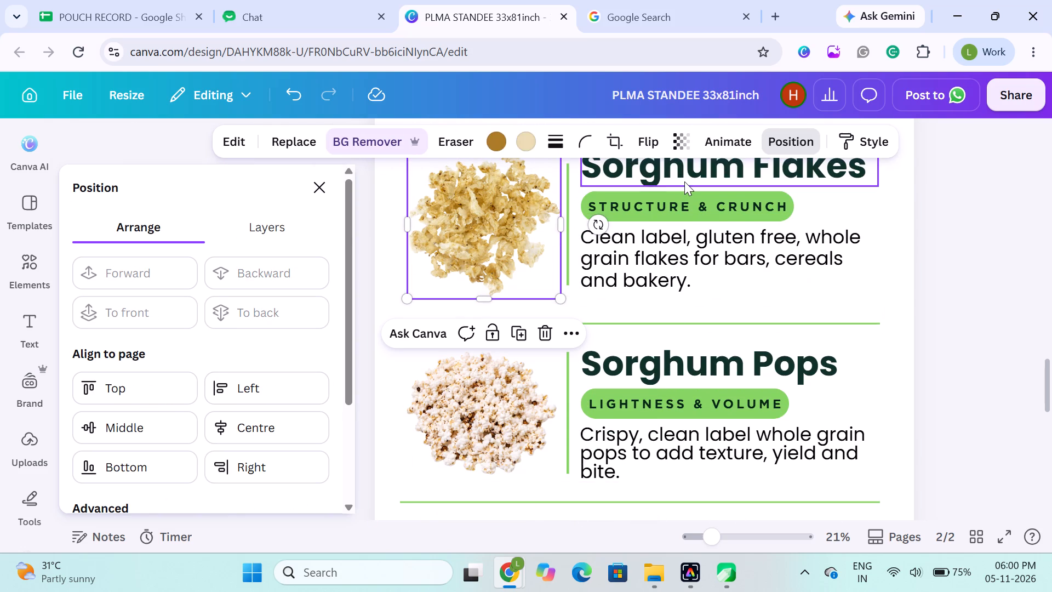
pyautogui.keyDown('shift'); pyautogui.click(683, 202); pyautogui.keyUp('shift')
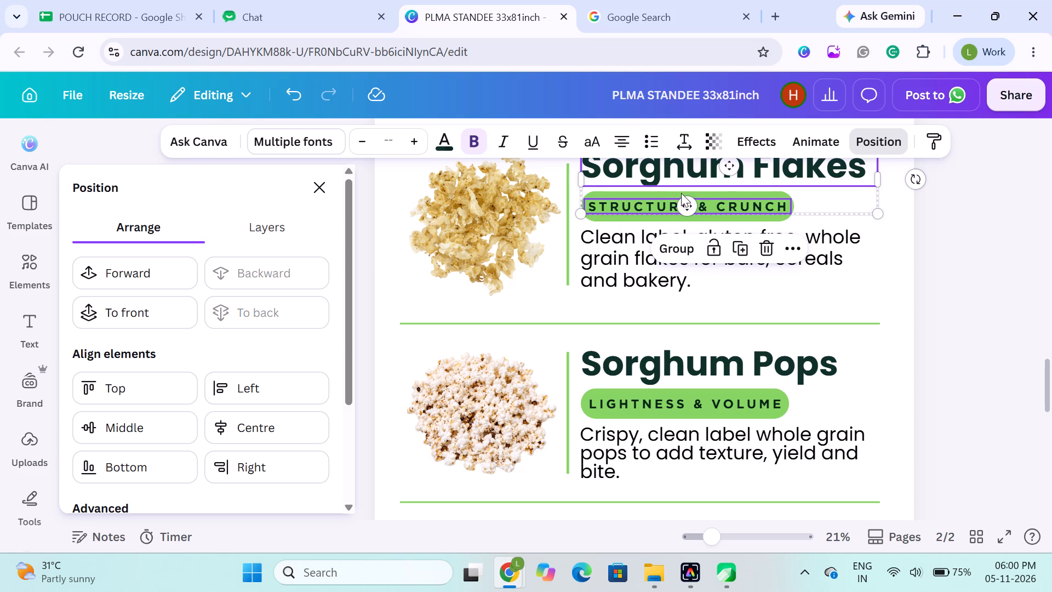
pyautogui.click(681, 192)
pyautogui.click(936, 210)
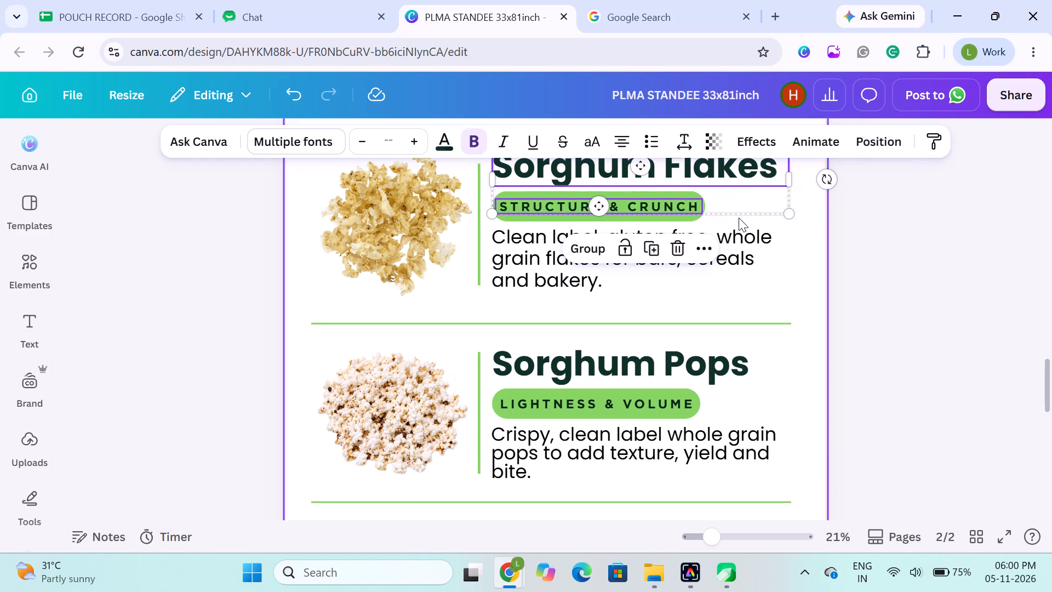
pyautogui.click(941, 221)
# Group the STRUCTURE & CRUNCH text with its green pill shape under the Sorghum Flakes heading.
pyautogui.click(681, 206)
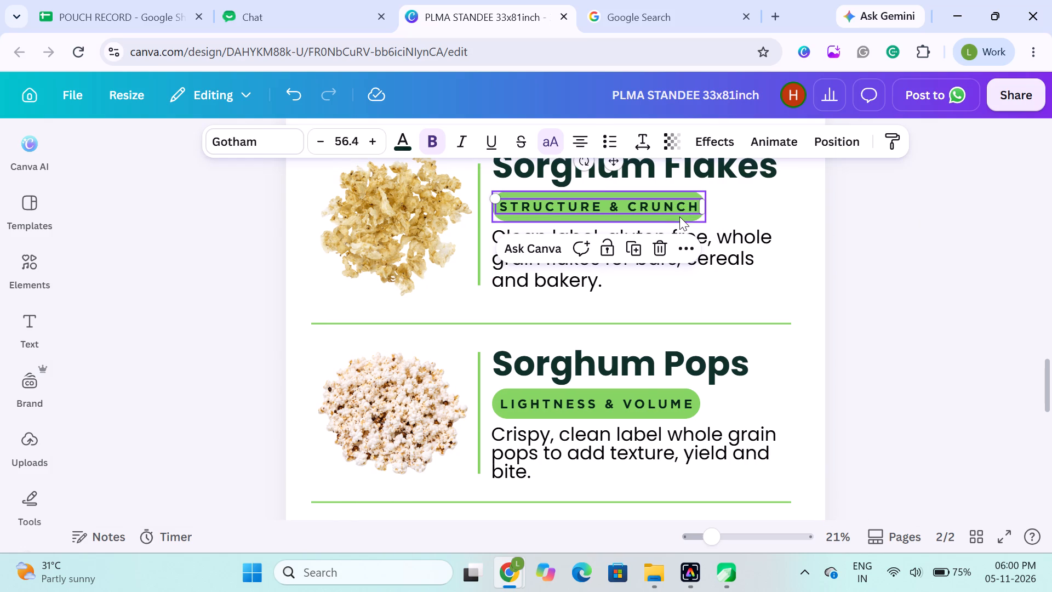
pyautogui.click(679, 217)
pyautogui.keyDown('shift'); pyautogui.click(691, 210); pyautogui.keyUp('shift')
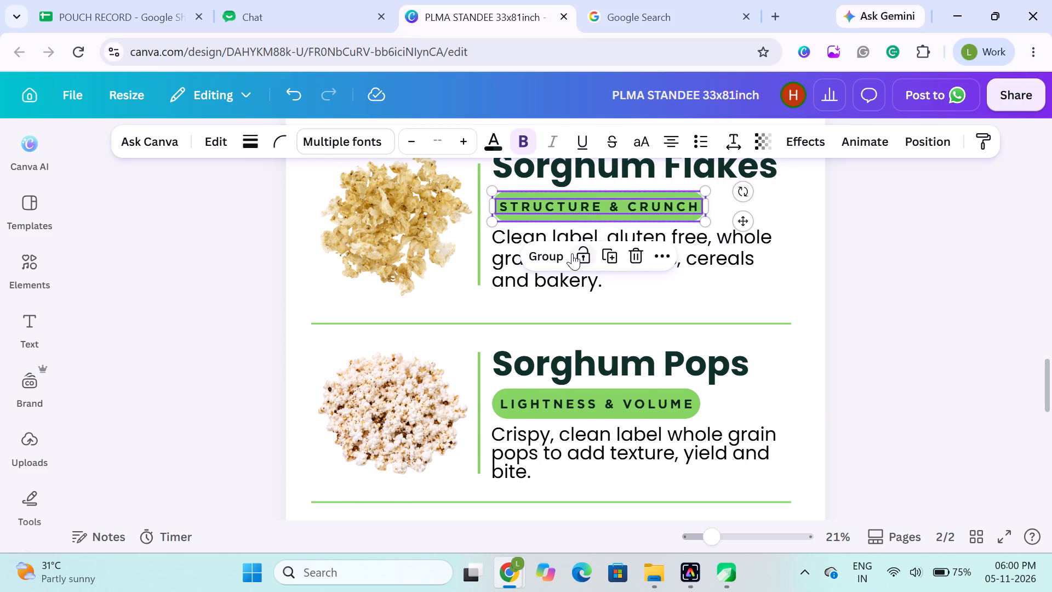
pyautogui.click(547, 254)
# Group the Sorghum Flakes heading, its STRUCTURE & CRUNCH pill and its description.
pyautogui.keyDown('shift'); pyautogui.click(647, 234); pyautogui.keyUp('shift')
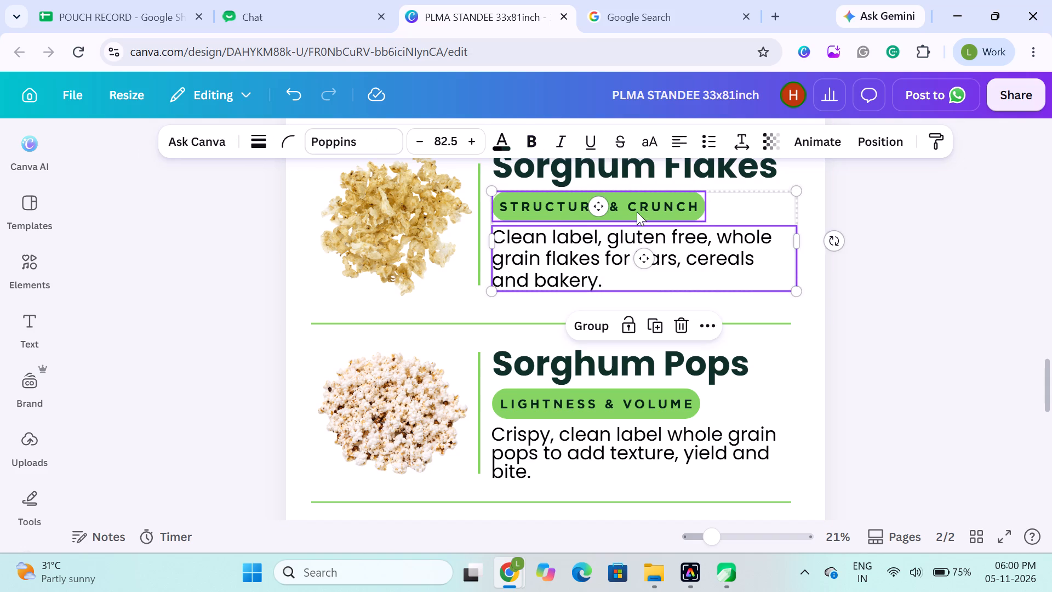
pyautogui.scroll(1, 637, 212)
pyautogui.keyDown('shift'); pyautogui.click(630, 219); pyautogui.keyUp('shift')
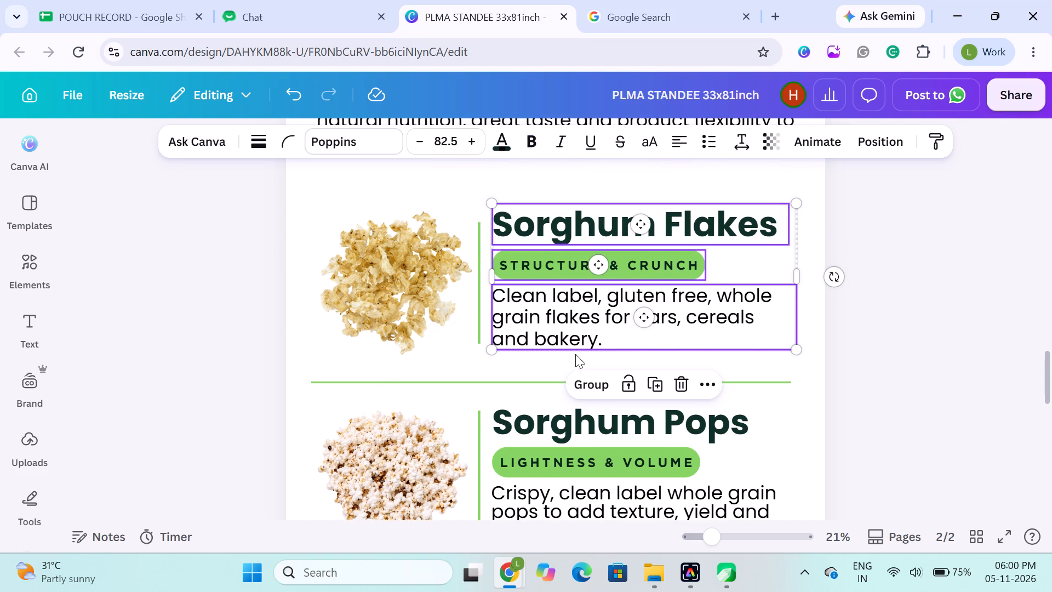
pyautogui.click(584, 372)
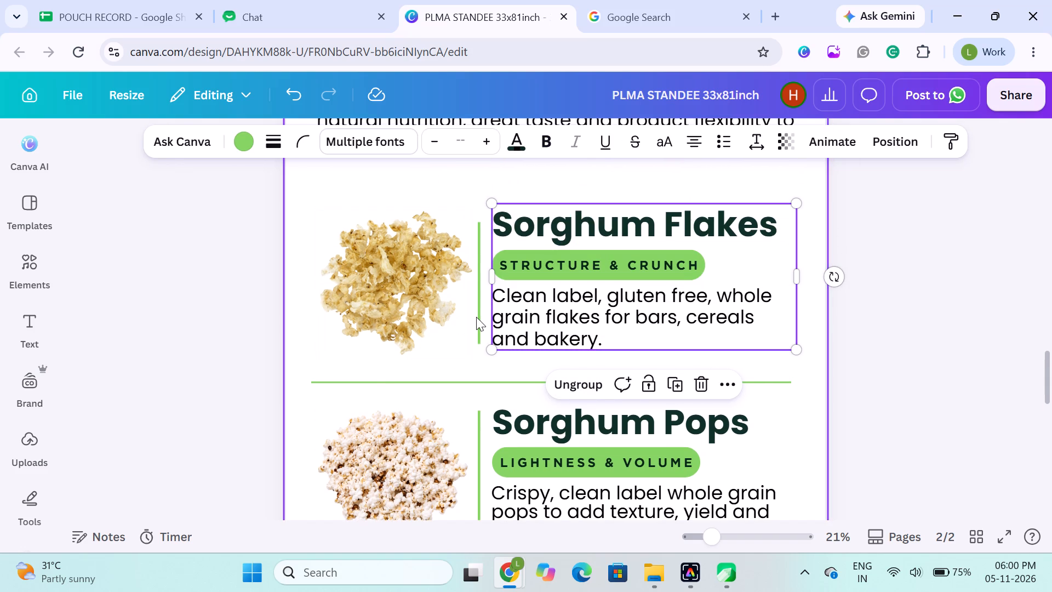
# Middle-align the Sorghum Flakes text group with its green vertical line and the flakes image.
pyautogui.click(476, 317)
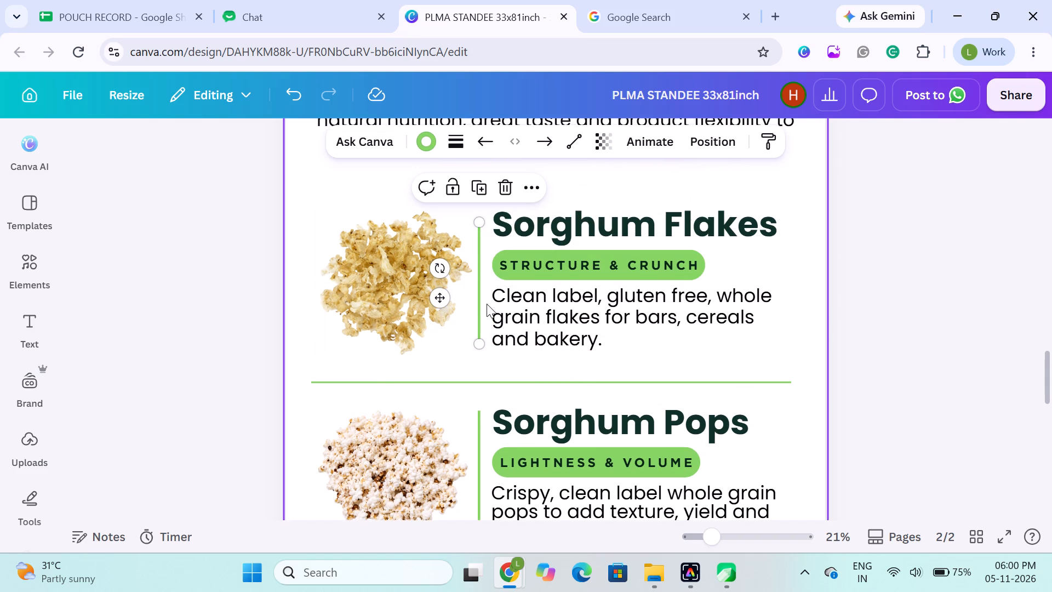
pyautogui.click(529, 299)
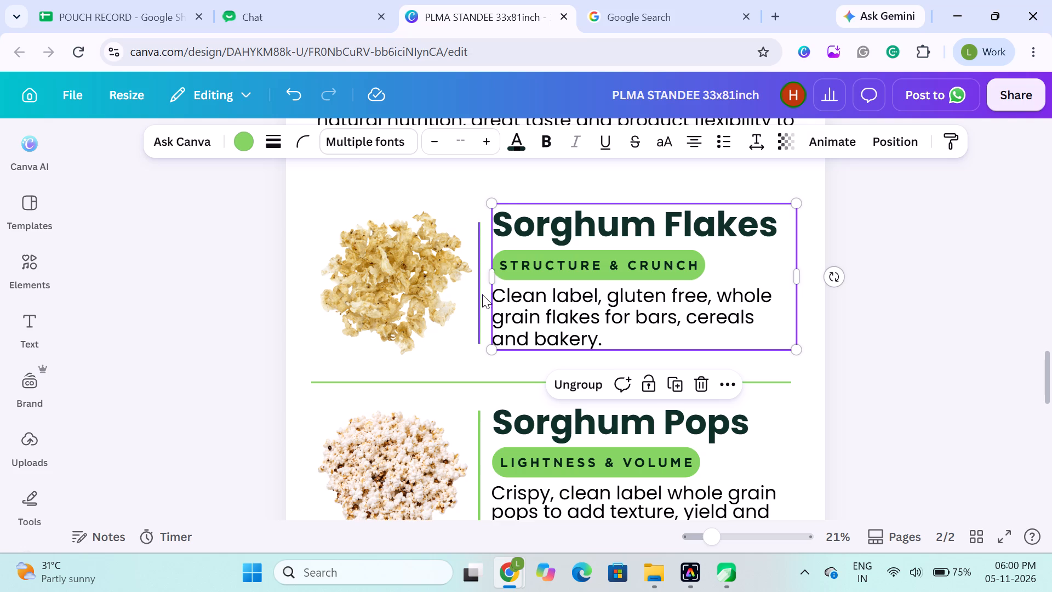
pyautogui.keyDown('shift'); pyautogui.click(478, 294); pyautogui.keyUp('shift')
pyautogui.click(685, 143)
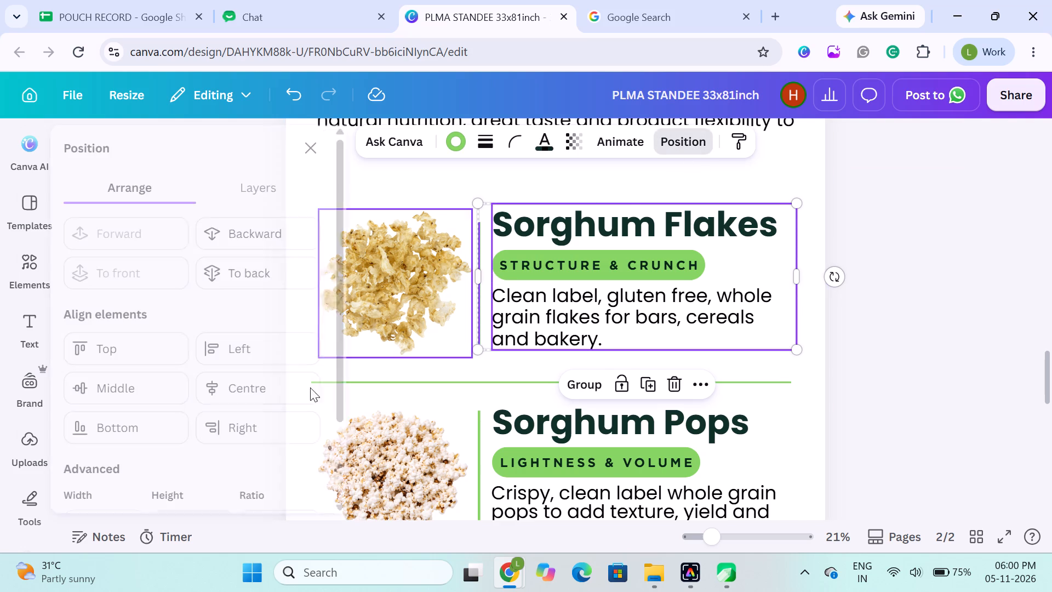
pyautogui.click(134, 394)
pyautogui.keyDown('shift'); pyautogui.click(523, 272); pyautogui.keyUp('shift')
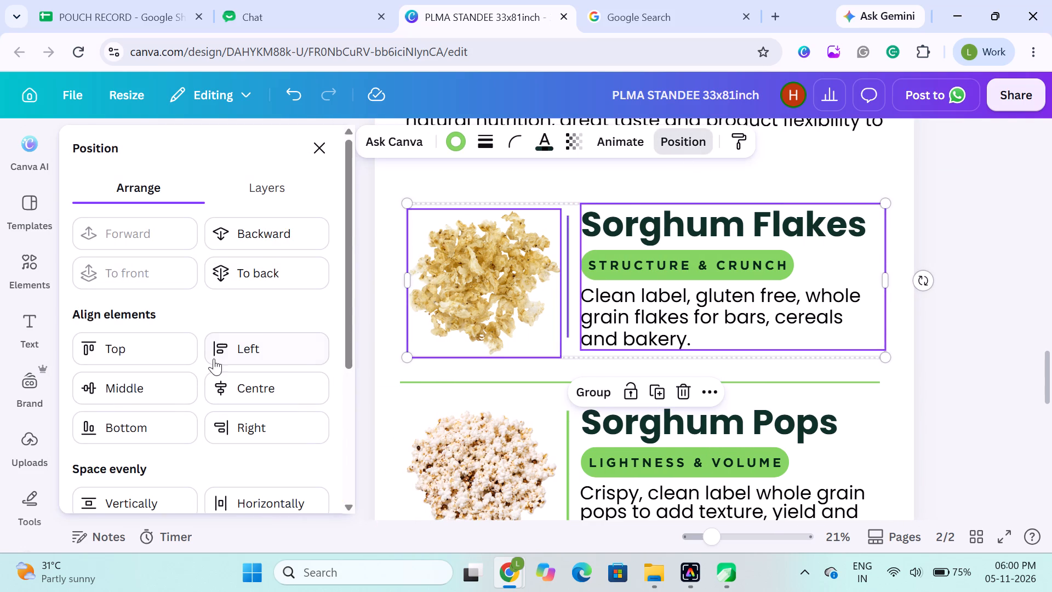
pyautogui.click(158, 386)
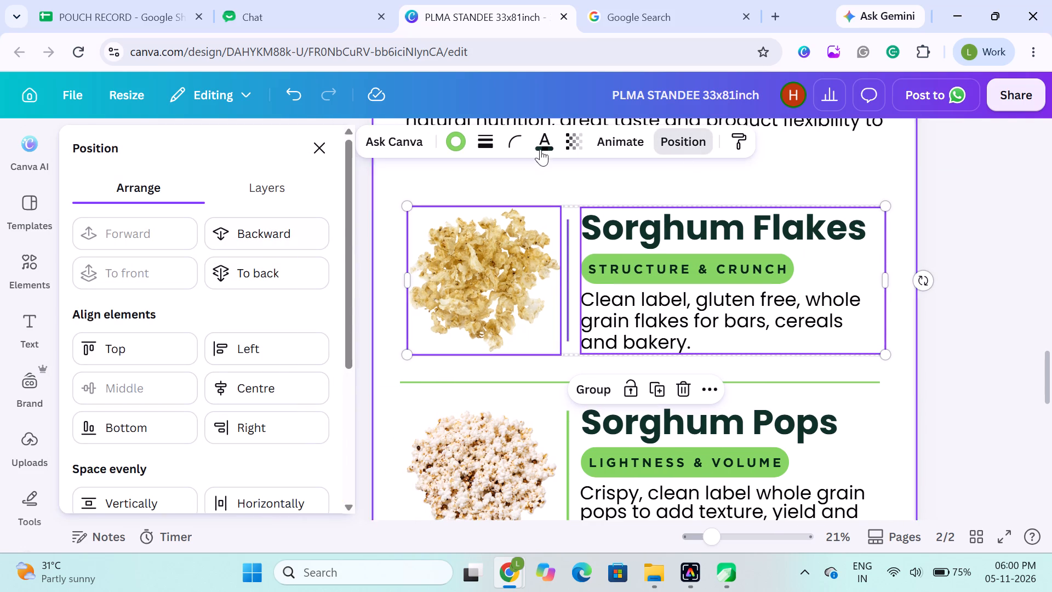
# Group the Sorghum Flakes image, green vertical line and text group into one block and deselect it.
pyautogui.click(582, 382)
pyautogui.click(1014, 316)
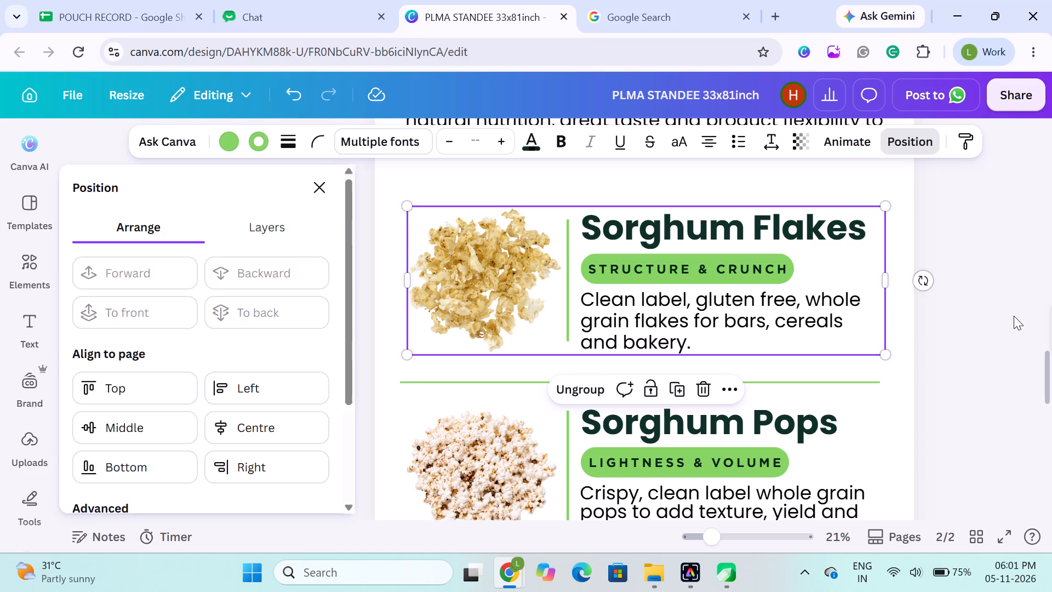
pyautogui.click(958, 308)
# Review the alignment and spacing of the four product blocks and their divider lines on page 2.
pyautogui.scroll(-2, 958, 308)
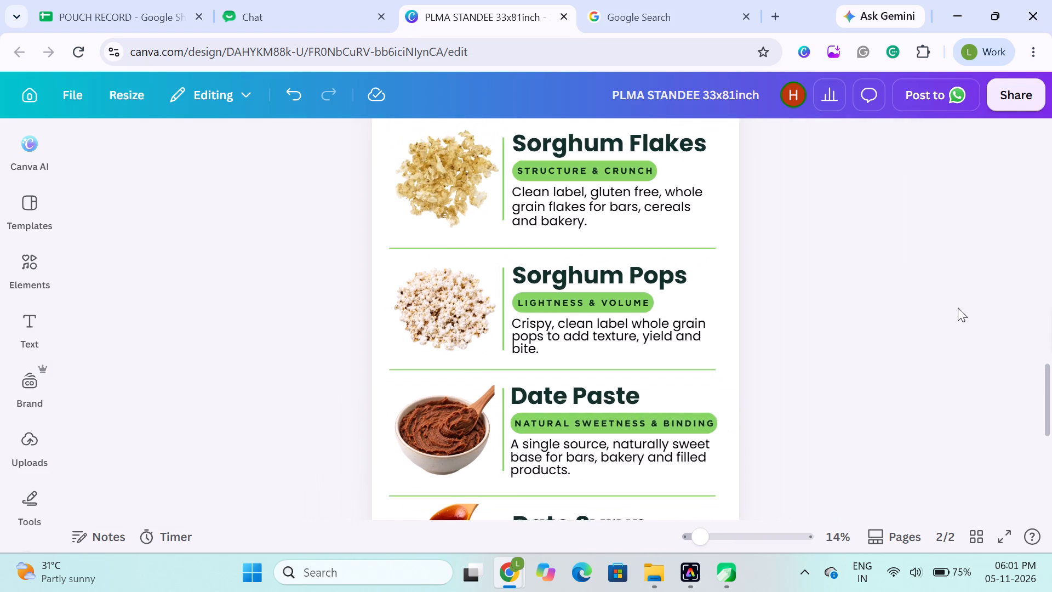
pyautogui.scroll(-1, 947, 308)
pyautogui.scroll(-1, 844, 357)
pyautogui.scroll(1, 844, 357)
pyautogui.scroll(-1, 821, 445)
pyautogui.click(1023, 368)
pyautogui.scroll(1, 822, 374)
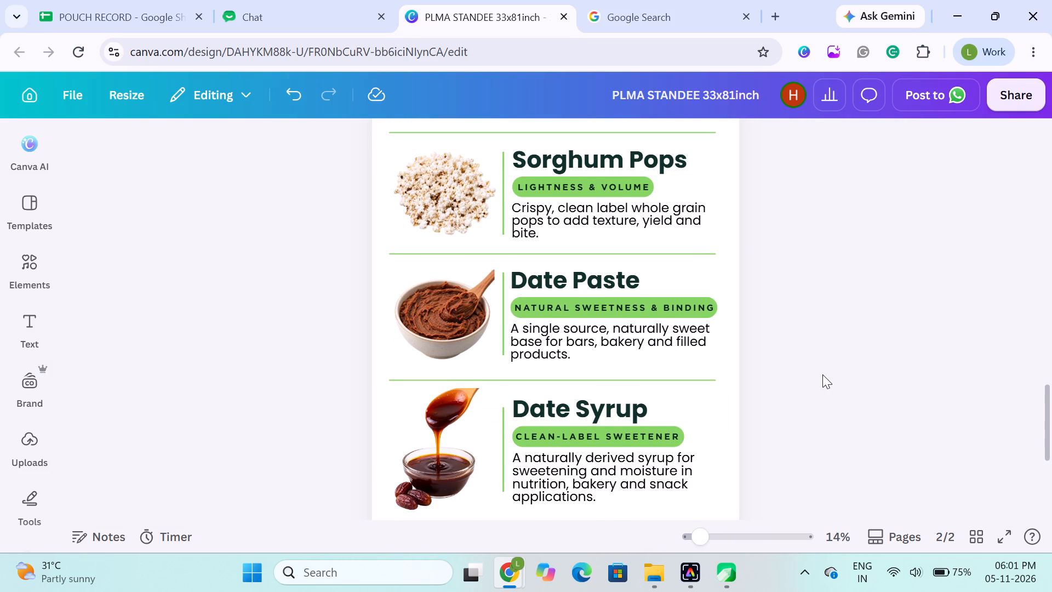
pyautogui.scroll(2, 822, 374)
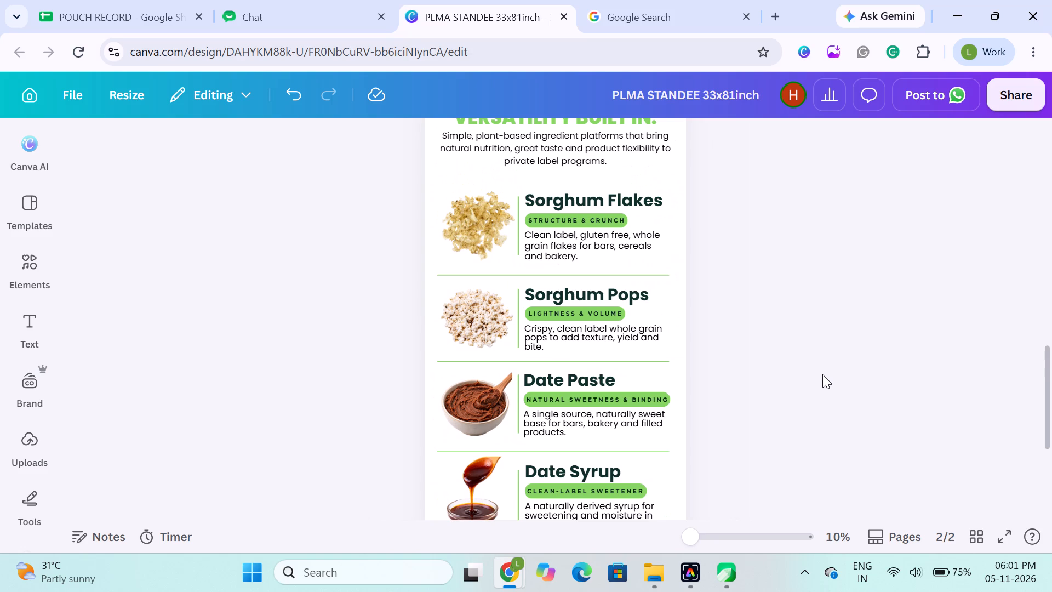
pyautogui.scroll(1, 822, 374)
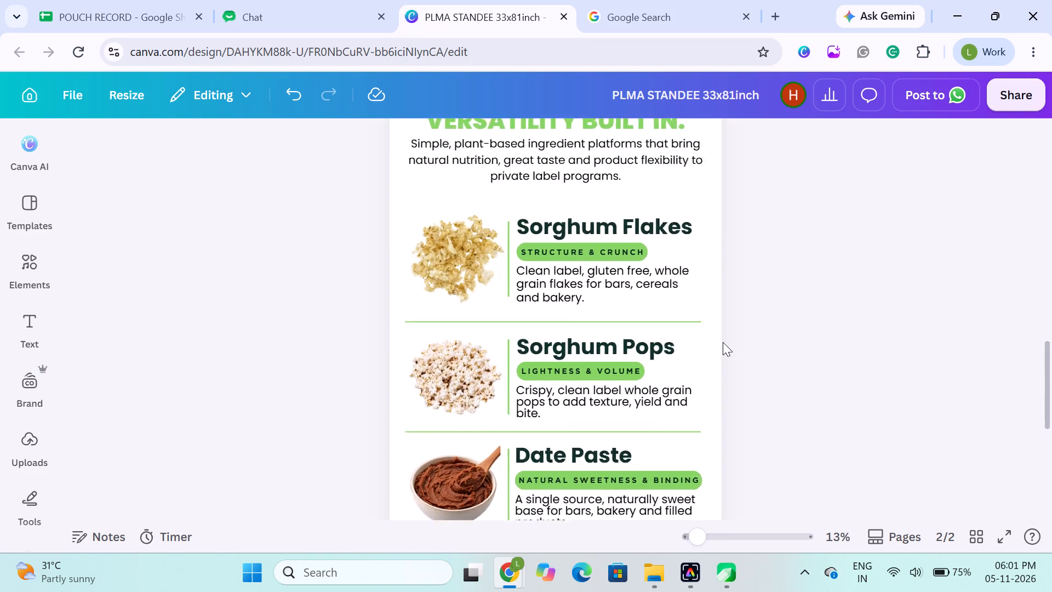
pyautogui.scroll(1, 723, 342)
pyautogui.scroll(-1, 723, 342)
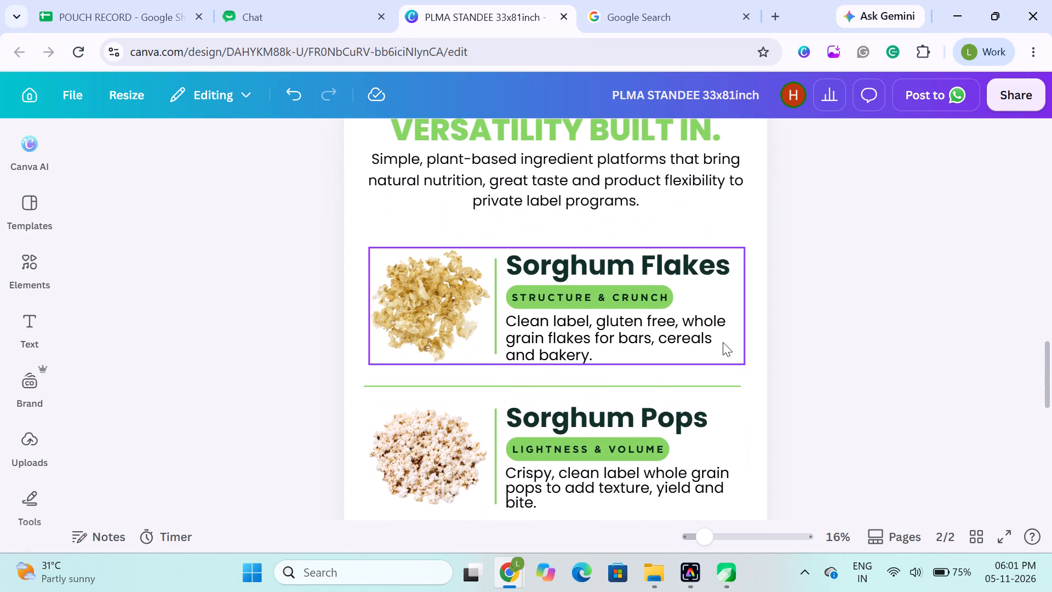
pyautogui.scroll(-1, 708, 276)
pyautogui.click(837, 337)
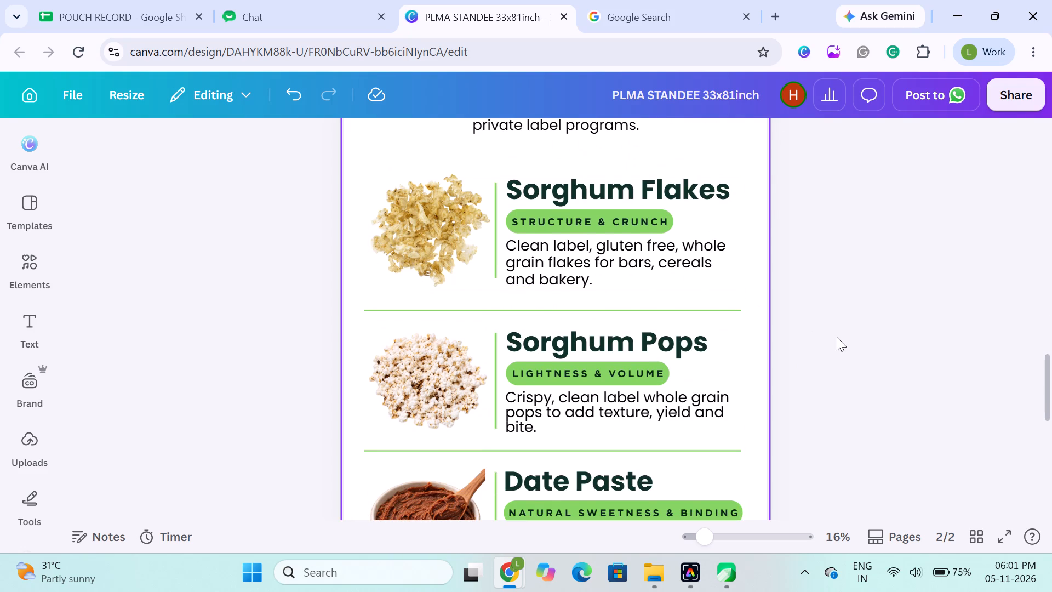
pyautogui.scroll(-2, 837, 337)
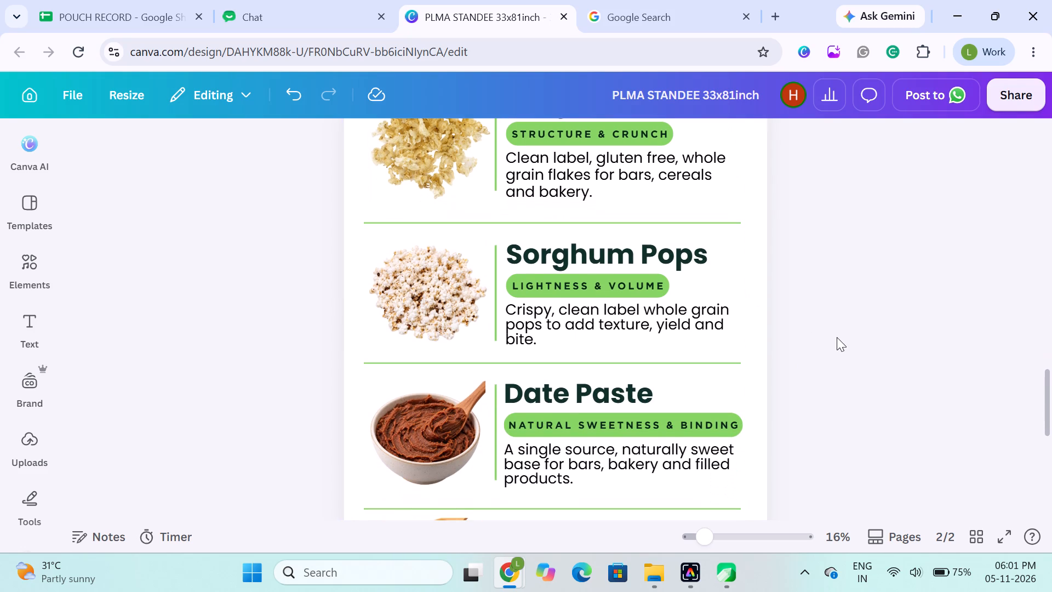
pyautogui.scroll(-1, 837, 337)
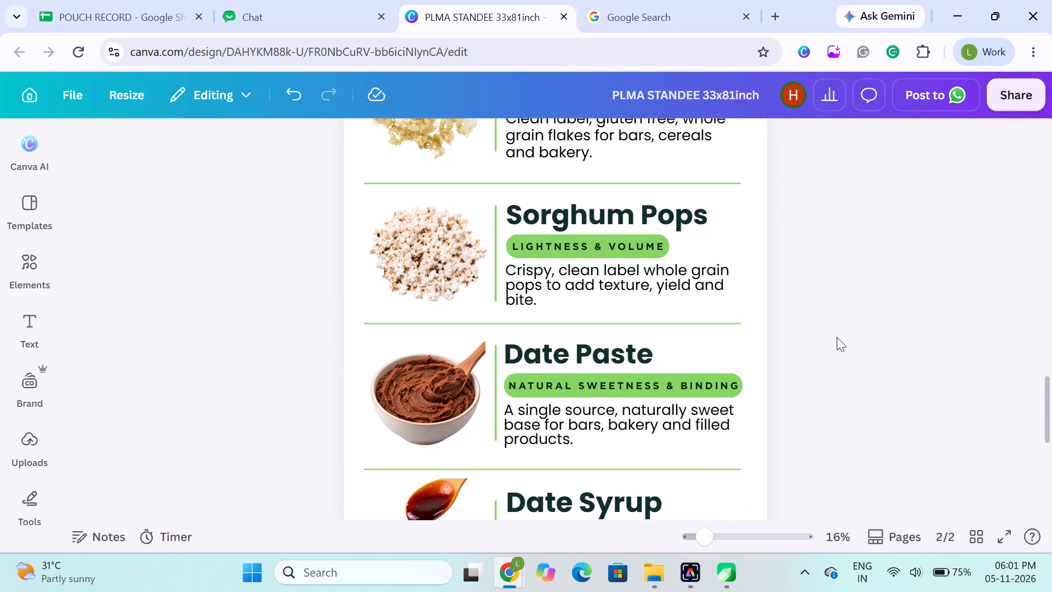
pyautogui.scroll(-1, 837, 337)
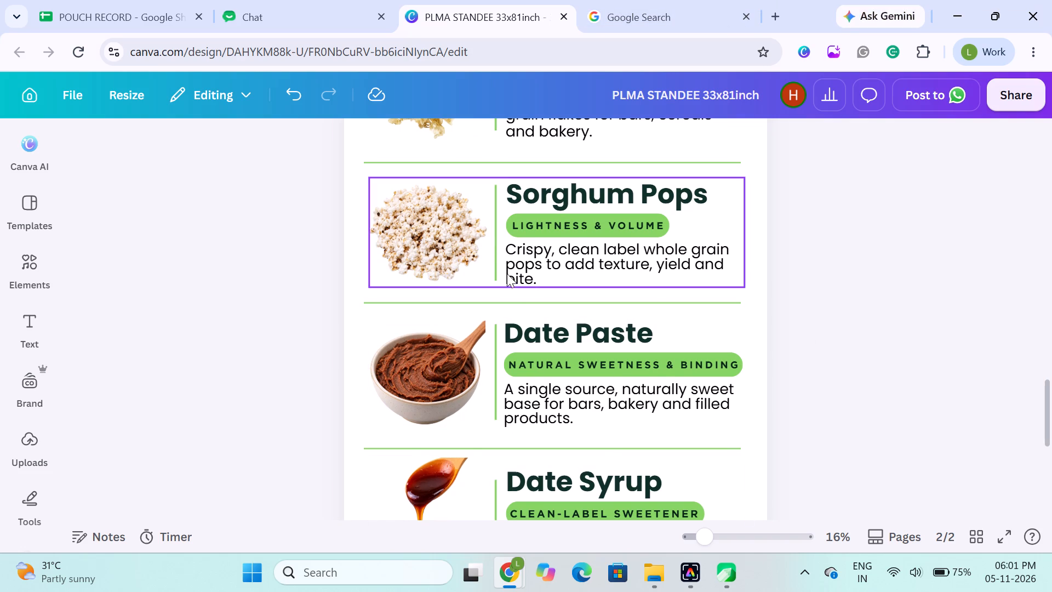
pyautogui.scroll(-1, 767, 401)
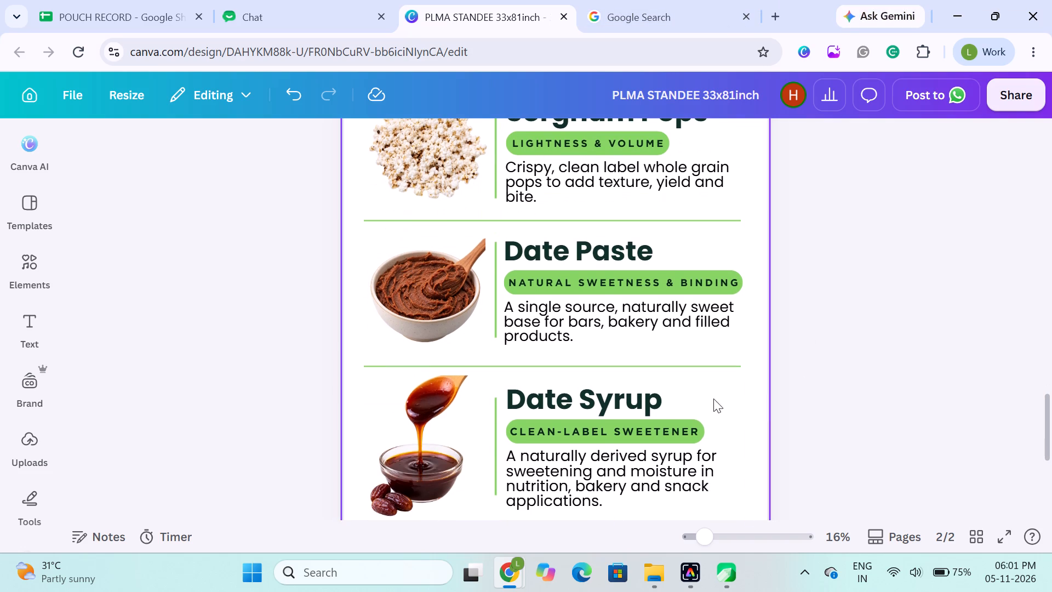
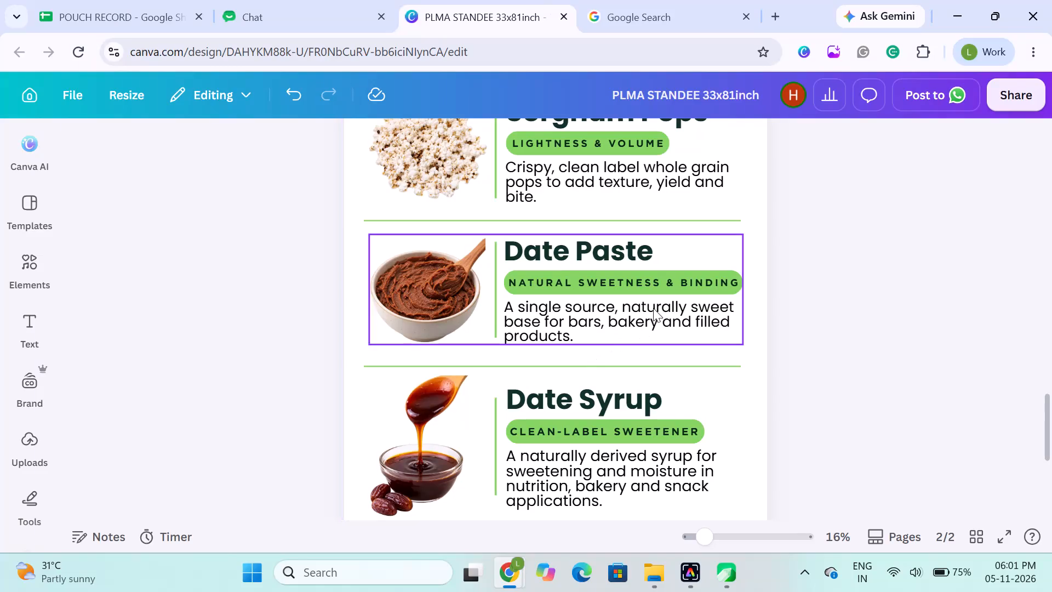
# Ungroup the Sorghum Pops block and set its description's line spacing to 1.18.
pyautogui.click(568, 169)
pyautogui.click(499, 242)
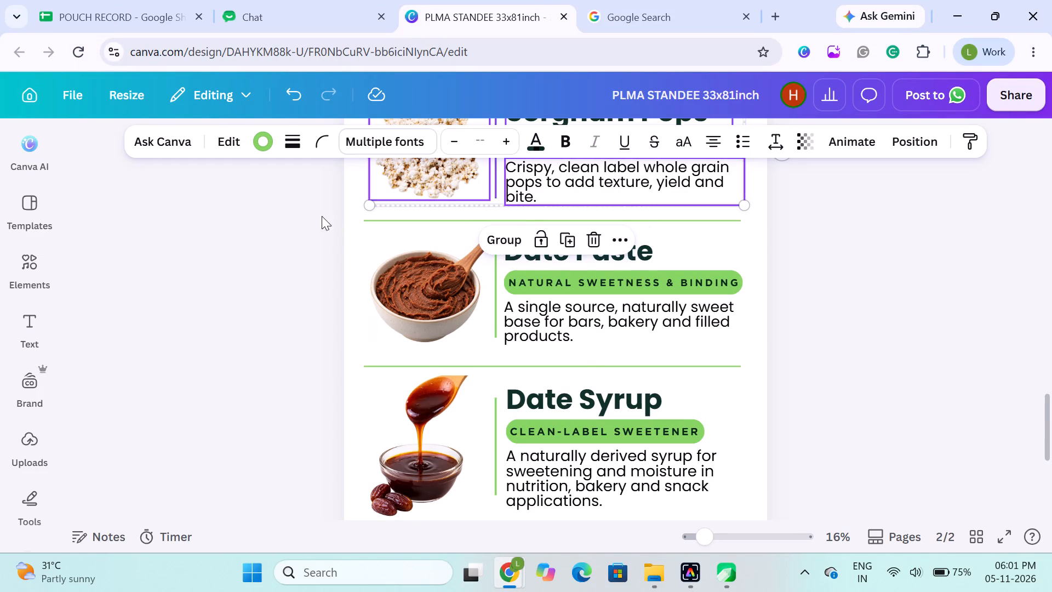
pyautogui.click(302, 216)
pyautogui.click(524, 186)
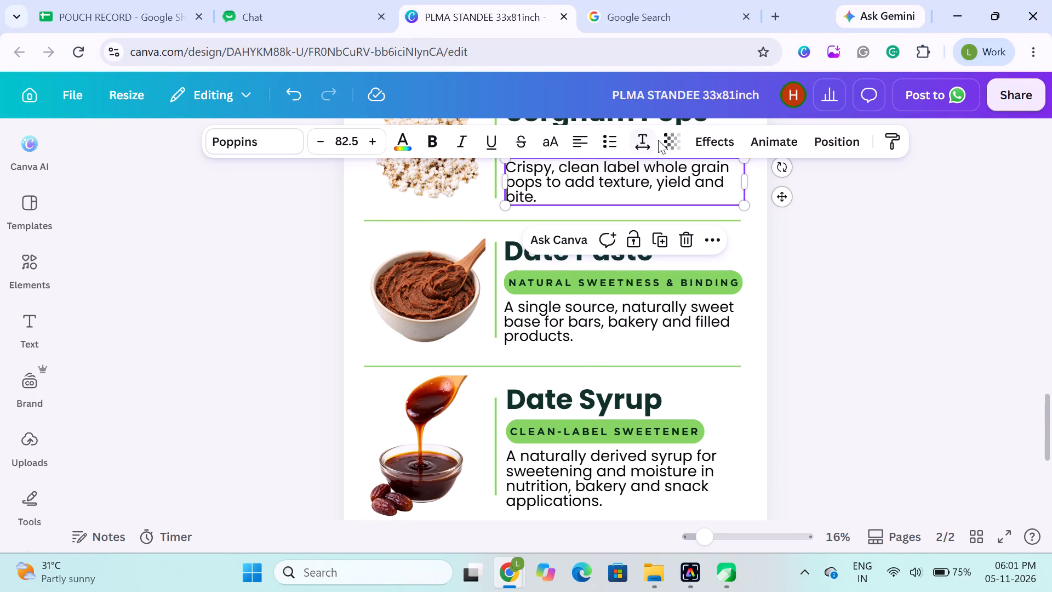
pyautogui.click(637, 146)
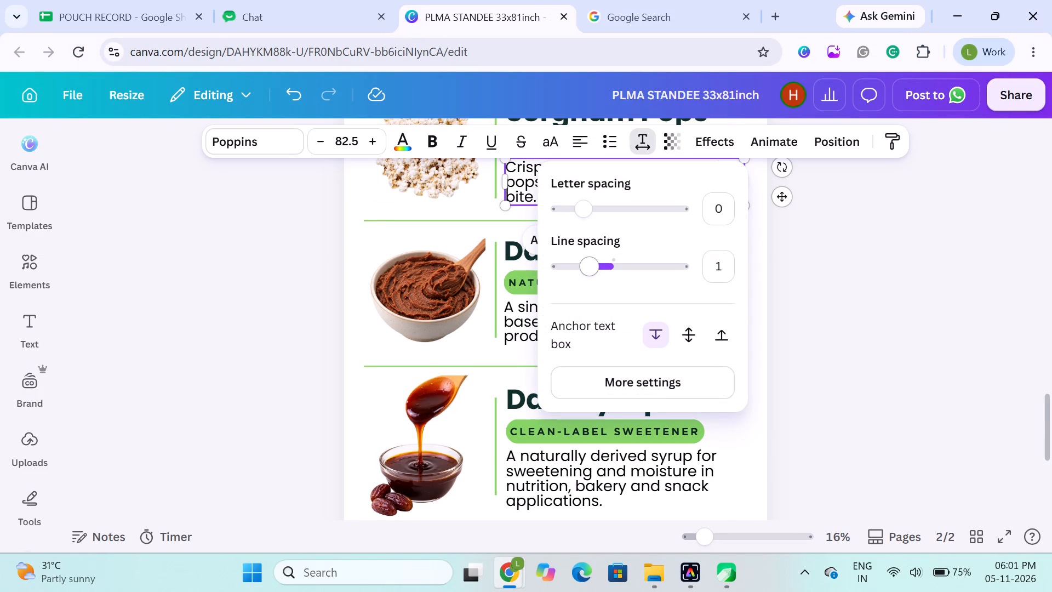
pyautogui.moveTo(591, 267); pyautogui.dragTo(602, 269)
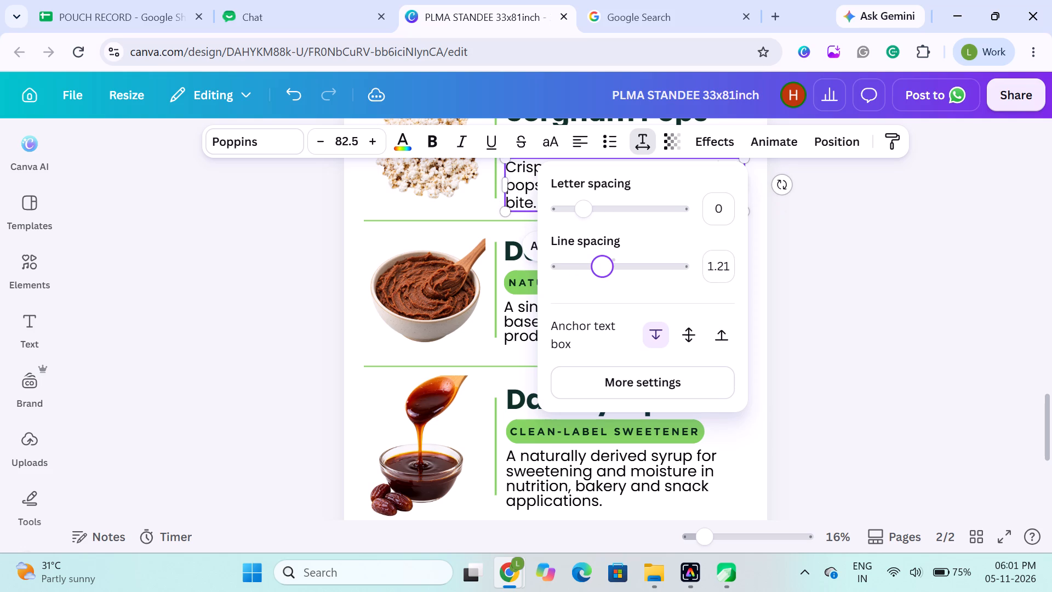
pyautogui.moveTo(602, 269); pyautogui.dragTo(600, 269)
pyautogui.click(274, 244)
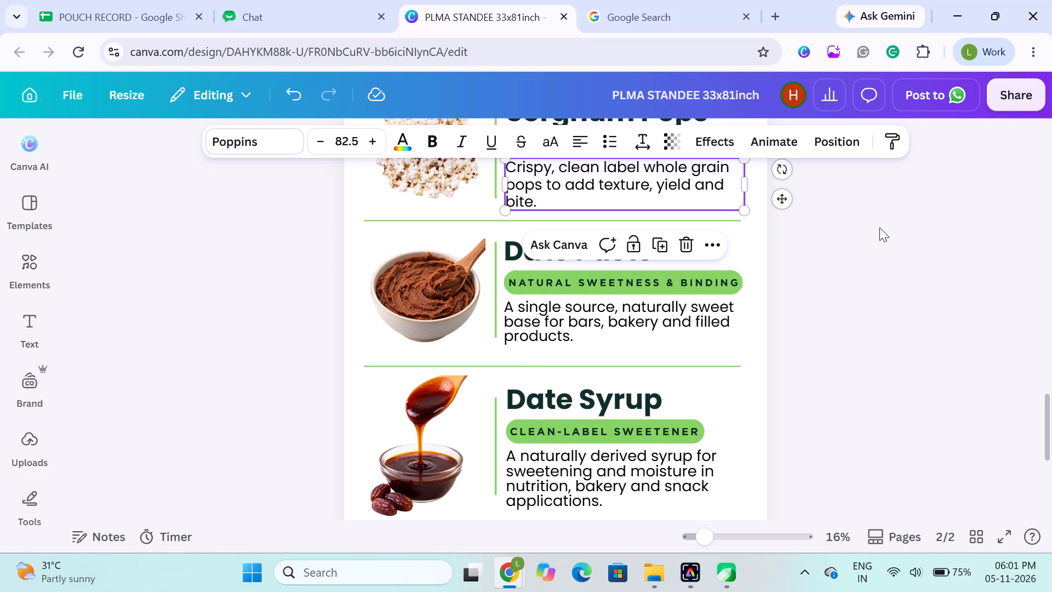
pyautogui.click(879, 229)
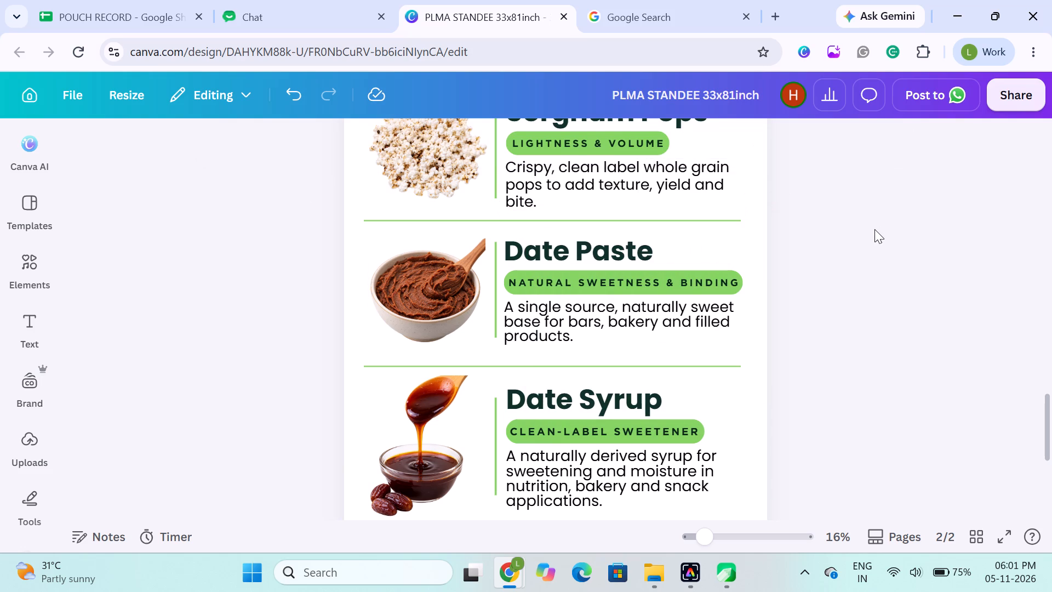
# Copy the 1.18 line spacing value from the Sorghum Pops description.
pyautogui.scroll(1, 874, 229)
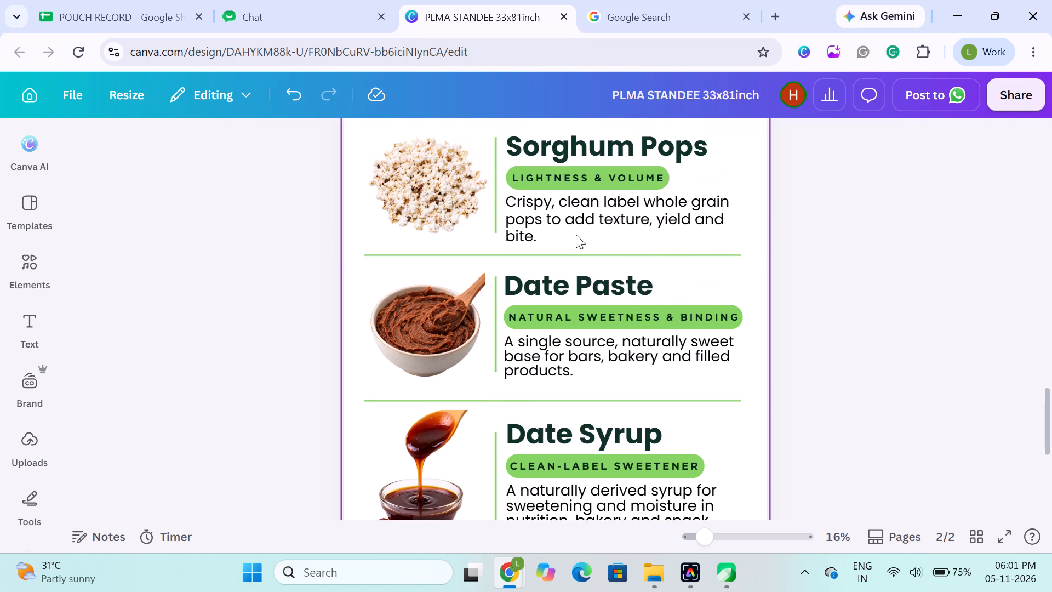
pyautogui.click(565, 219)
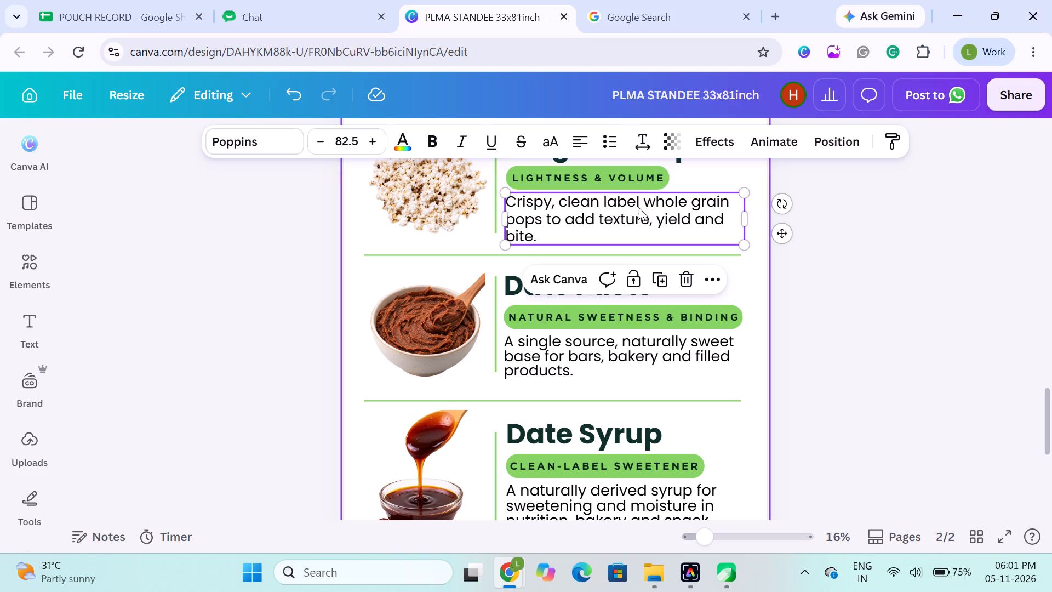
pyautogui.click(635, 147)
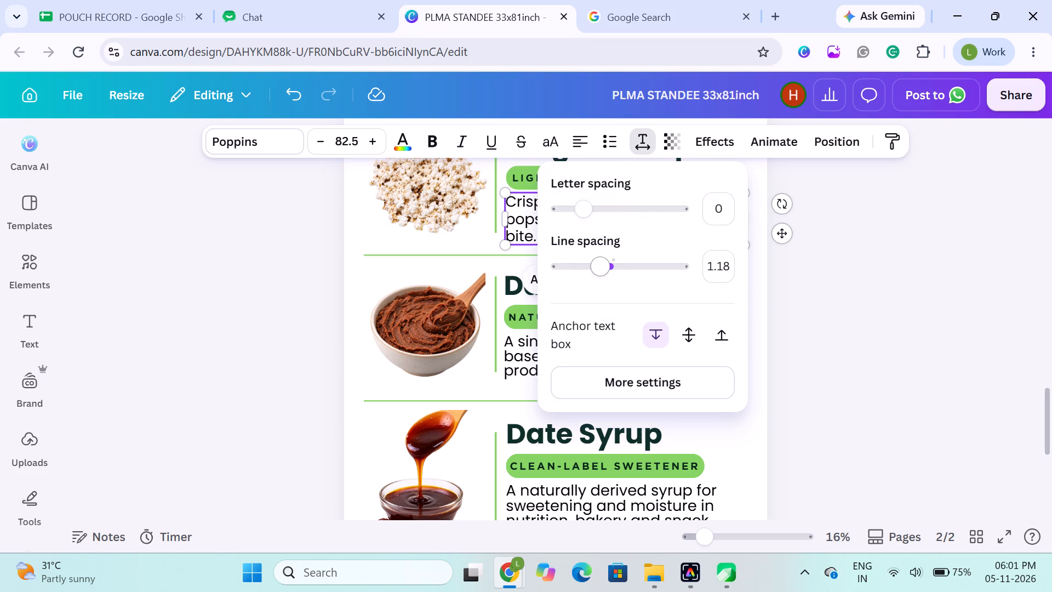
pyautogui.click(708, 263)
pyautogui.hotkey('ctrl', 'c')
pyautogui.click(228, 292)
# Ungroup the Date Paste block so its description can be edited separately.
pyautogui.click(609, 364)
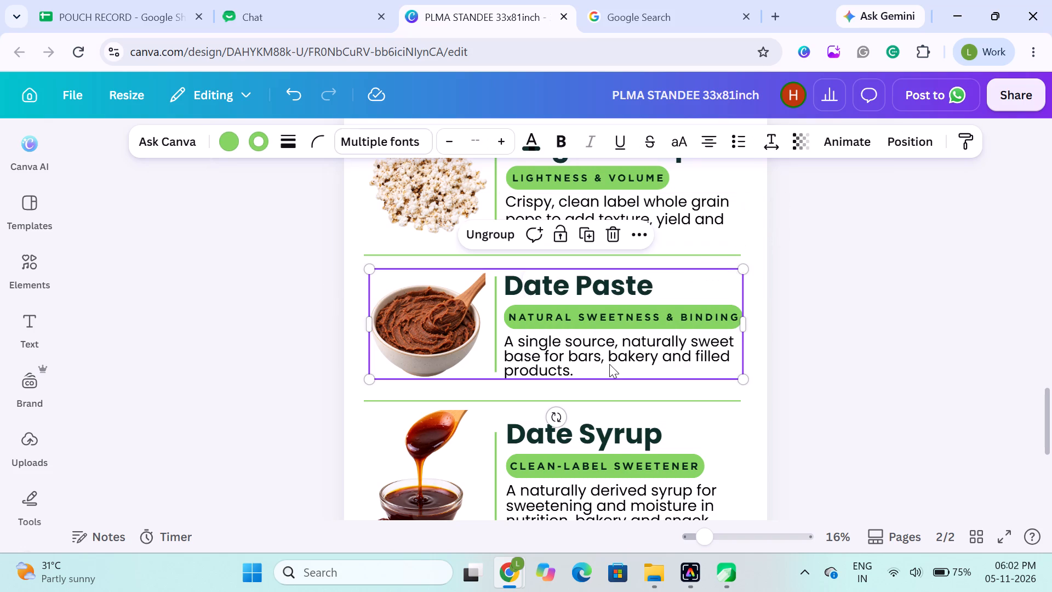
pyautogui.click(505, 226)
pyautogui.click(254, 279)
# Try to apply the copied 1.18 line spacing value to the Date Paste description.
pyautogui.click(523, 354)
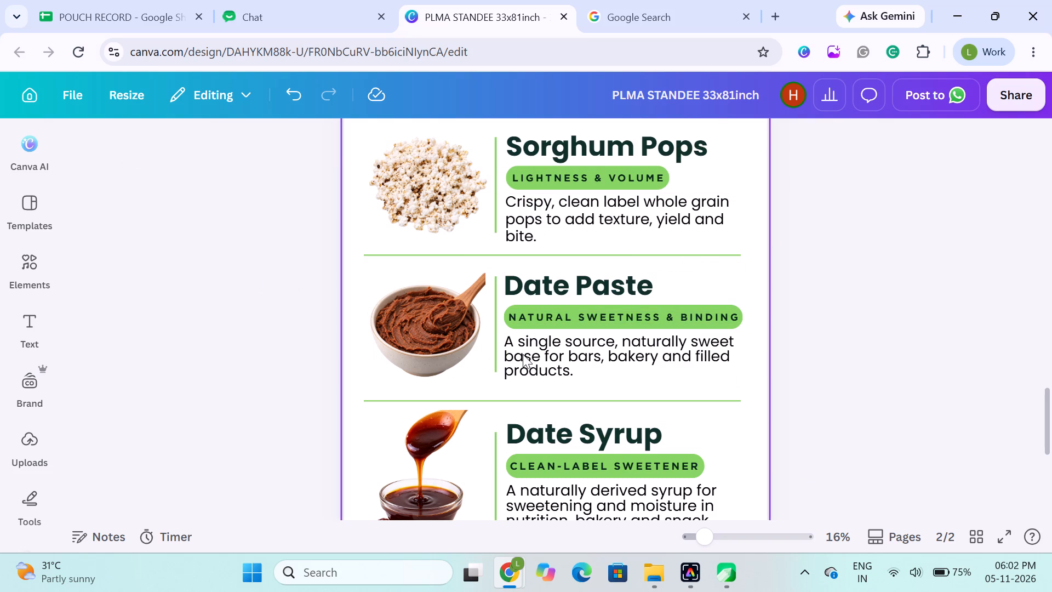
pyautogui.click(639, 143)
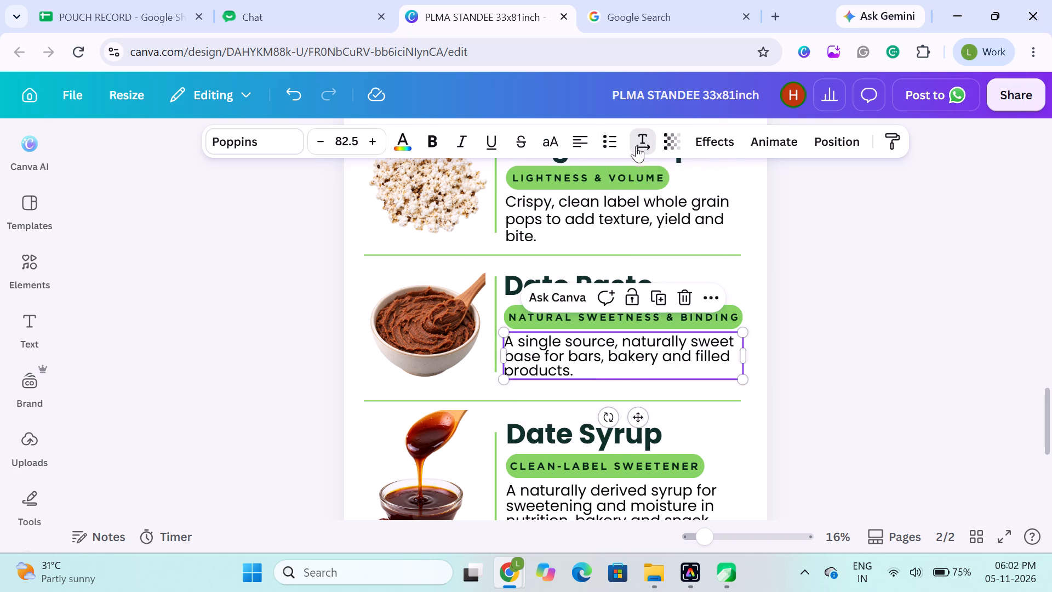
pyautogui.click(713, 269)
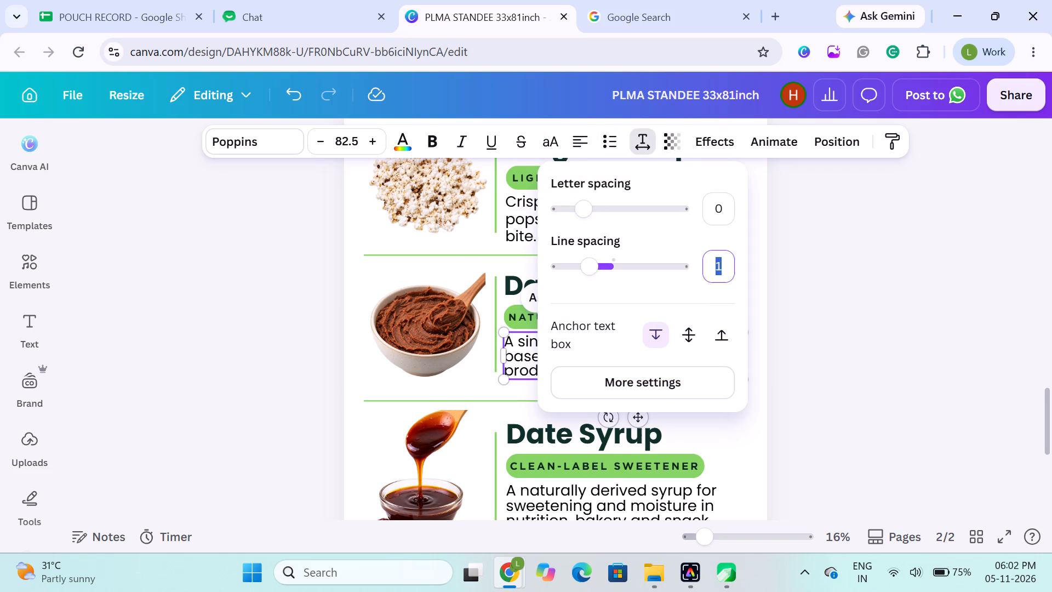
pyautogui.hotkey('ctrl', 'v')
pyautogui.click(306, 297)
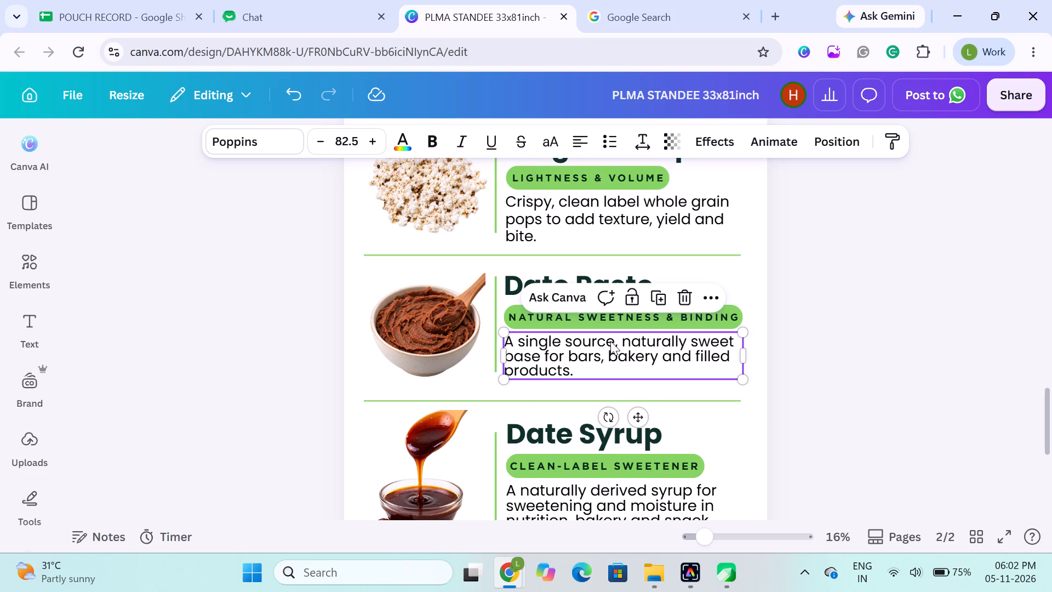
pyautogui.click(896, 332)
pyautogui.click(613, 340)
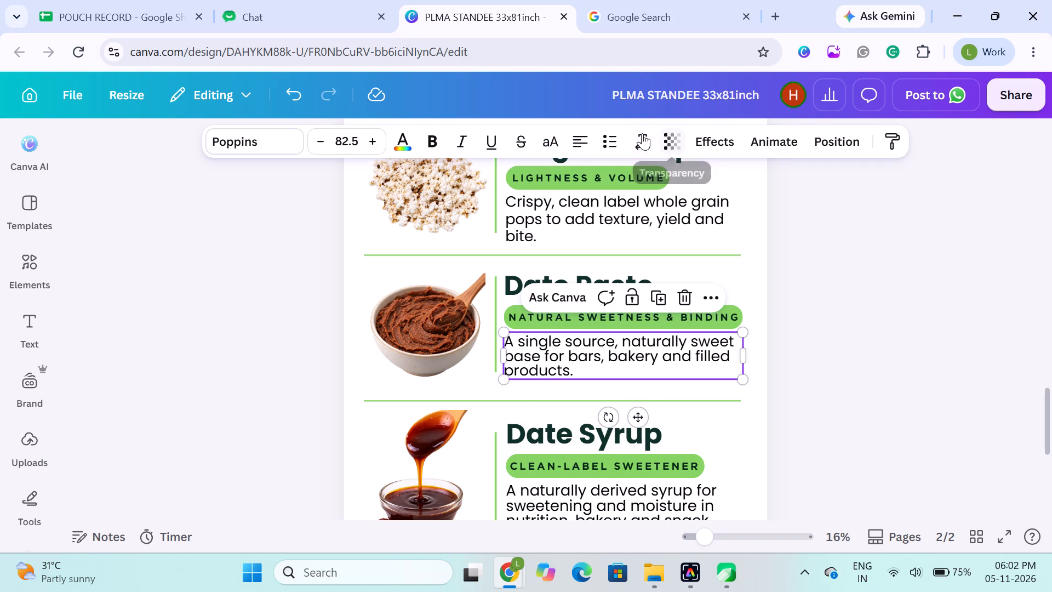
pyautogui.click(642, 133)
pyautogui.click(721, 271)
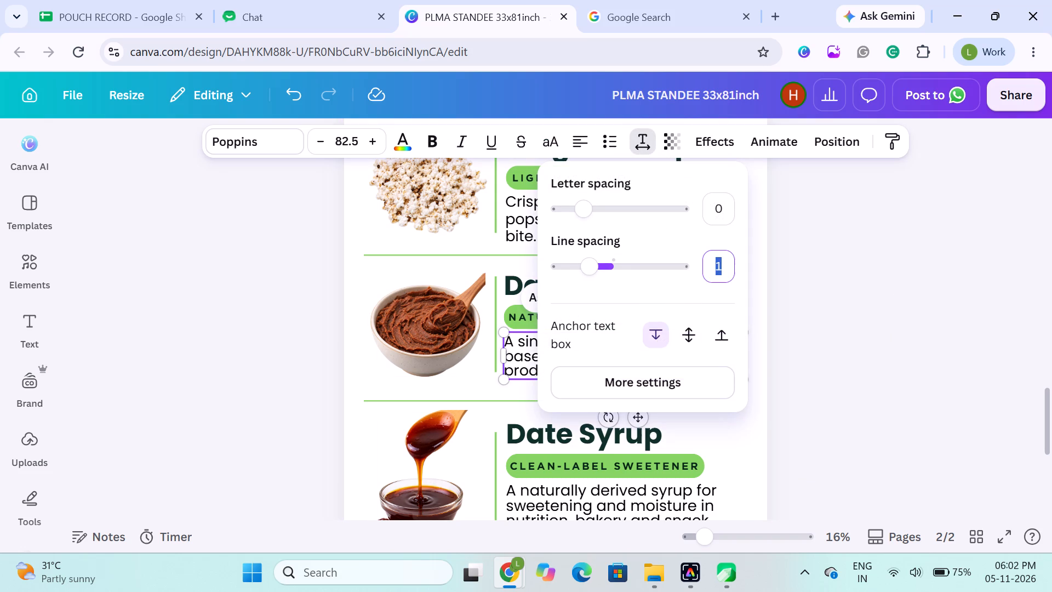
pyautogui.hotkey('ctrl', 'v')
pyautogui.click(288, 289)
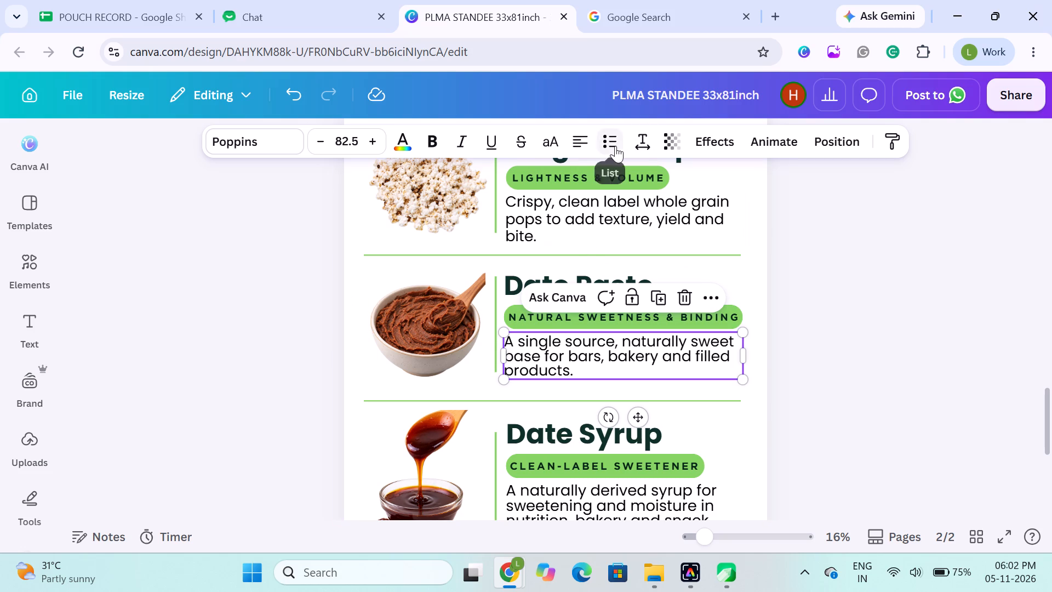
# Adjust the Date Paste description's line spacing to about 1.18, matching the Sorghum Pops description.
pyautogui.click(634, 142)
pyautogui.moveTo(587, 267); pyautogui.dragTo(584, 267)
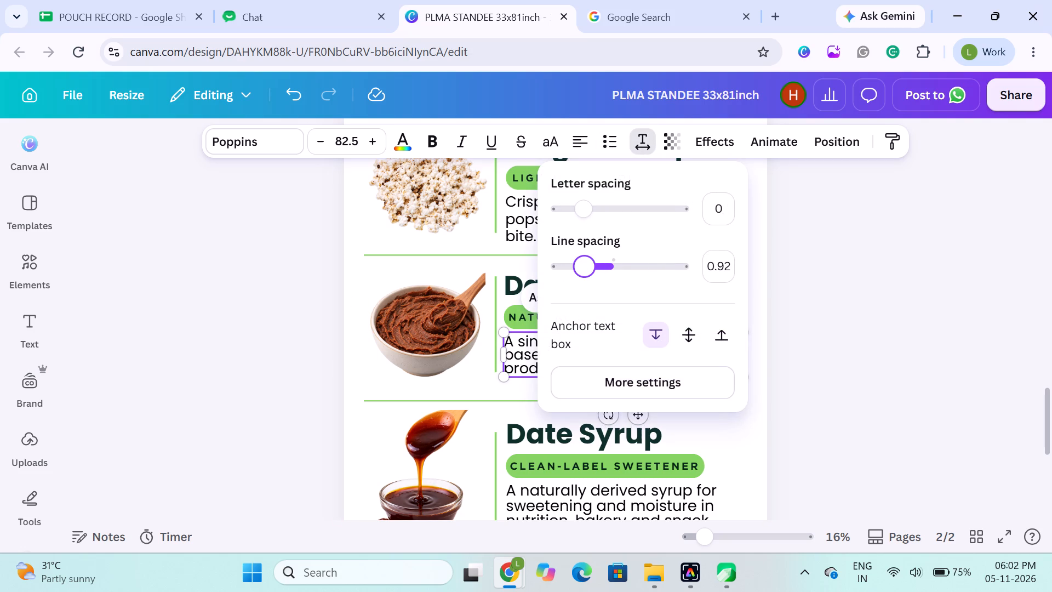
pyautogui.moveTo(584, 267); pyautogui.dragTo(596, 266)
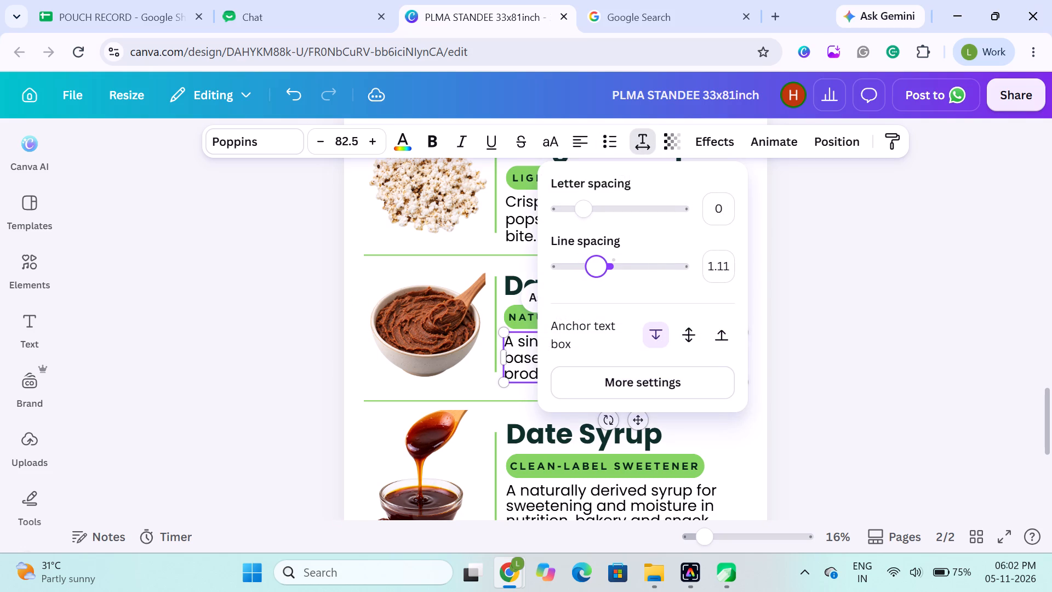
pyautogui.moveTo(596, 266); pyautogui.dragTo(598, 266)
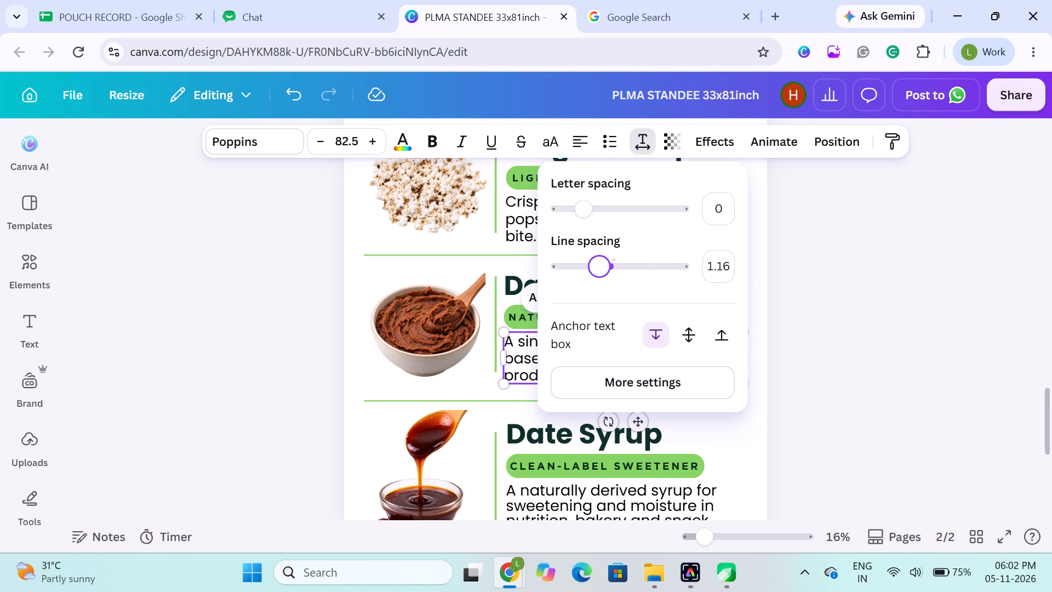
pyautogui.moveTo(598, 266); pyautogui.dragTo(599, 265)
pyautogui.moveTo(599, 265); pyautogui.dragTo(601, 265)
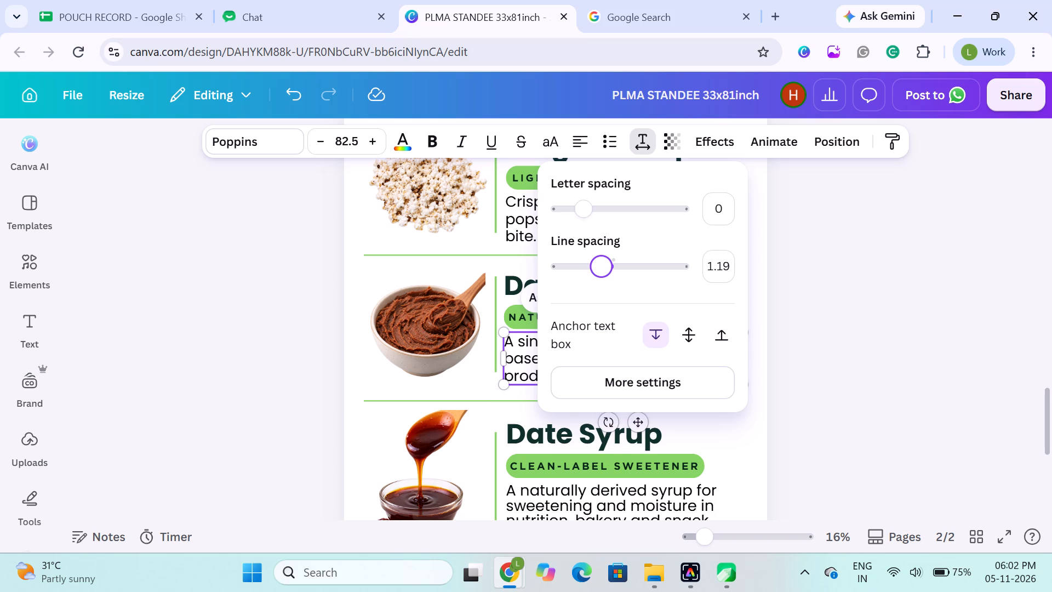
pyautogui.moveTo(601, 265); pyautogui.dragTo(600, 265)
pyautogui.click(844, 294)
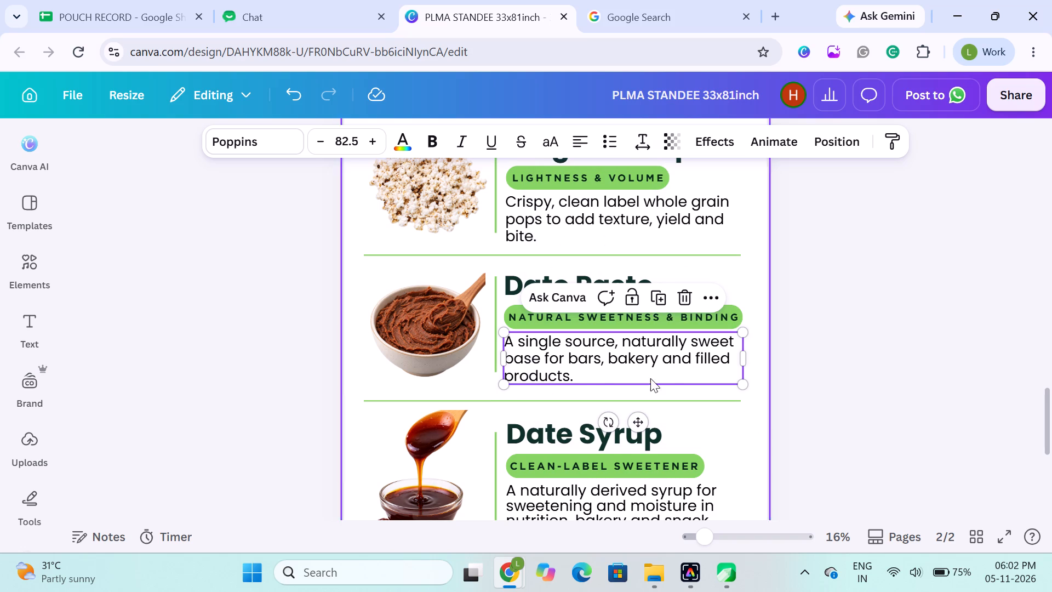
# Ungroup the Date Syrup block and set its description's line spacing to 1.18.
pyautogui.scroll(-1, 604, 382)
pyautogui.click(587, 382)
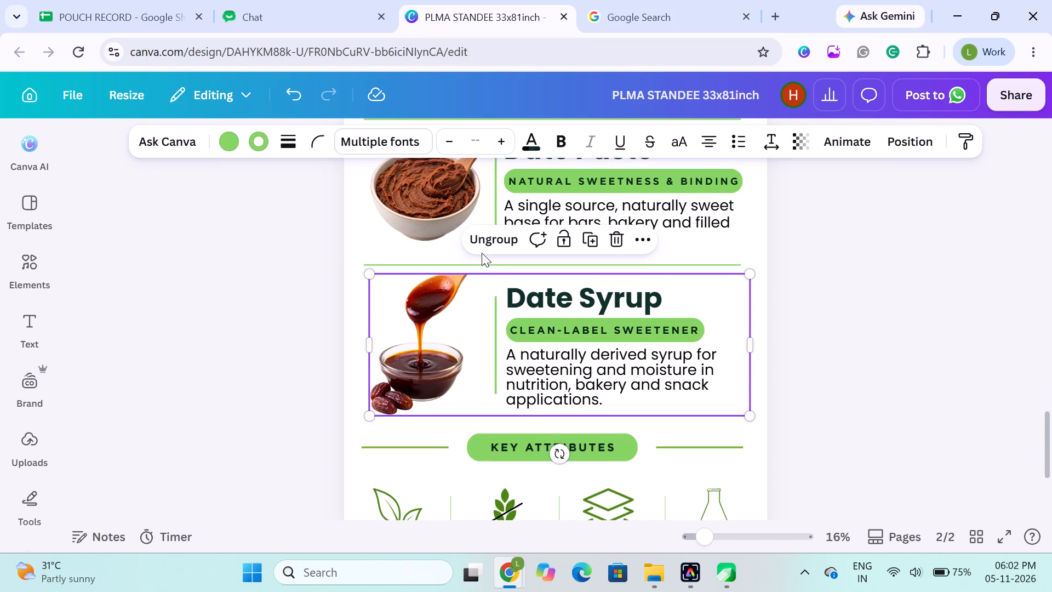
pyautogui.click(482, 249)
pyautogui.click(296, 284)
pyautogui.click(541, 367)
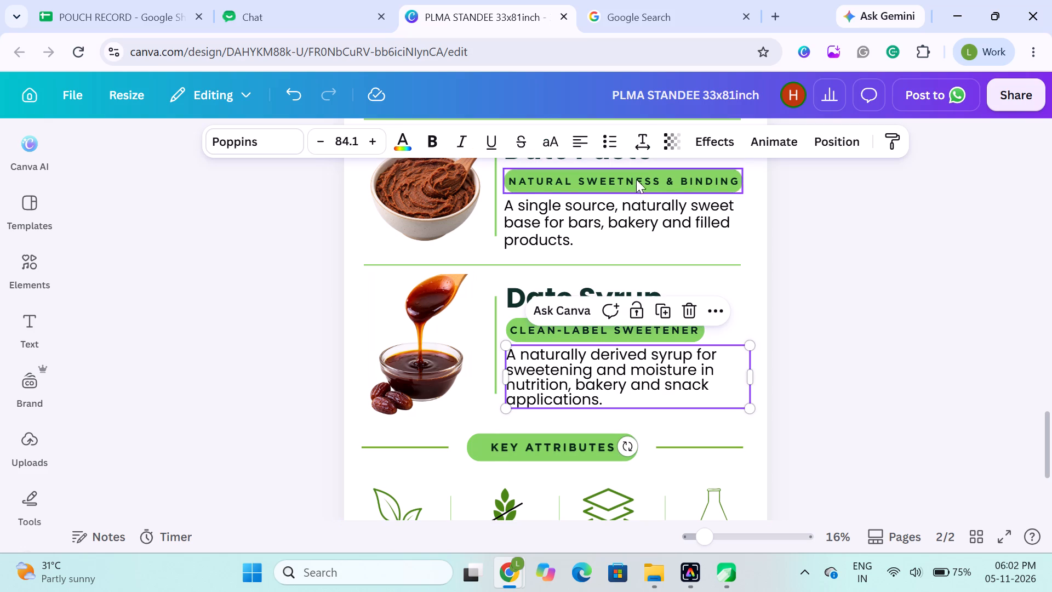
pyautogui.click(653, 145)
pyautogui.moveTo(590, 271); pyautogui.dragTo(592, 270)
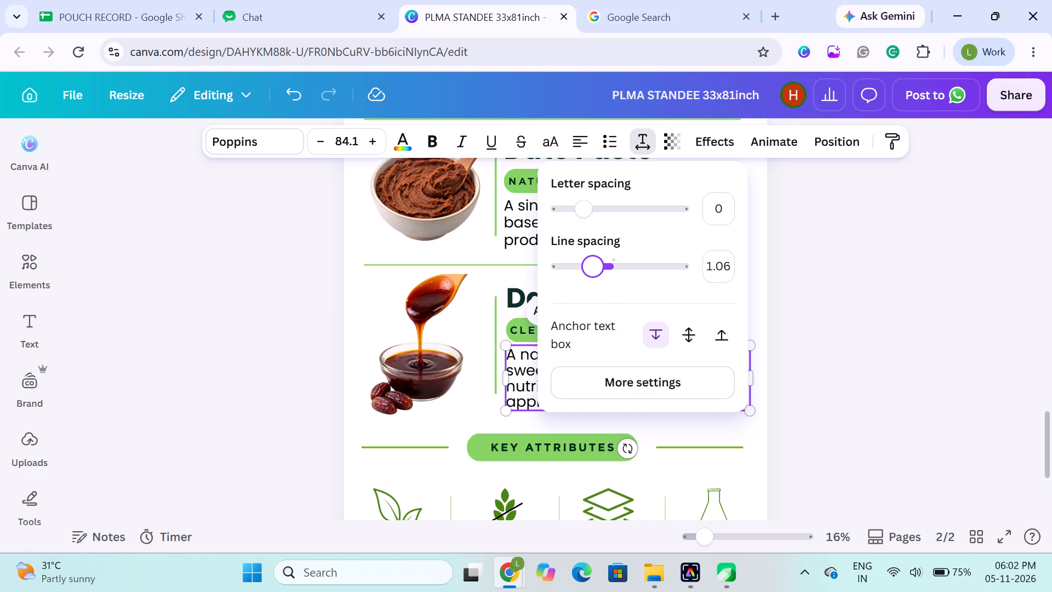
pyautogui.moveTo(592, 270); pyautogui.dragTo(599, 270)
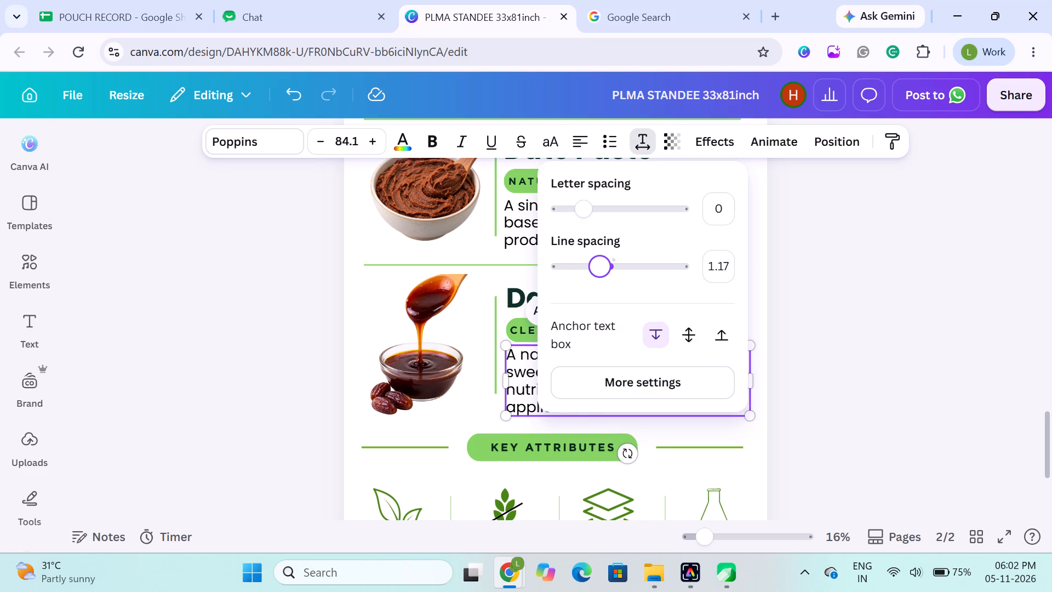
pyautogui.moveTo(599, 270); pyautogui.dragTo(600, 271)
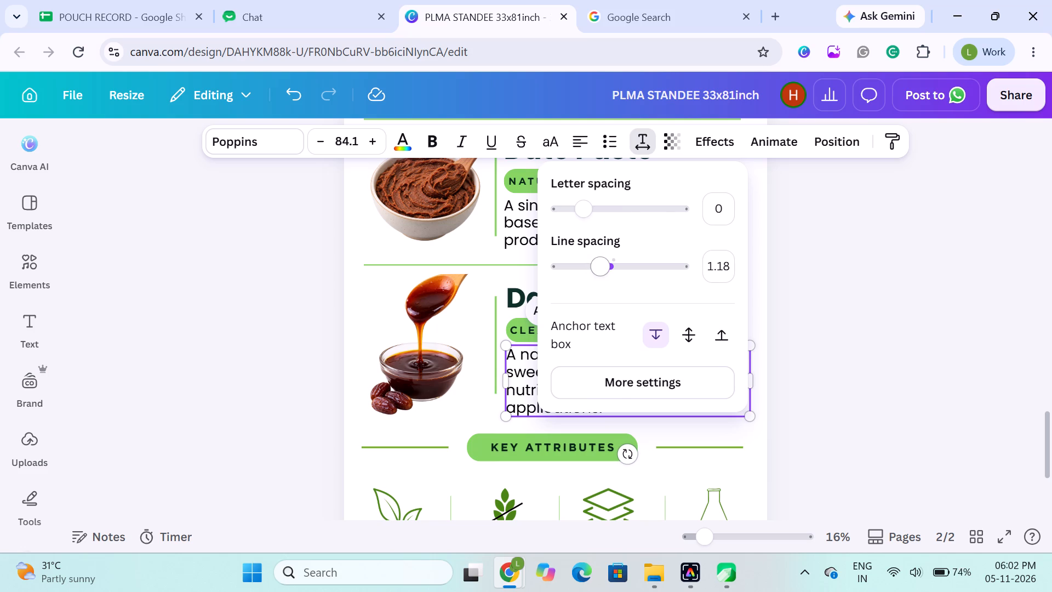
pyautogui.click(830, 281)
pyautogui.click(890, 322)
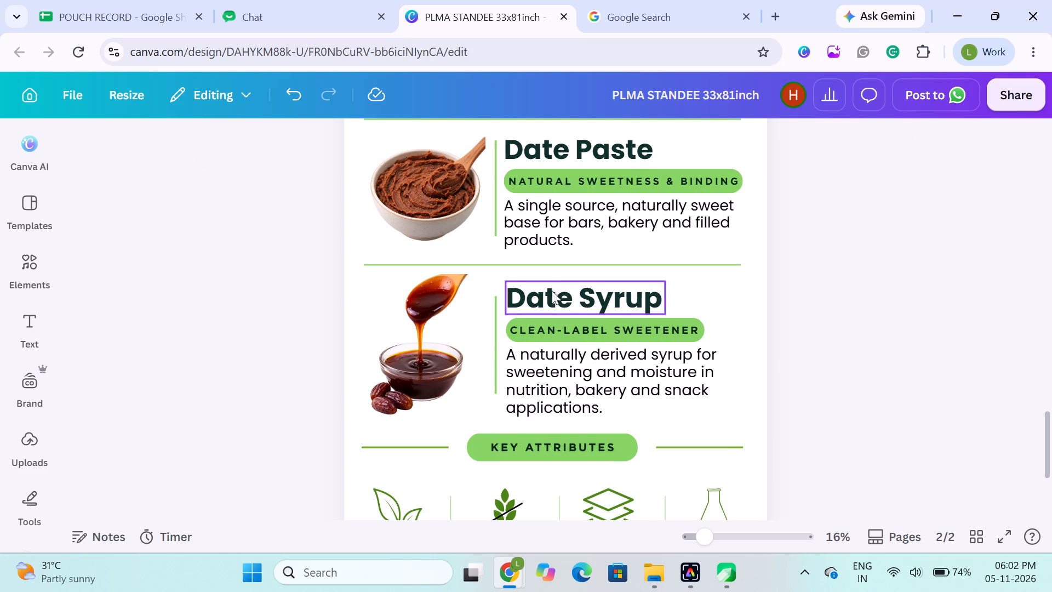
# Ungroup the Sorghum Flakes block into its separate elements and deselect them.
pyautogui.scroll(1, 401, 287)
pyautogui.scroll(1, 577, 256)
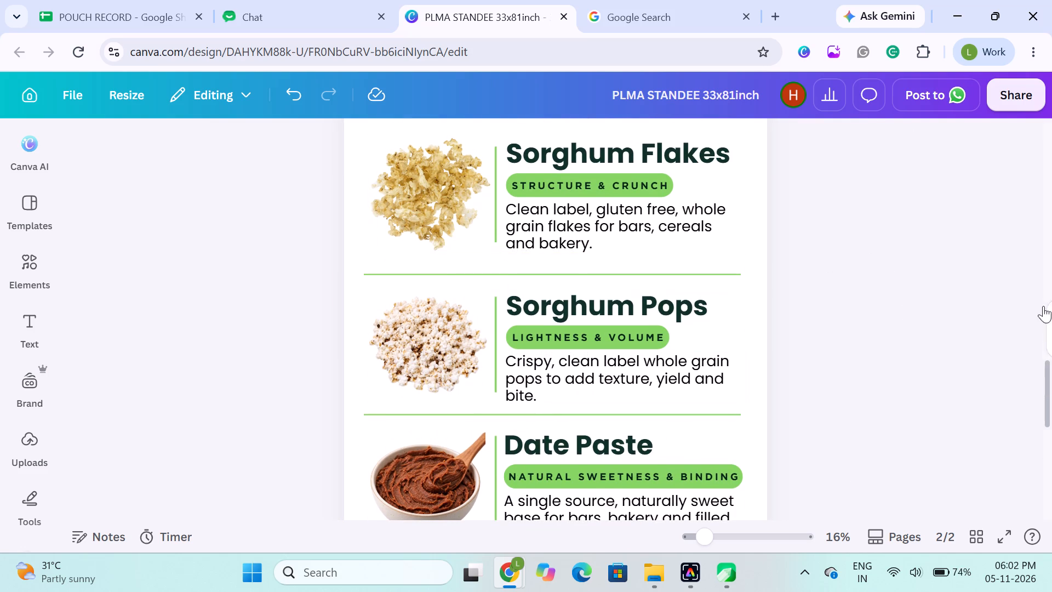
pyautogui.click(603, 233)
pyautogui.scroll(1, 565, 240)
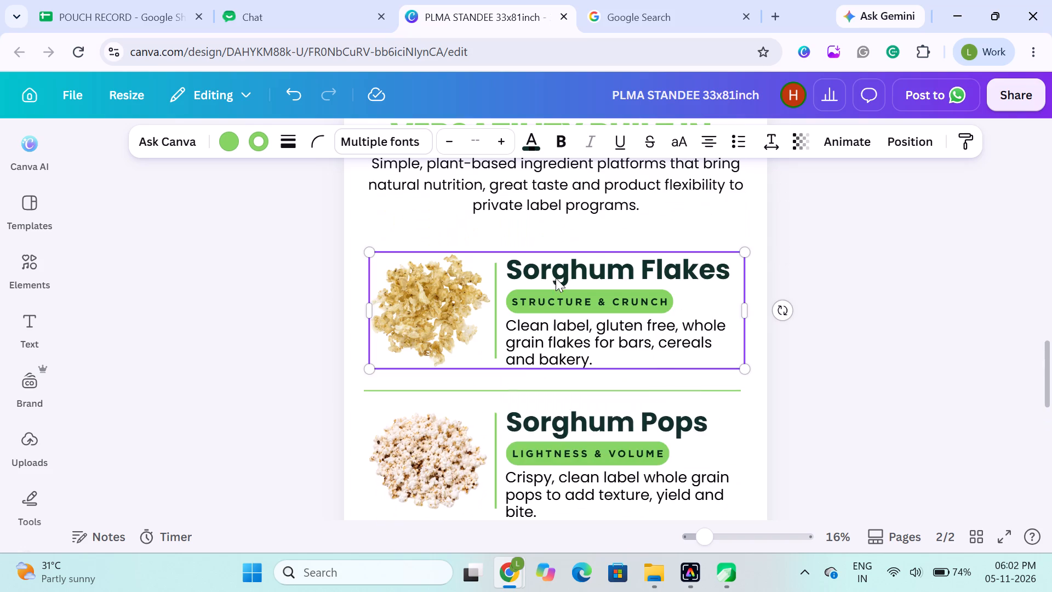
pyautogui.scroll(1, 556, 278)
pyautogui.click(498, 401)
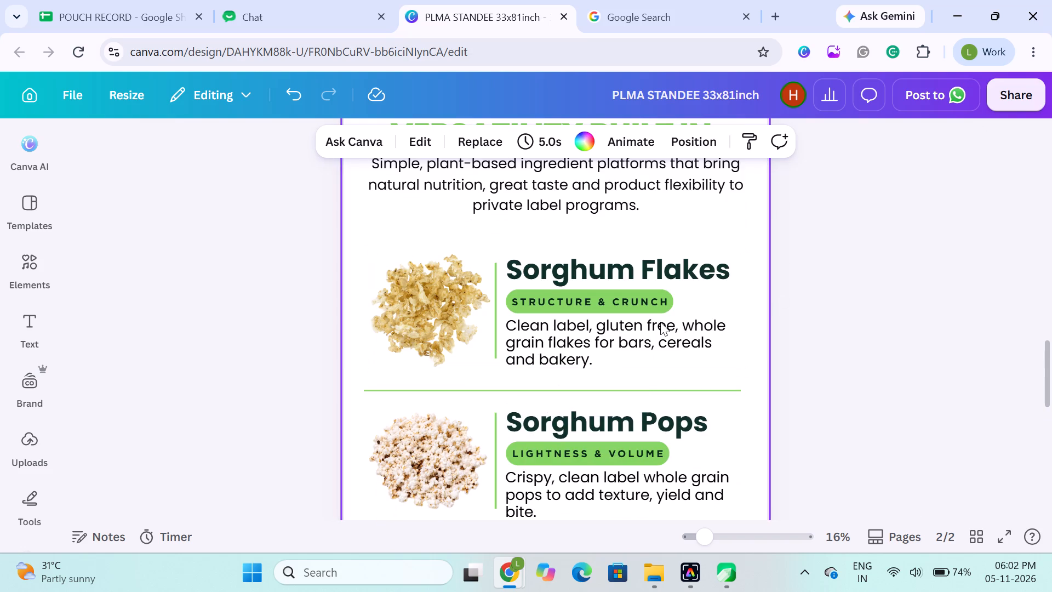
pyautogui.click(660, 322)
pyautogui.click(502, 210)
pyautogui.click(219, 299)
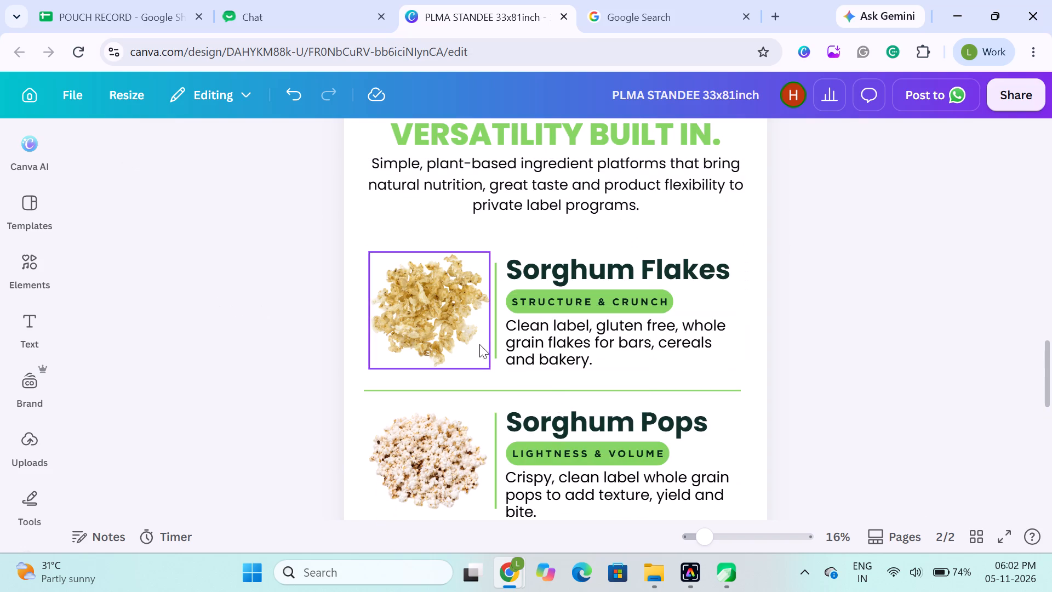
# Set the Sorghum Flakes description's line spacing to 1.18.
pyautogui.click(524, 340)
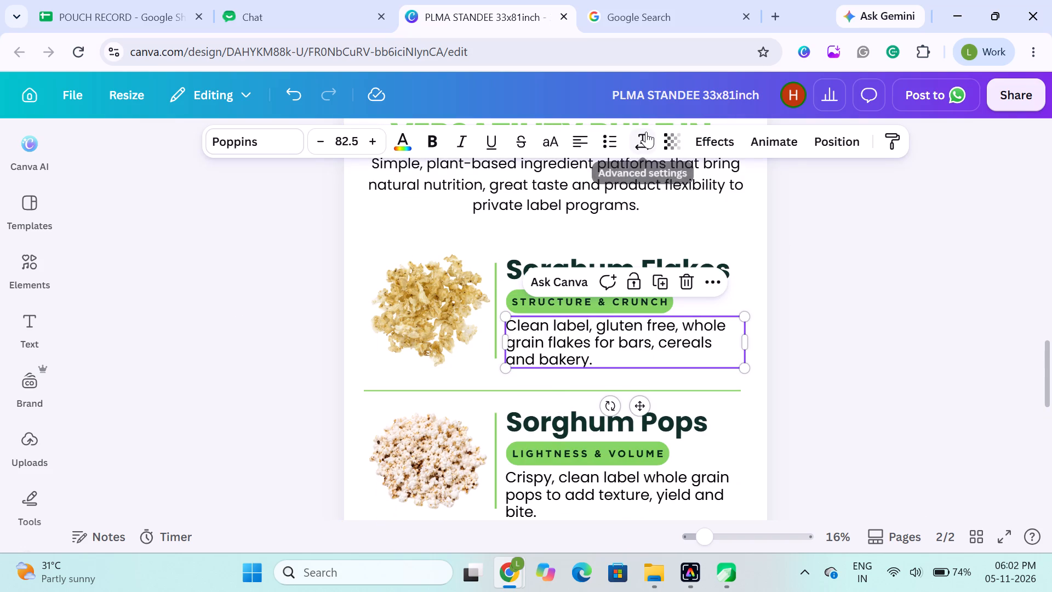
pyautogui.click(646, 132)
pyautogui.click(604, 274)
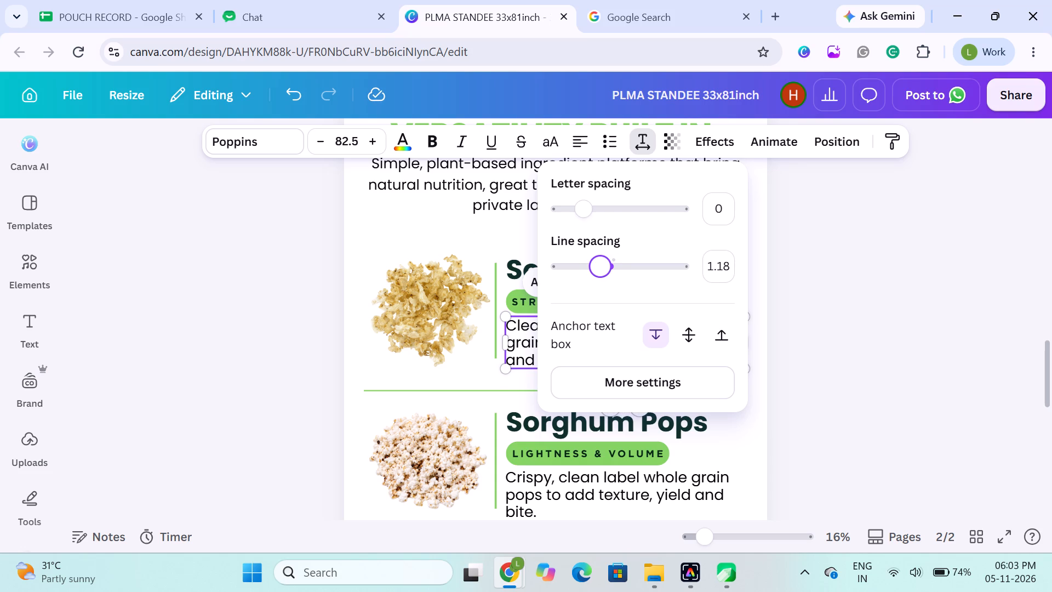
pyautogui.click(817, 272)
pyautogui.click(854, 296)
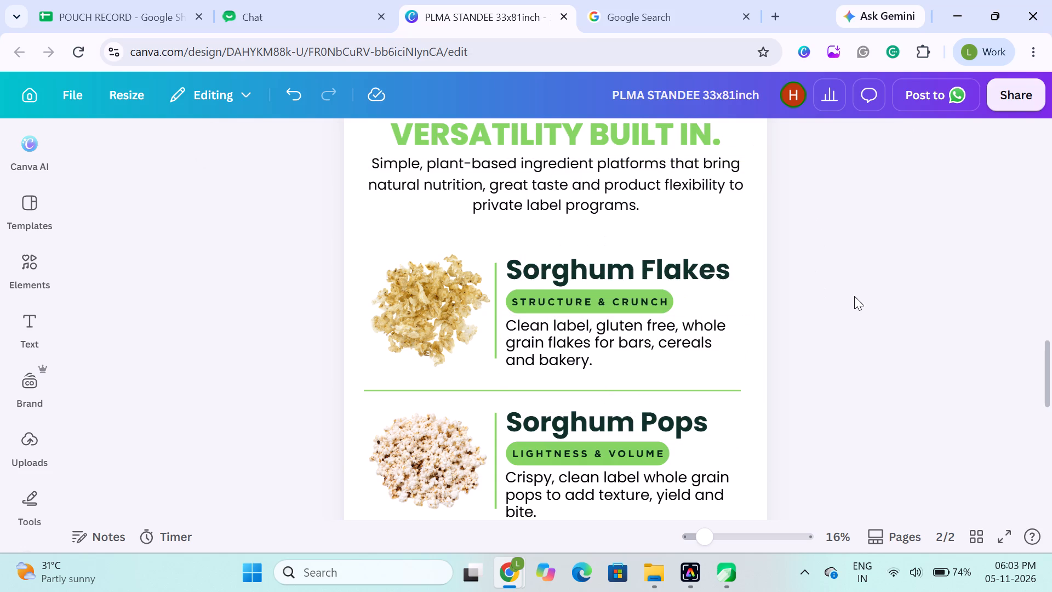
# Align the Sorghum Flakes title, green pill and description to each other's left edges.
pyautogui.click(582, 274)
pyautogui.keyDown('shift'); pyautogui.click(581, 293); pyautogui.keyUp('shift')
pyautogui.keyDown('shift'); pyautogui.click(573, 321); pyautogui.keyUp('shift')
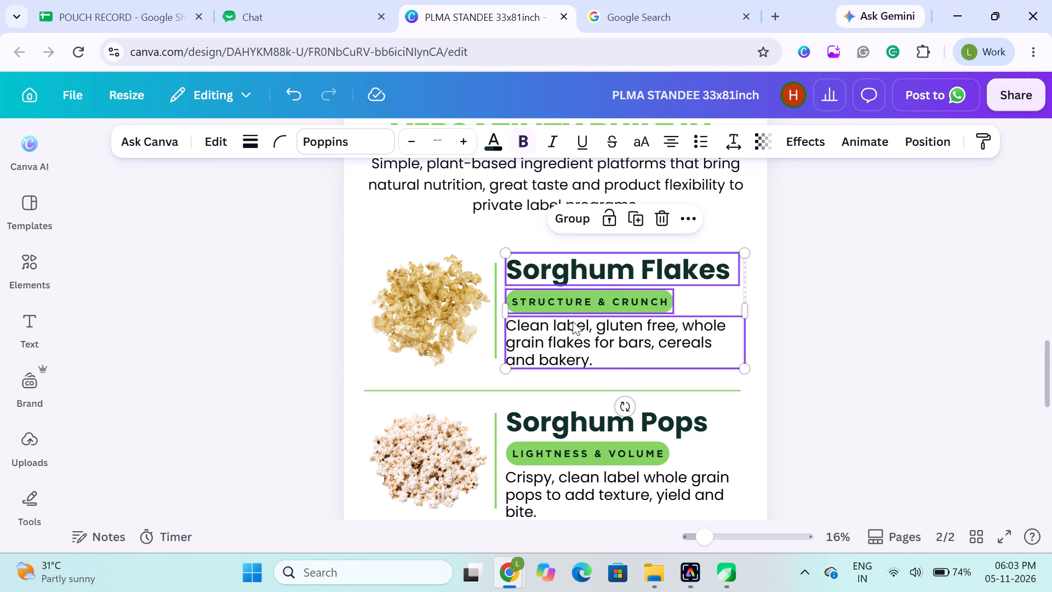
pyautogui.click(942, 147)
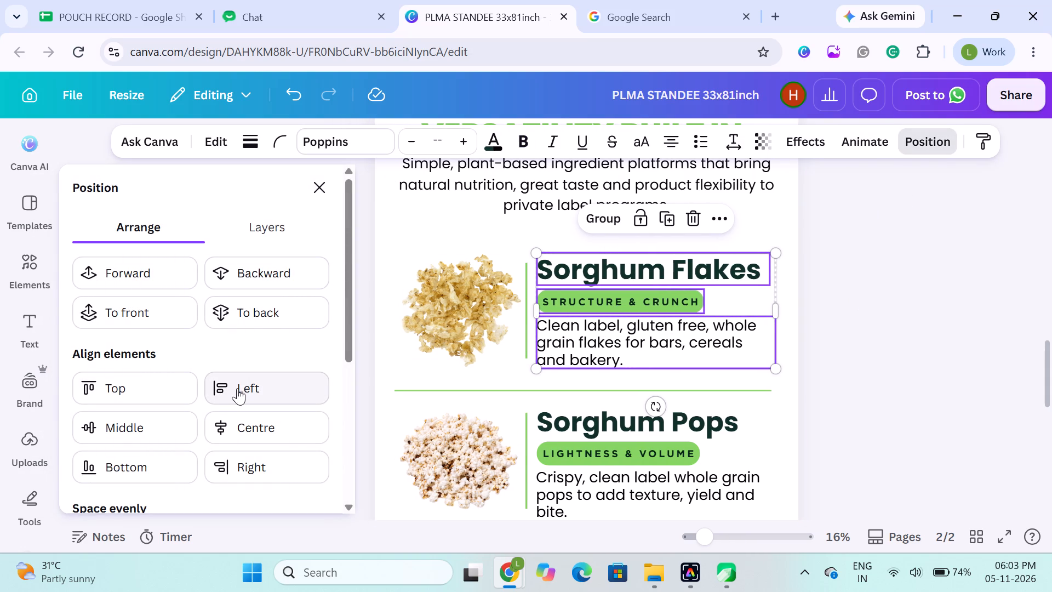
pyautogui.click(237, 388)
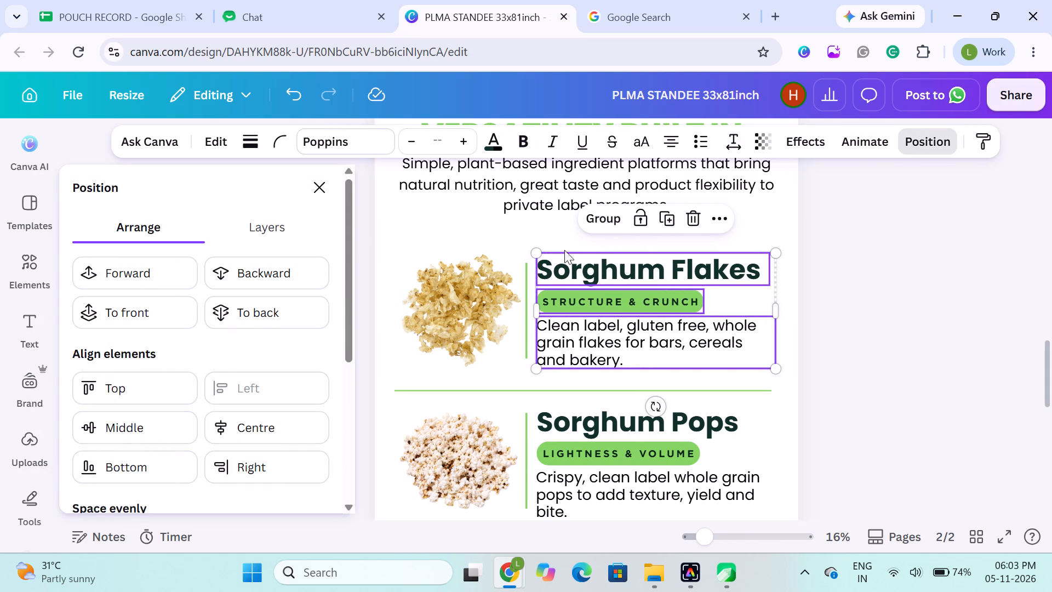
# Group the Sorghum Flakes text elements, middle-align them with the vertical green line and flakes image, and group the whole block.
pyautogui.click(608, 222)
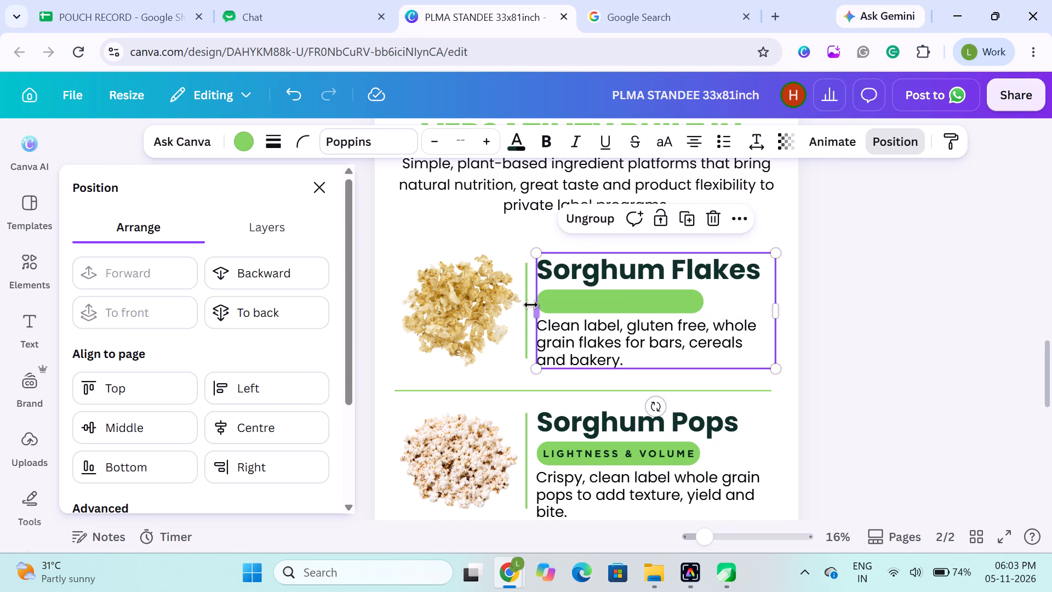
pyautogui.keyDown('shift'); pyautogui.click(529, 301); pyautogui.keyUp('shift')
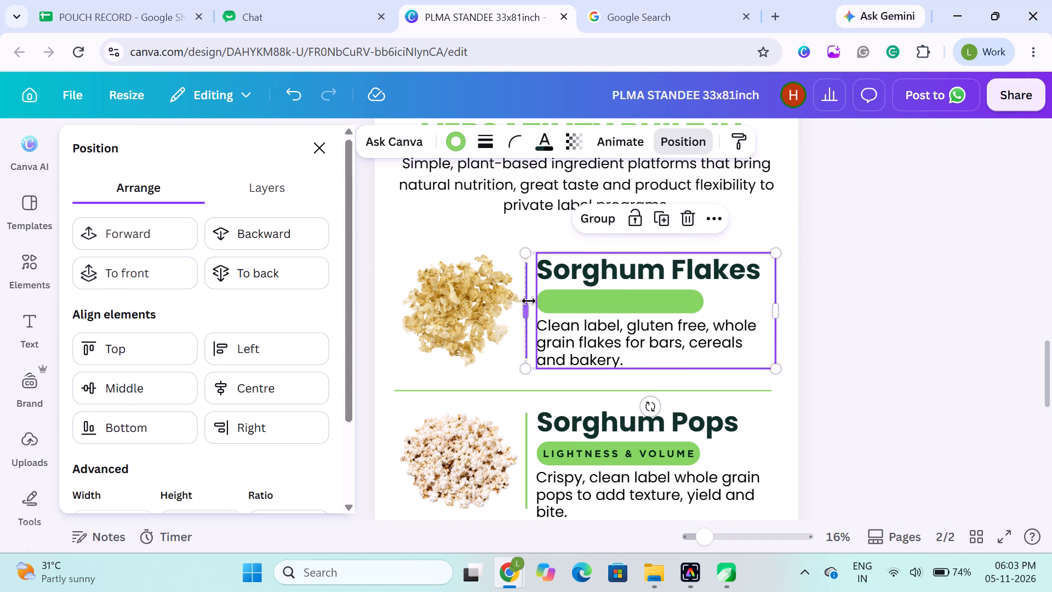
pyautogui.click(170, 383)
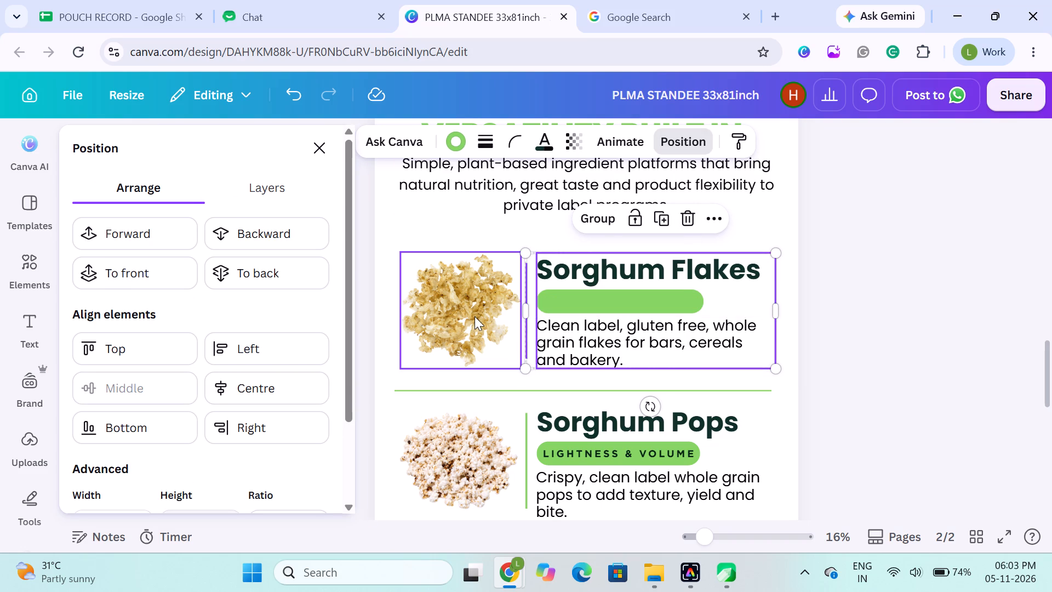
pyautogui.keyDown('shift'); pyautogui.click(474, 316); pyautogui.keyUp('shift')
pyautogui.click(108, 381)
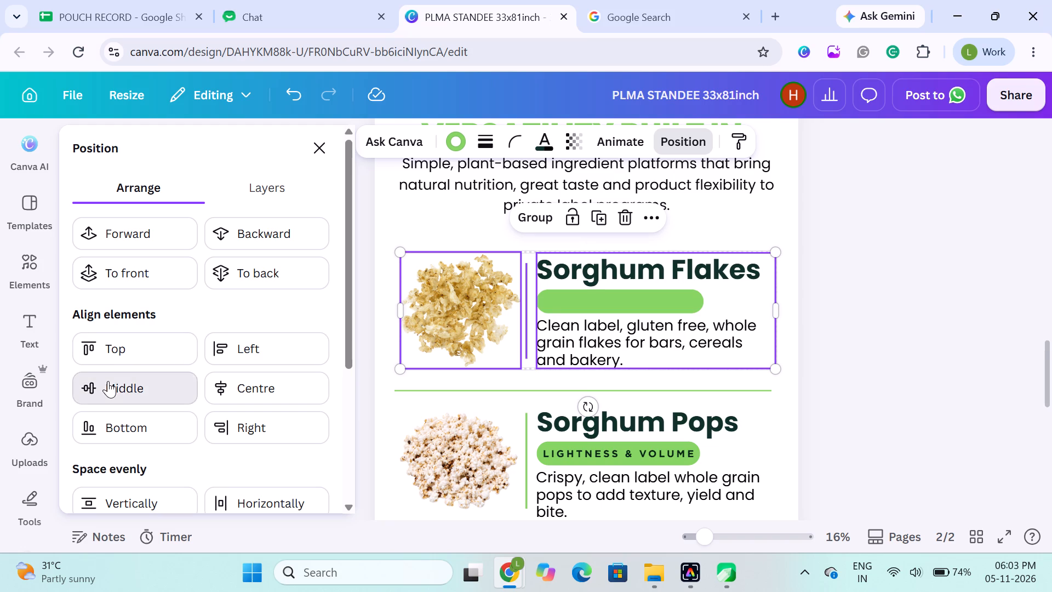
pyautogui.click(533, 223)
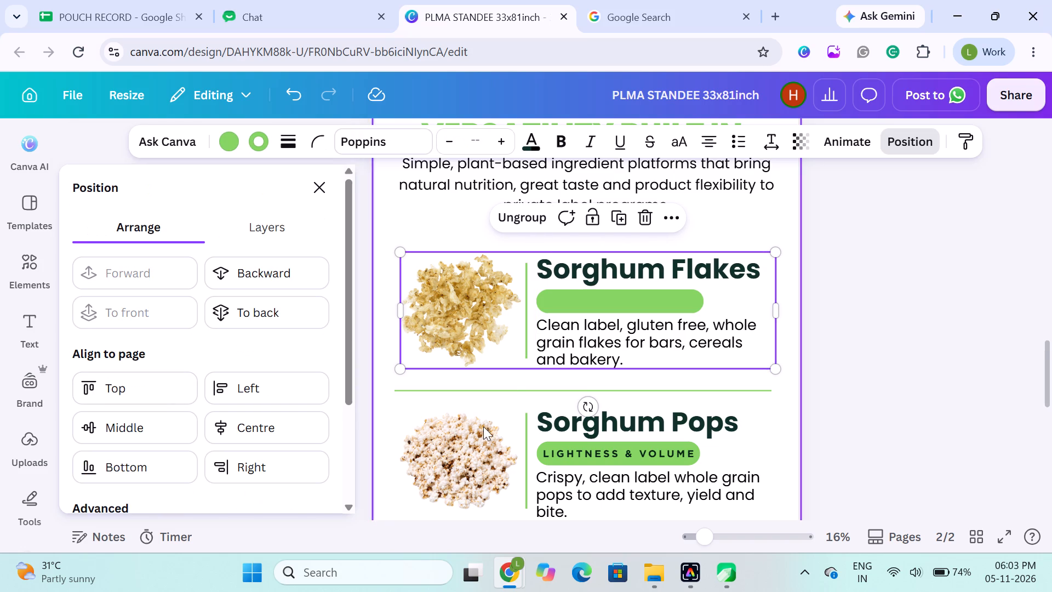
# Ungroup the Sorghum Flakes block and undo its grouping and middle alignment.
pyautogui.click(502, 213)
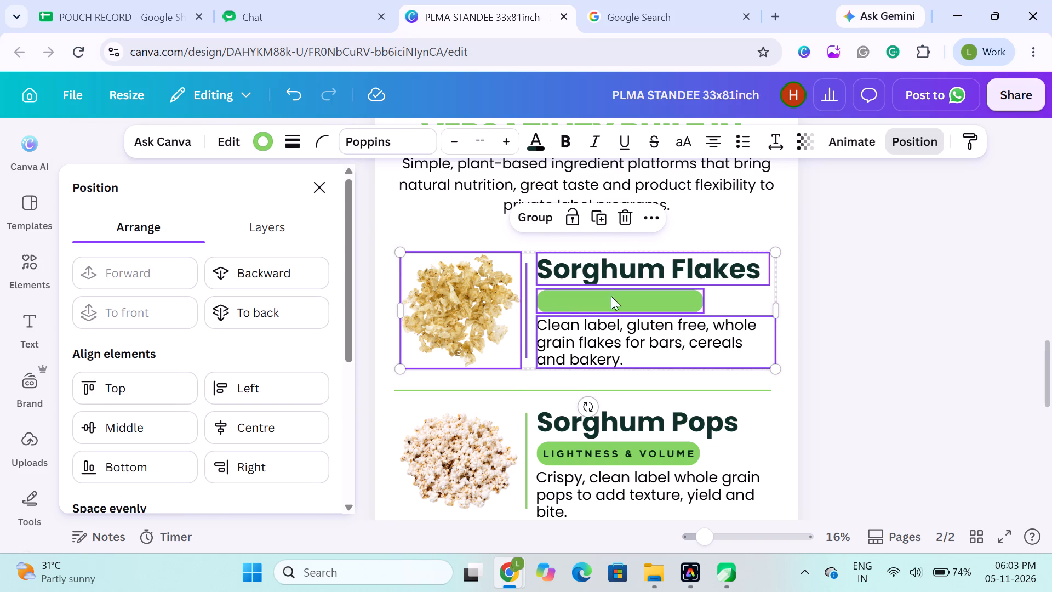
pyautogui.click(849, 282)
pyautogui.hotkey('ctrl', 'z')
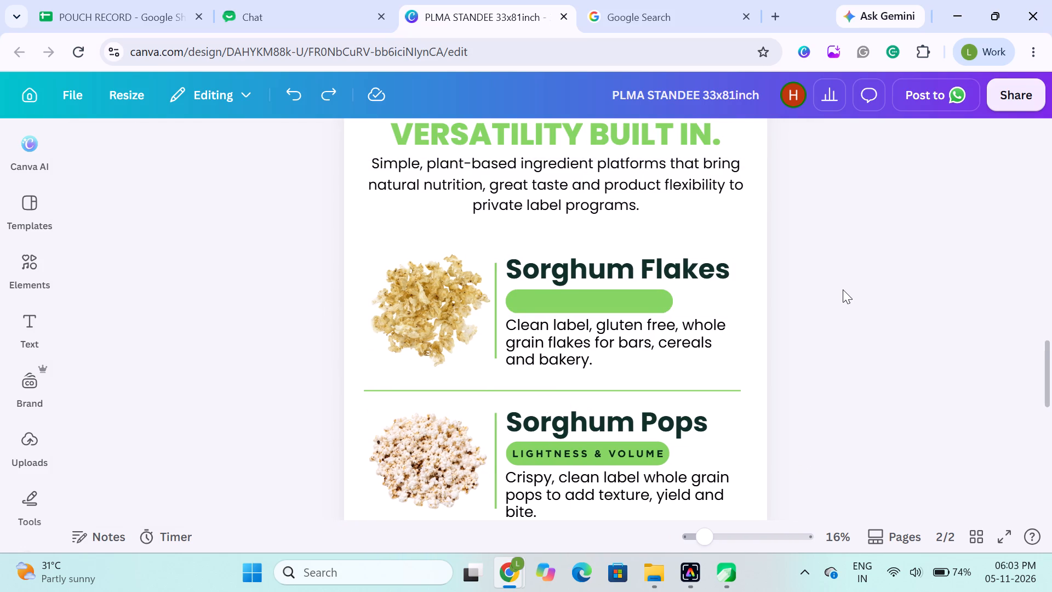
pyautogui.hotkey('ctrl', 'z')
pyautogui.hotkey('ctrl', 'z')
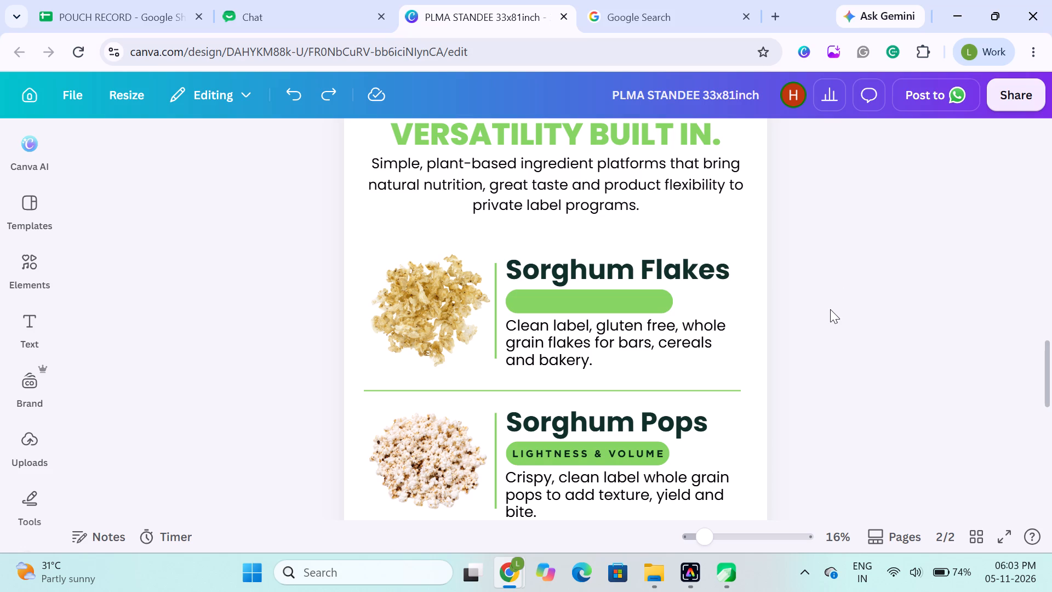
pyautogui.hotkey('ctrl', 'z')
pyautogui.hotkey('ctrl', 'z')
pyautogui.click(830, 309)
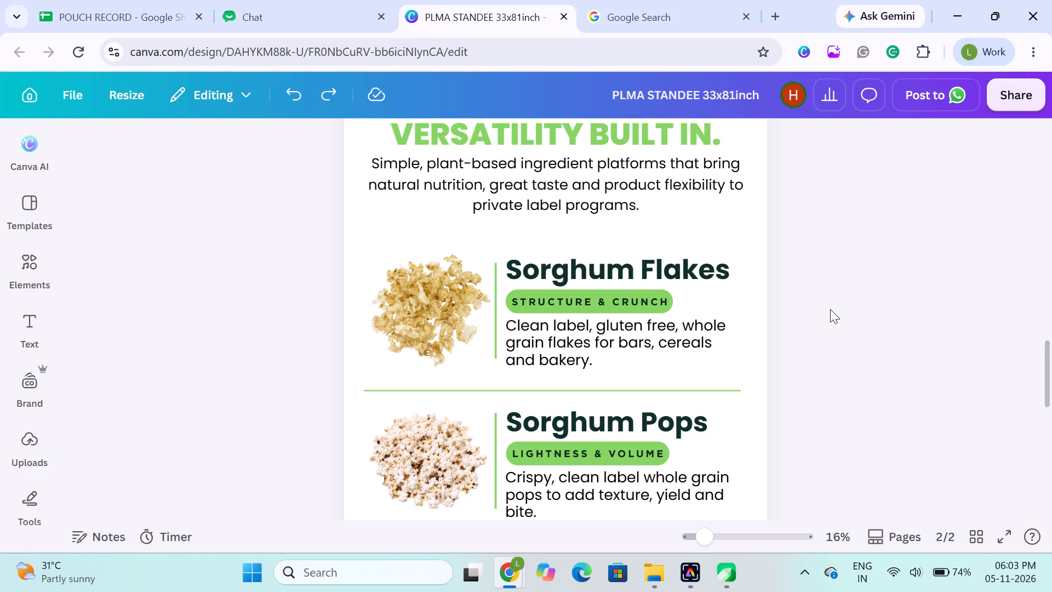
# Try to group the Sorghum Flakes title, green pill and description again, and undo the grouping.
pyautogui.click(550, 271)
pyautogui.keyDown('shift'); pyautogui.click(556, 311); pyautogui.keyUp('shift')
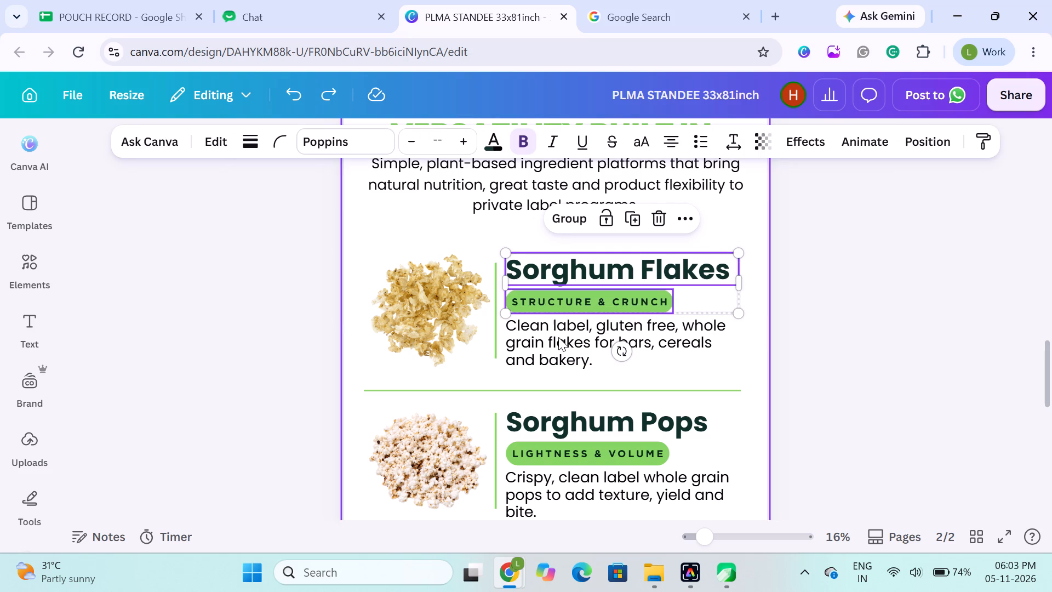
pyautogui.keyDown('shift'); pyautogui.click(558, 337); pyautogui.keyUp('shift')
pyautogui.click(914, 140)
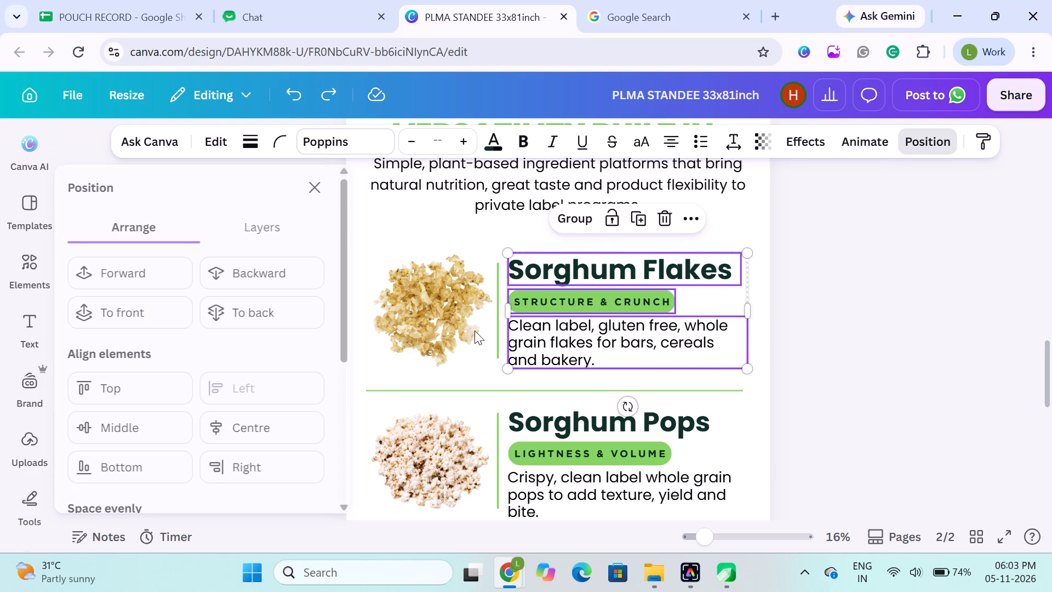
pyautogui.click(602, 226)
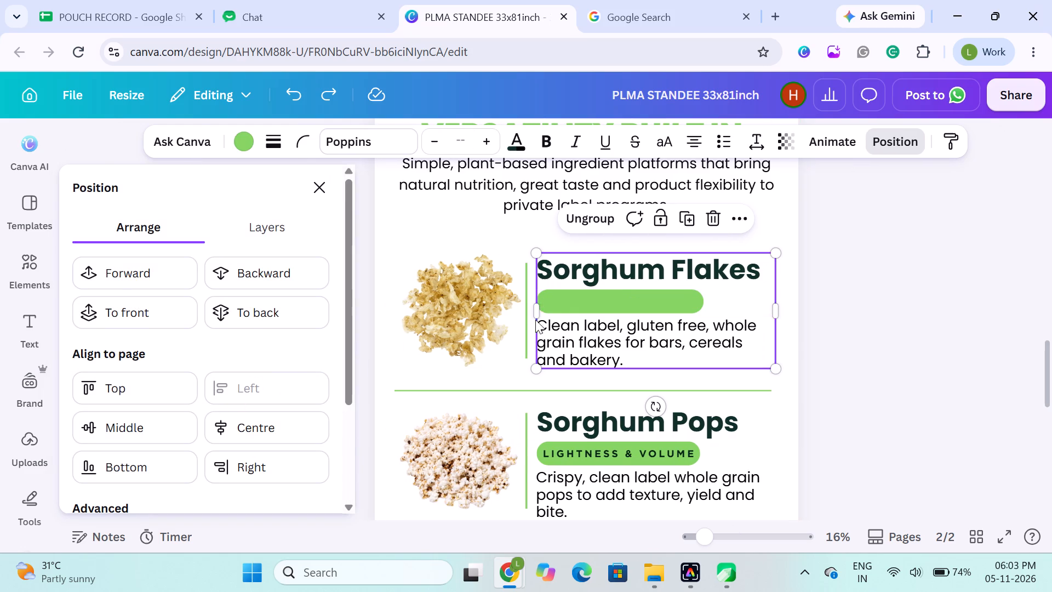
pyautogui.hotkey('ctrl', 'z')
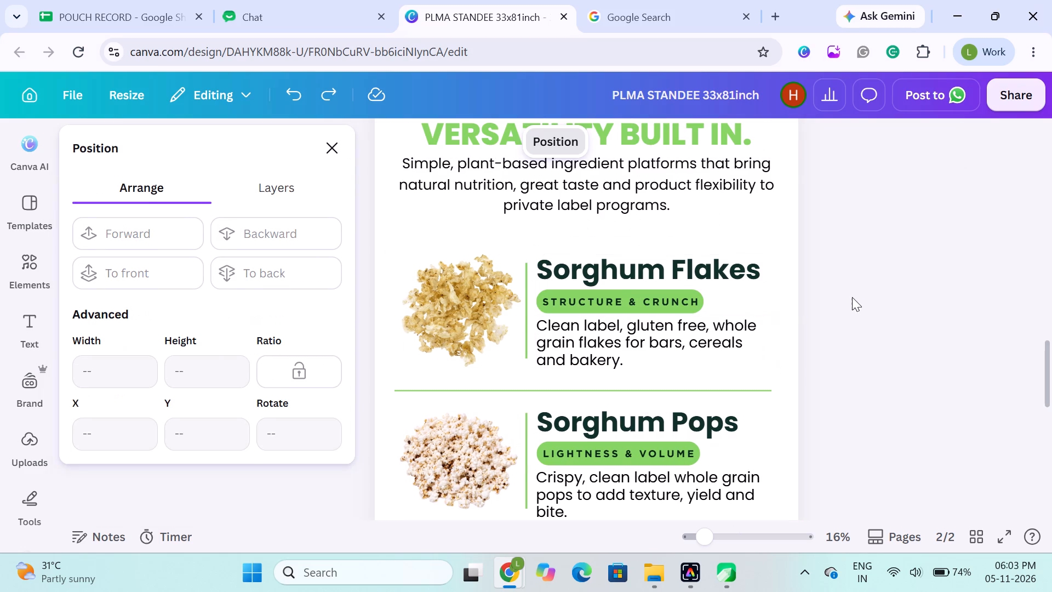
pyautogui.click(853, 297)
# Group the STRUCTURE & CRUNCH text with its green pill, and group that pill with the Sorghum Flakes title and description.
pyautogui.click(554, 299)
pyautogui.keyDown('shift'); pyautogui.click(571, 311); pyautogui.keyUp('shift')
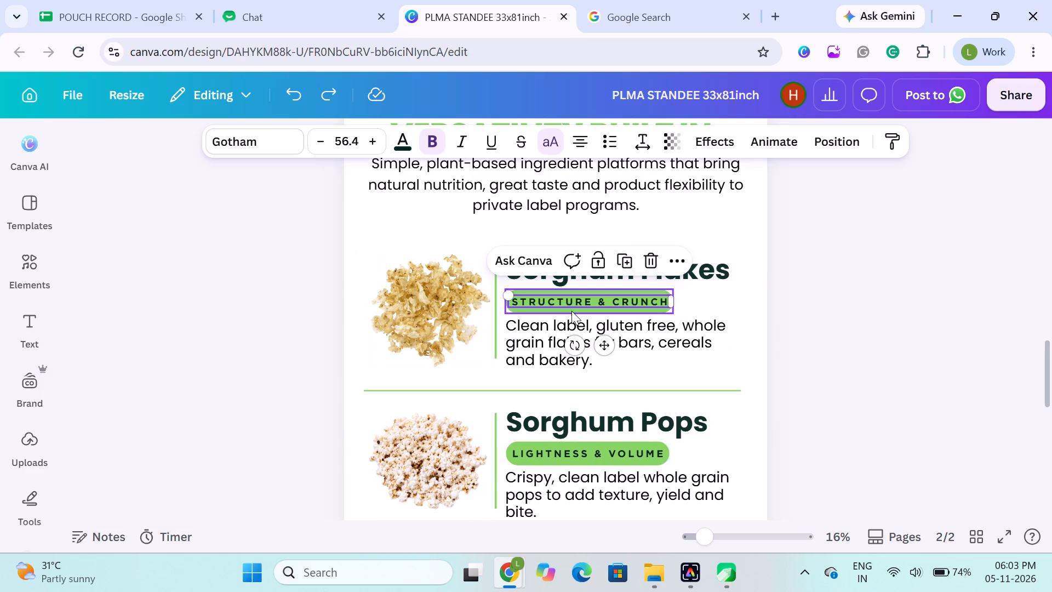
pyautogui.click(539, 261)
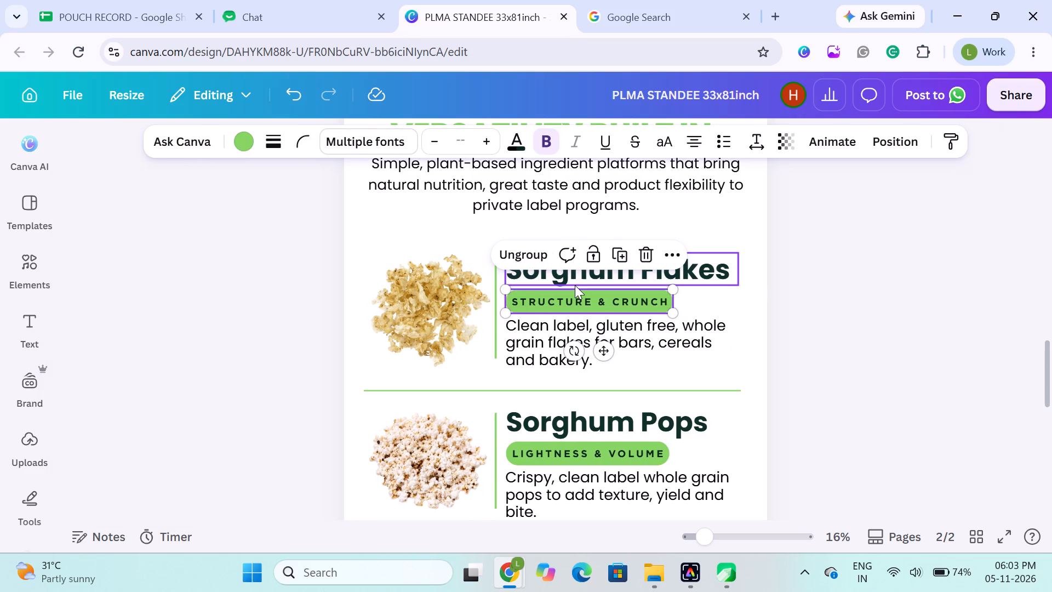
pyautogui.keyDown('shift'); pyautogui.click(579, 276); pyautogui.keyUp('shift')
pyautogui.keyDown('shift'); pyautogui.click(574, 322); pyautogui.keyUp('shift')
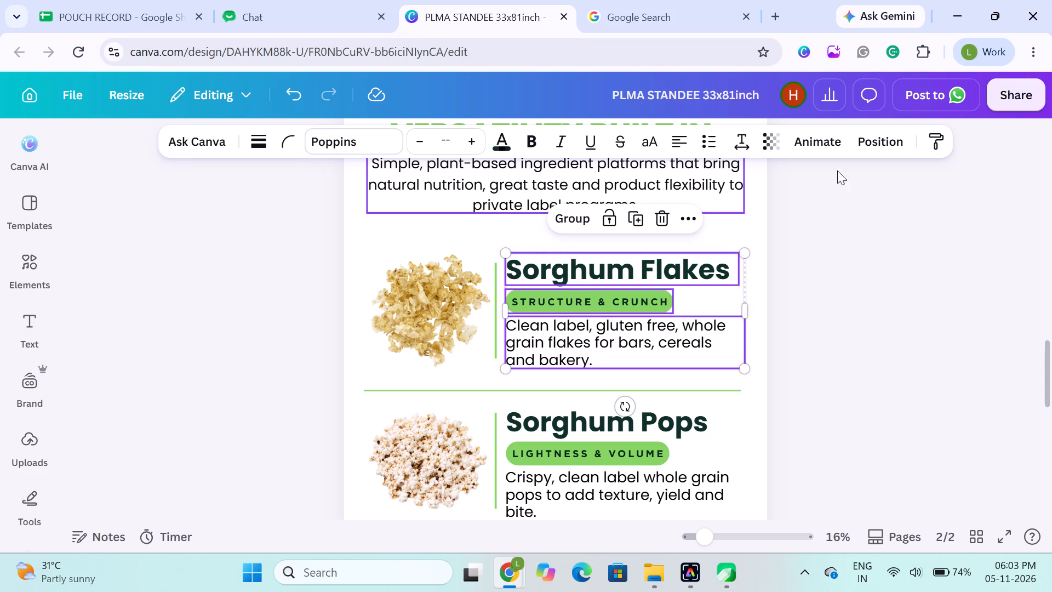
pyautogui.click(890, 149)
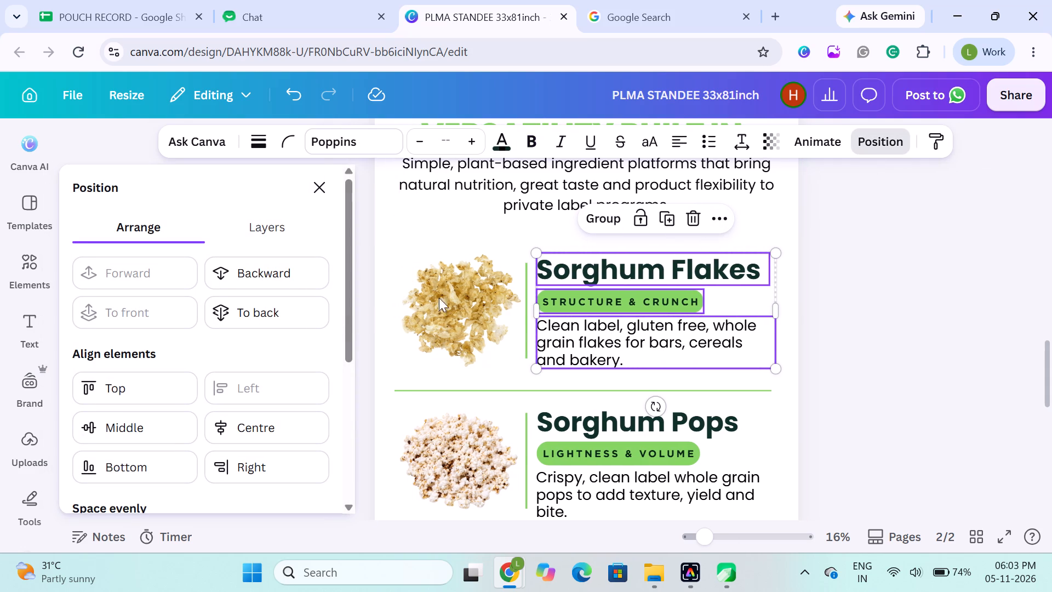
pyautogui.click(601, 218)
# Middle-align the Sorghum Flakes text group, vertical green line and flakes image, and group them as one block.
pyautogui.keyDown('shift'); pyautogui.click(524, 316); pyautogui.keyUp('shift')
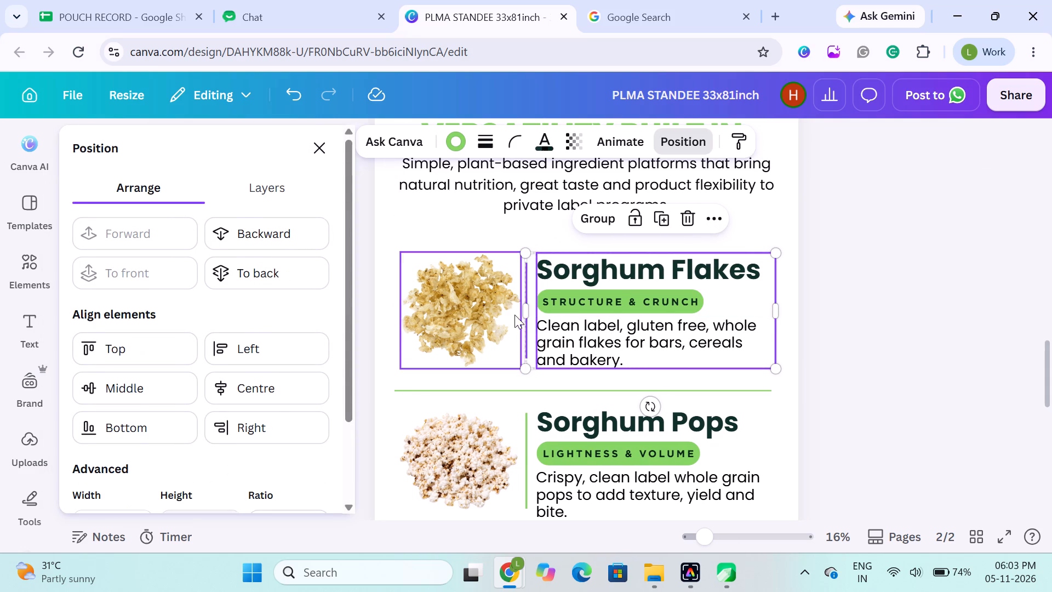
pyautogui.click(129, 392)
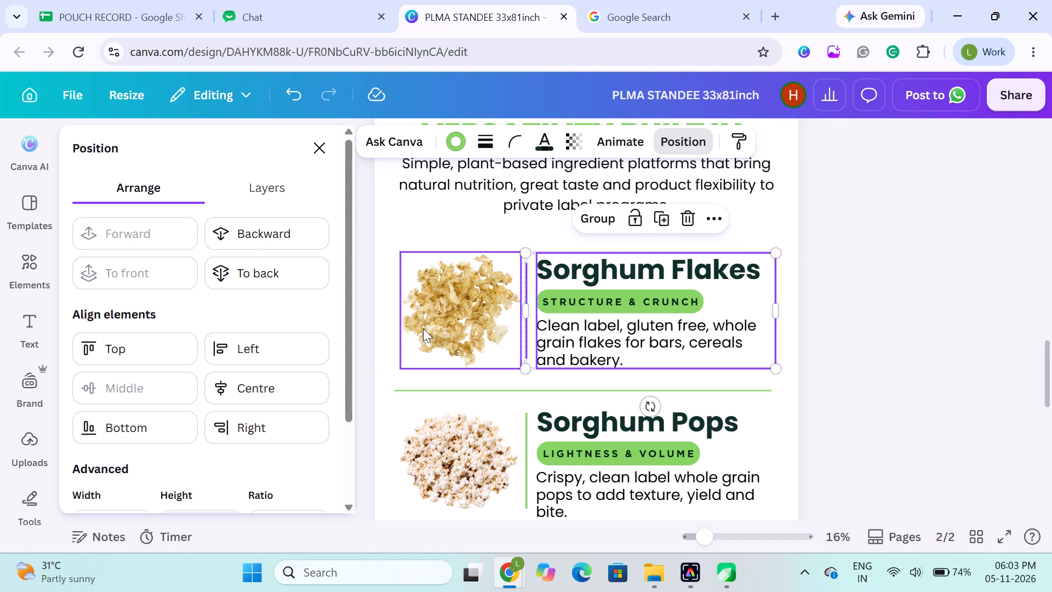
pyautogui.keyDown('shift'); pyautogui.click(423, 328); pyautogui.keyUp('shift')
pyautogui.click(145, 389)
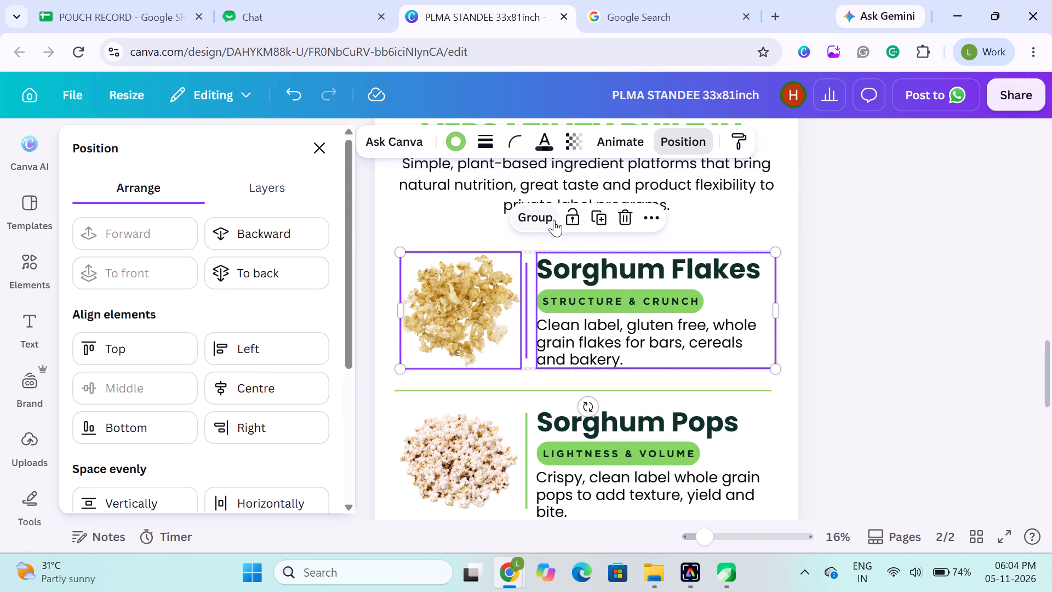
pyautogui.click(554, 220)
# Ungroup the Sorghum Flakes block and regroup only its title, pill, pill text and description.
pyautogui.click(525, 216)
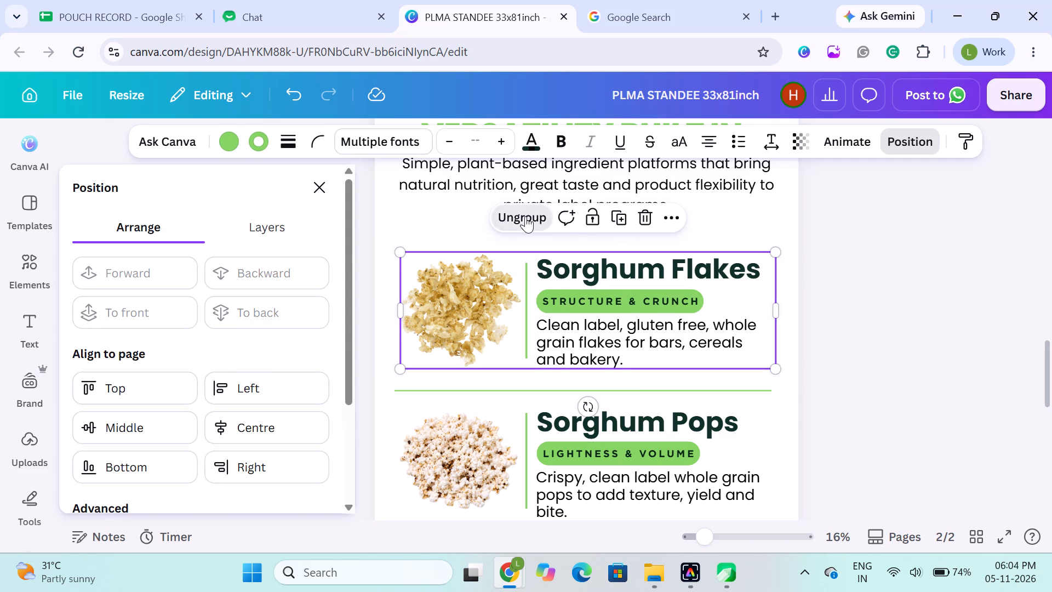
pyautogui.click(816, 251)
pyautogui.click(878, 317)
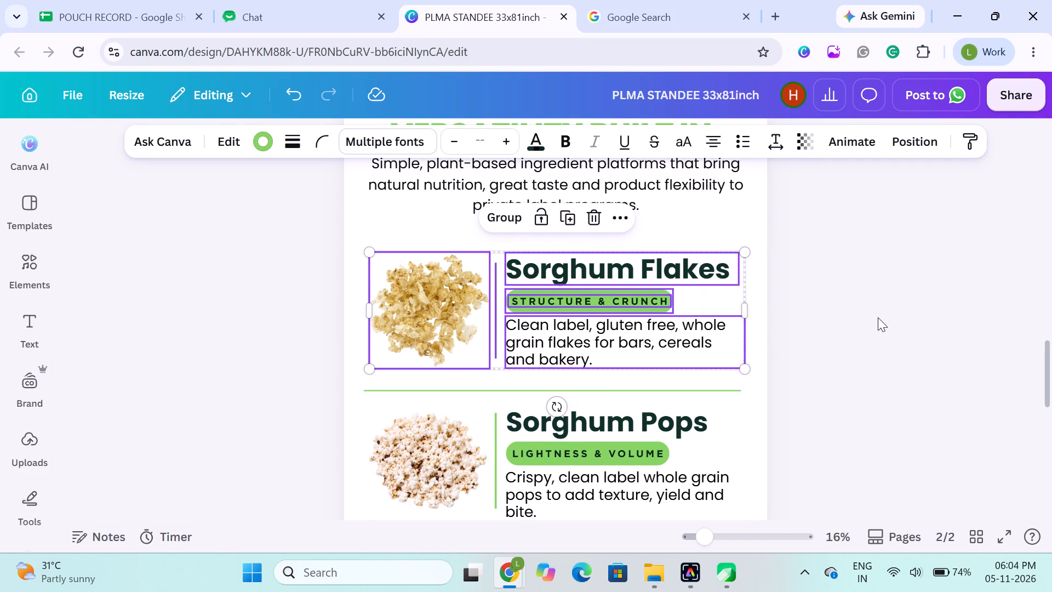
pyautogui.moveTo(866, 268); pyautogui.dragTo(553, 338)
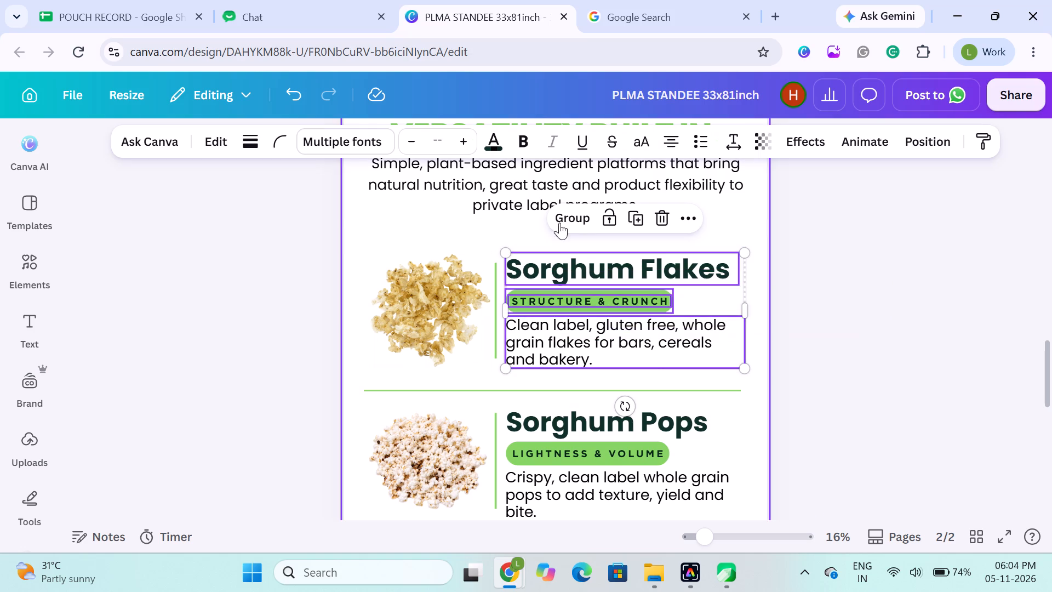
pyautogui.click(574, 219)
pyautogui.click(124, 386)
# Group the Sorghum Pops title with its green pill and the LIGHTNESS & VOLUME text.
pyautogui.scroll(-1, 597, 420)
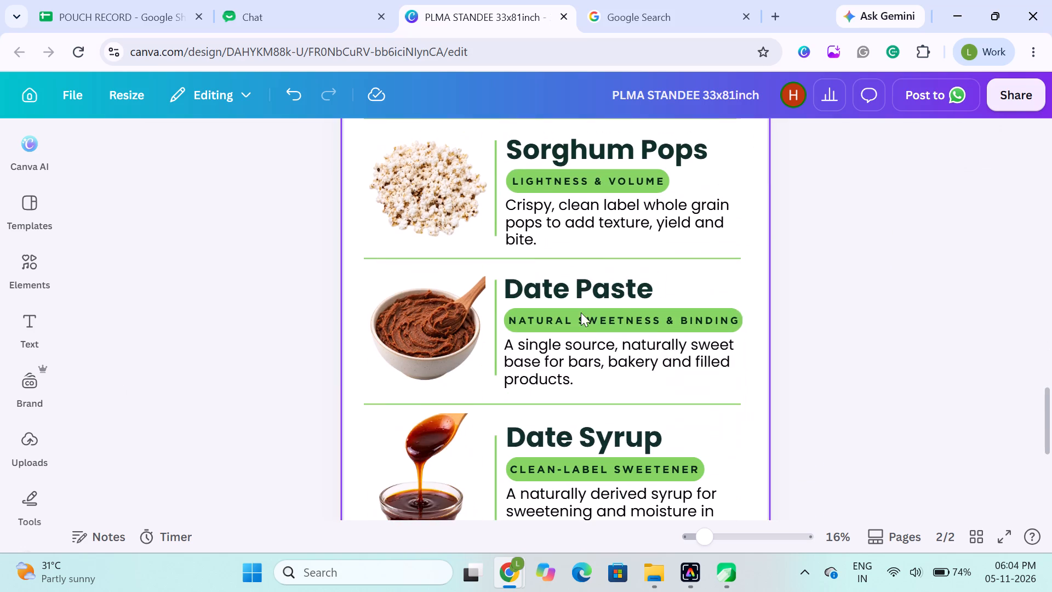
pyautogui.scroll(1, 602, 192)
pyautogui.click(596, 228)
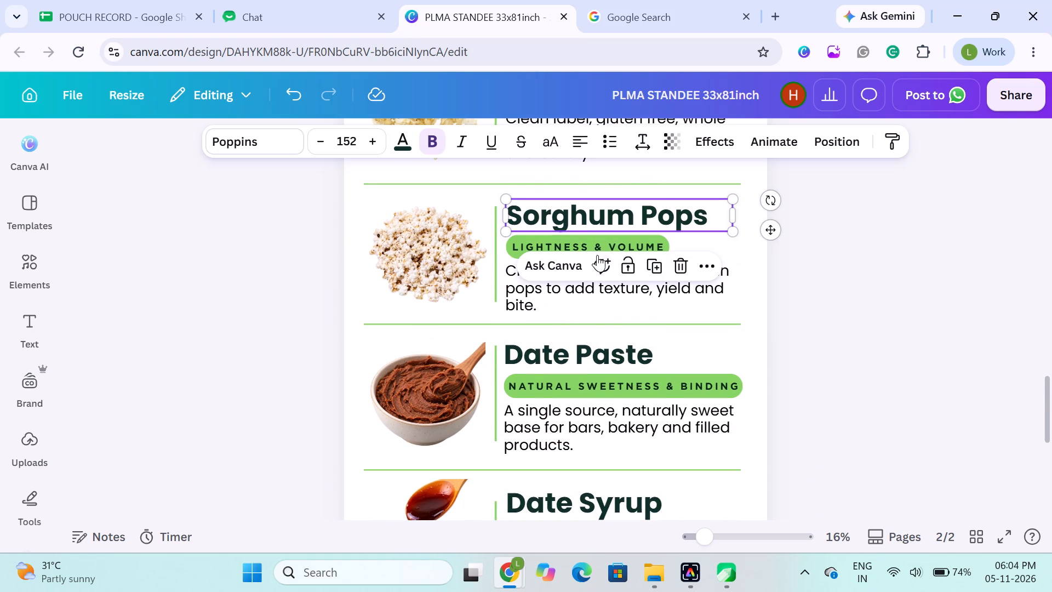
pyautogui.keyDown('shift'); pyautogui.click(597, 236); pyautogui.keyUp('shift')
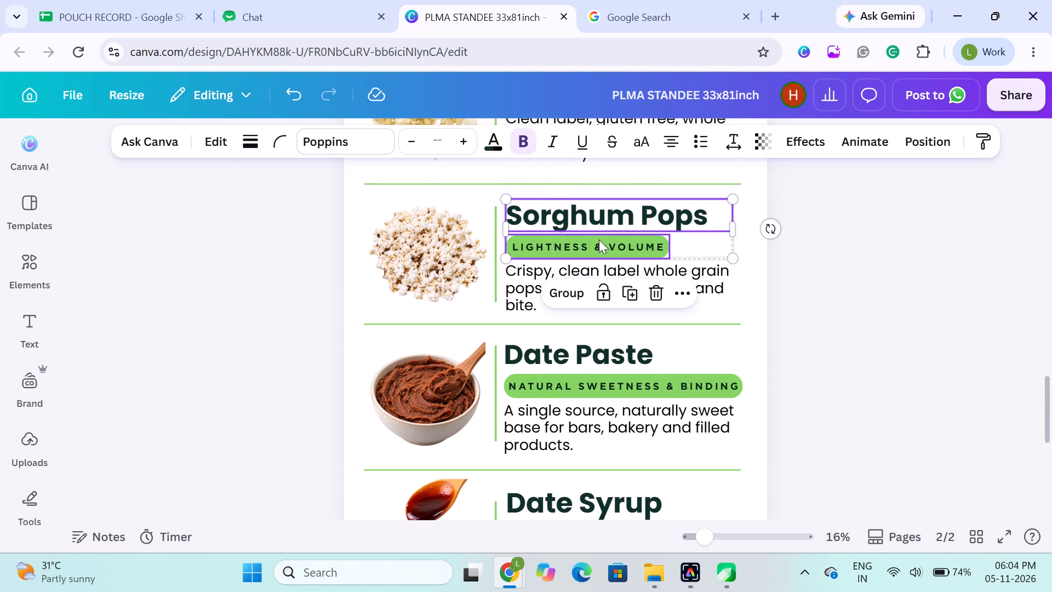
pyautogui.keyDown('shift'); pyautogui.click(599, 244); pyautogui.keyUp('shift')
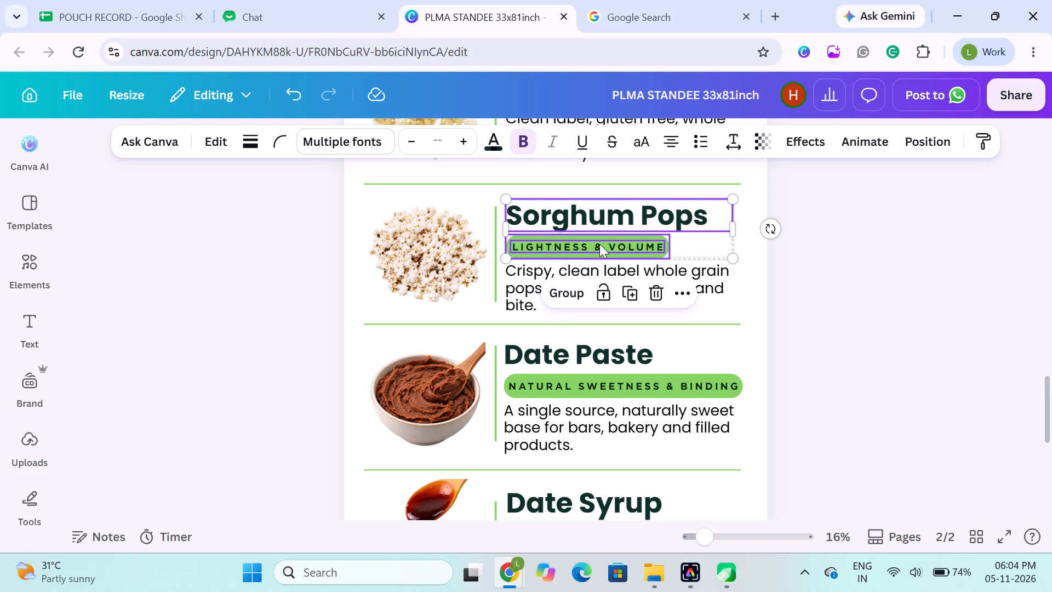
pyautogui.click(577, 297)
# Group the Sorghum Pops description with its title and green LIGHTNESS & VOLUME pill.
pyautogui.click(566, 269)
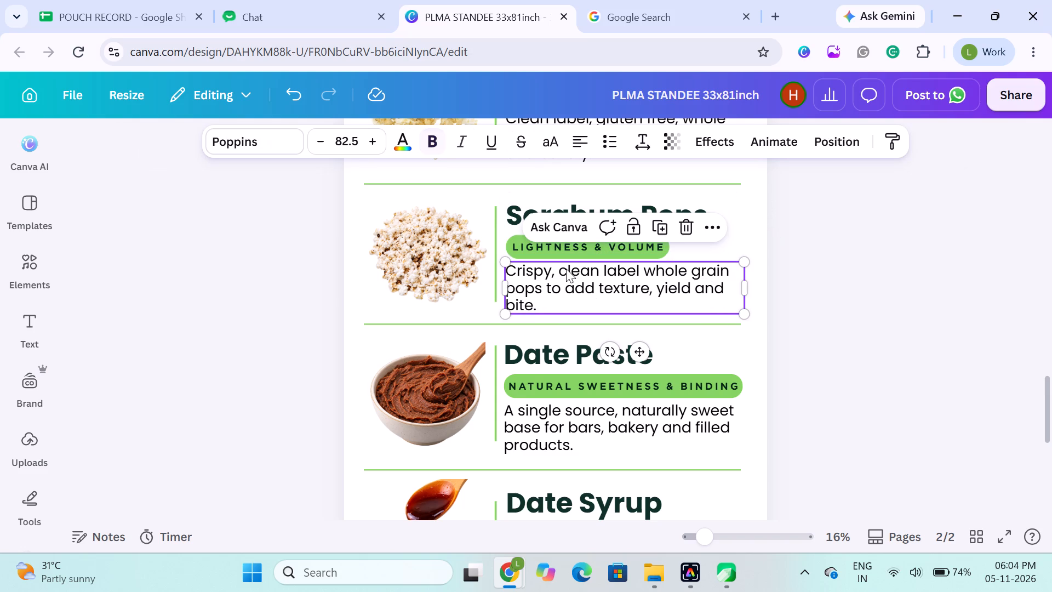
pyautogui.keyDown('shift'); pyautogui.click(540, 249); pyautogui.keyUp('shift')
pyautogui.click(574, 354)
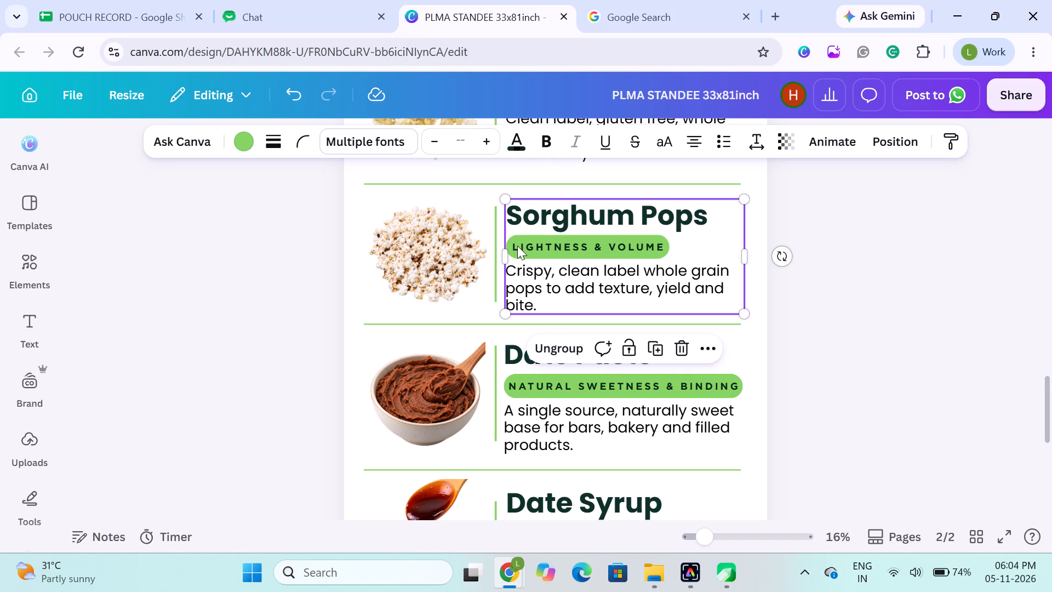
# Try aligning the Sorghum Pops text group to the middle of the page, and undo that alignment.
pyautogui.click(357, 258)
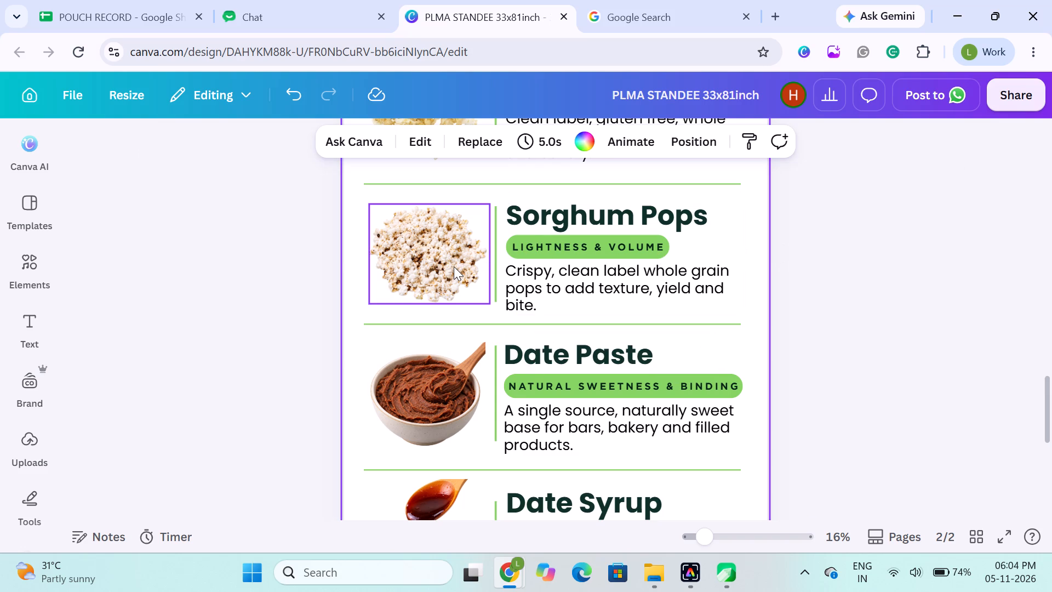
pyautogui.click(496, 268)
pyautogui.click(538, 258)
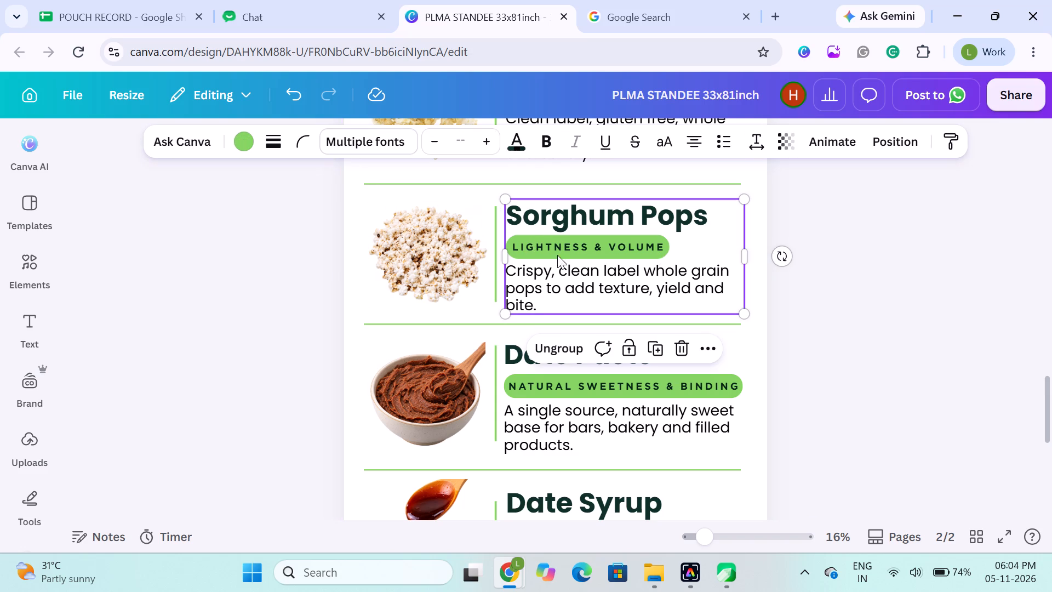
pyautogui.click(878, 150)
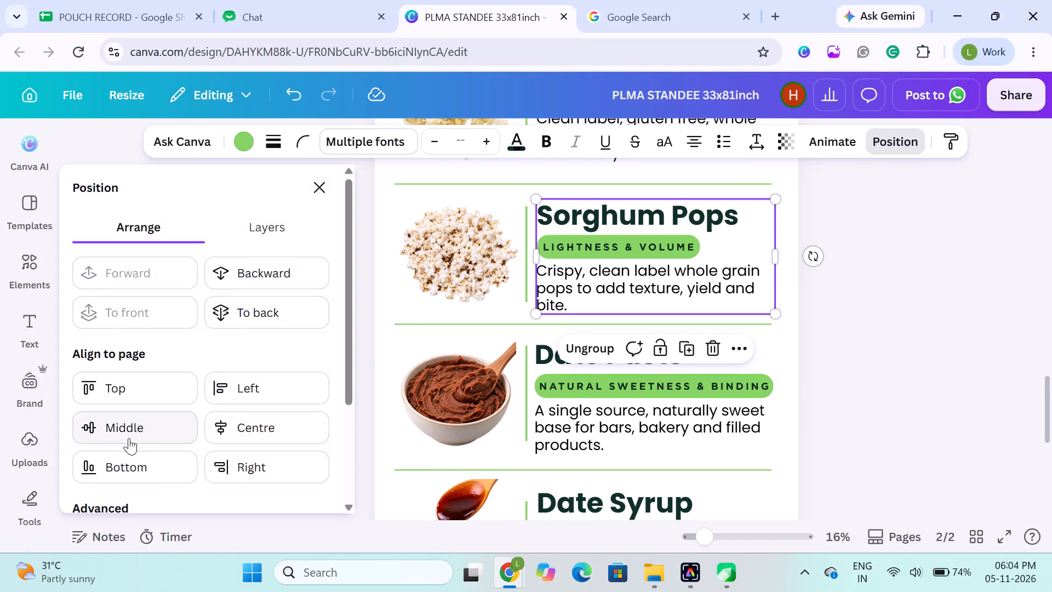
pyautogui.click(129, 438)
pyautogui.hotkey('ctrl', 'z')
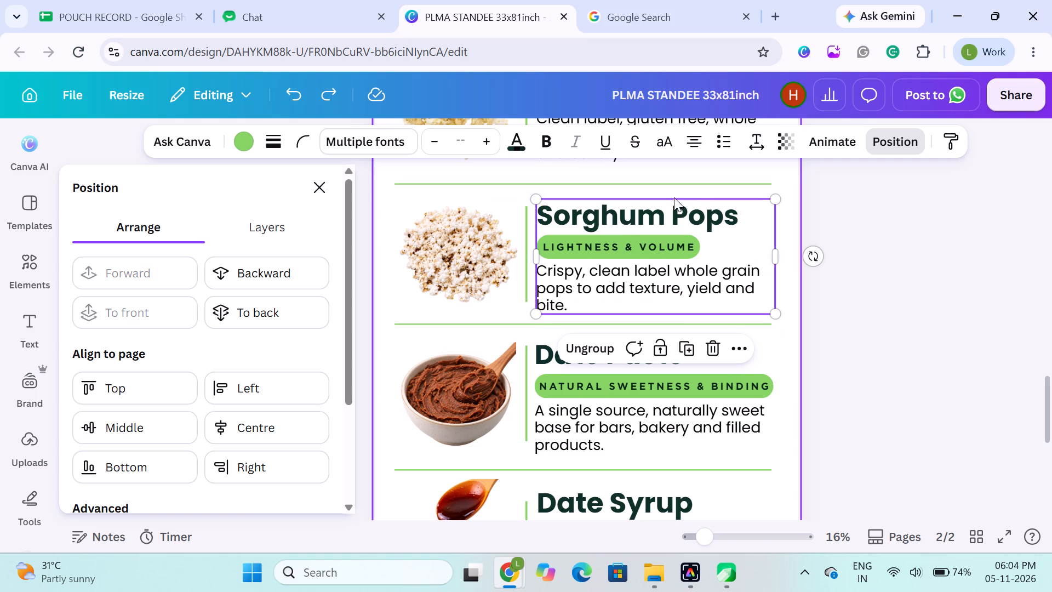
# Middle-align the Sorghum Pops text group, vertical green line and pops image, and group them as one block.
pyautogui.keyDown('shift'); pyautogui.click(527, 254); pyautogui.keyUp('shift')
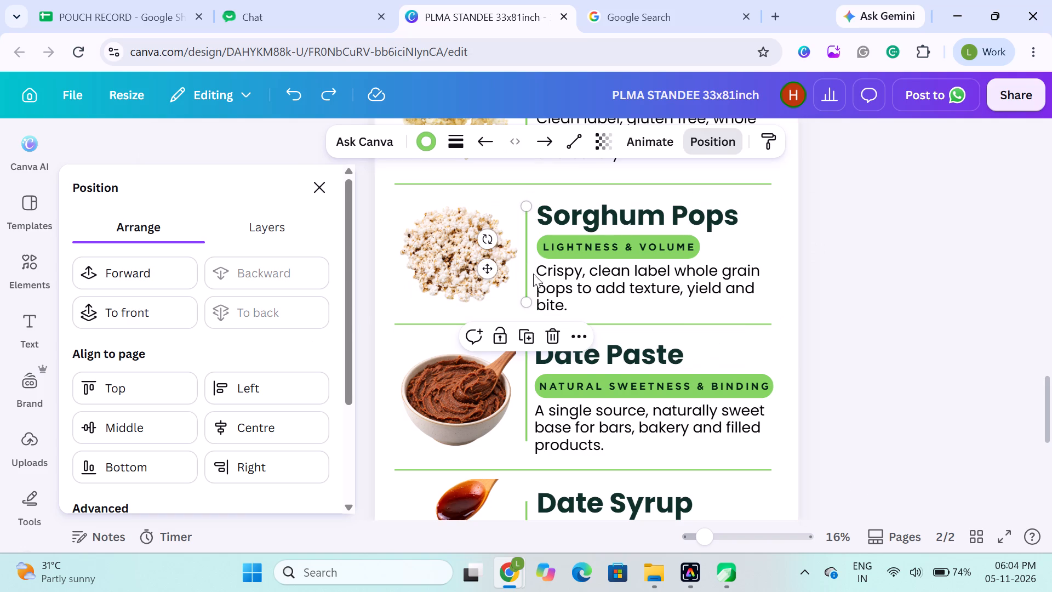
pyautogui.click(559, 274)
pyautogui.keyDown('shift'); pyautogui.click(526, 265); pyautogui.keyUp('shift')
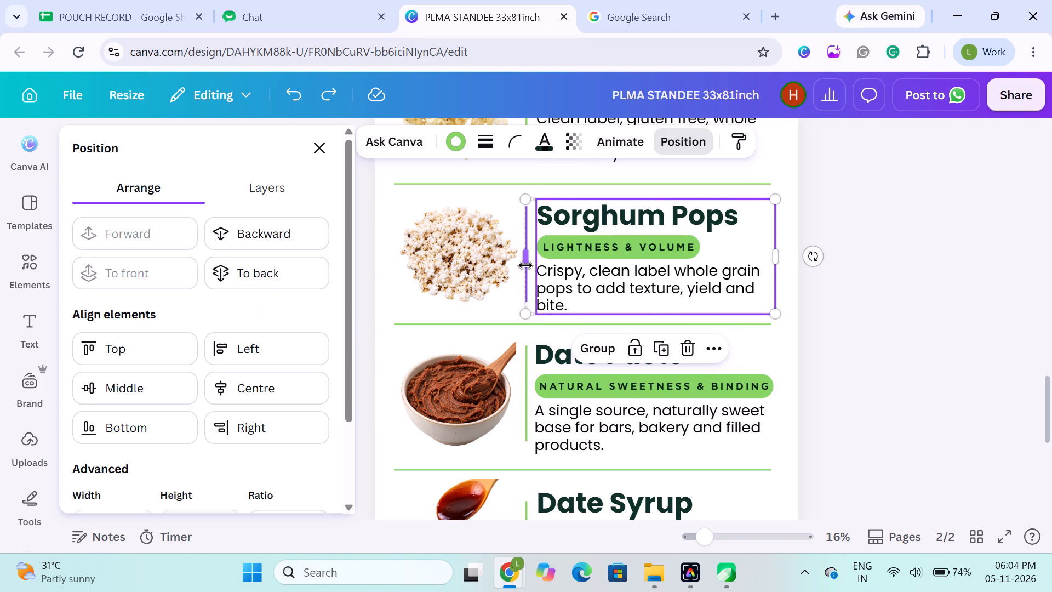
pyautogui.click(176, 377)
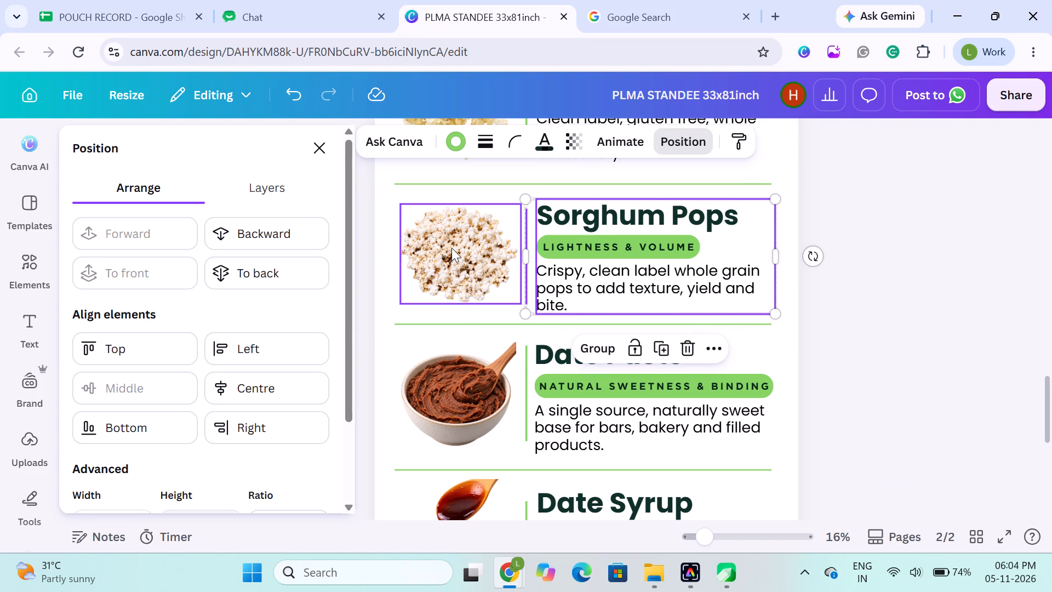
pyautogui.keyDown('shift'); pyautogui.click(451, 248); pyautogui.keyUp('shift')
pyautogui.click(119, 397)
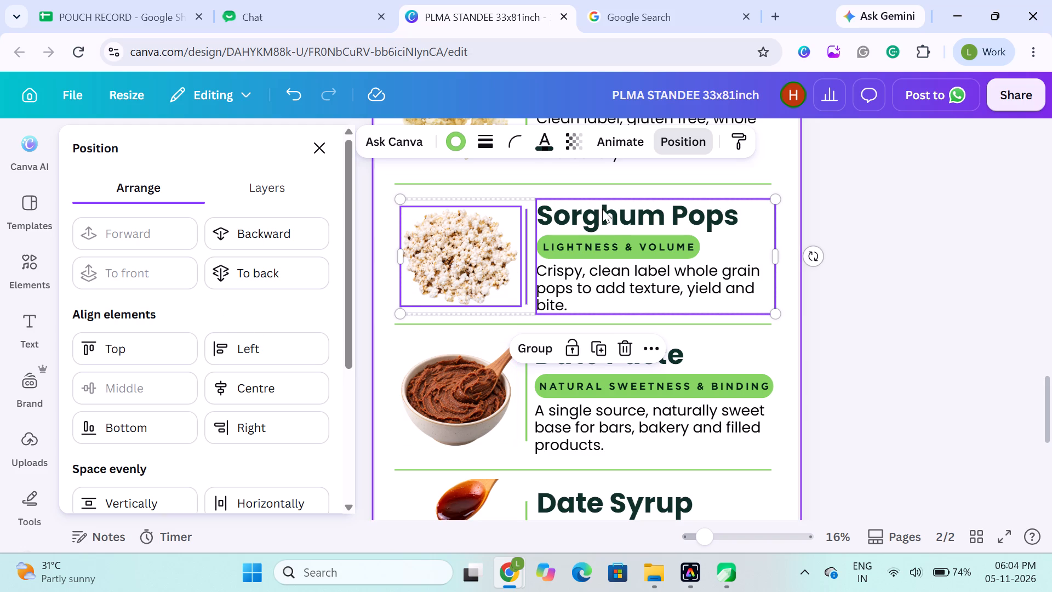
pyautogui.click(541, 349)
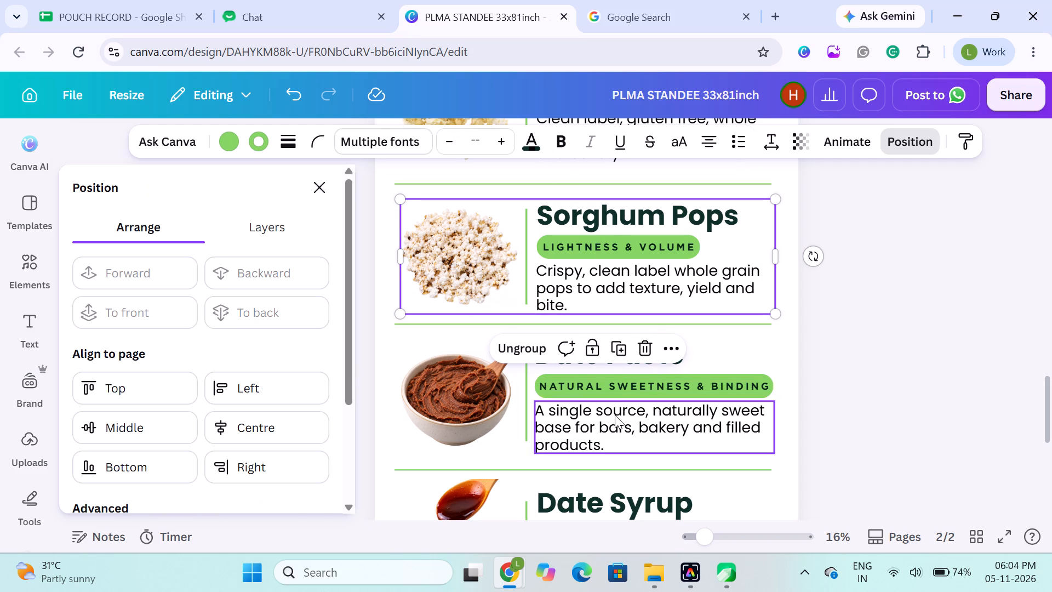
pyautogui.click(906, 366)
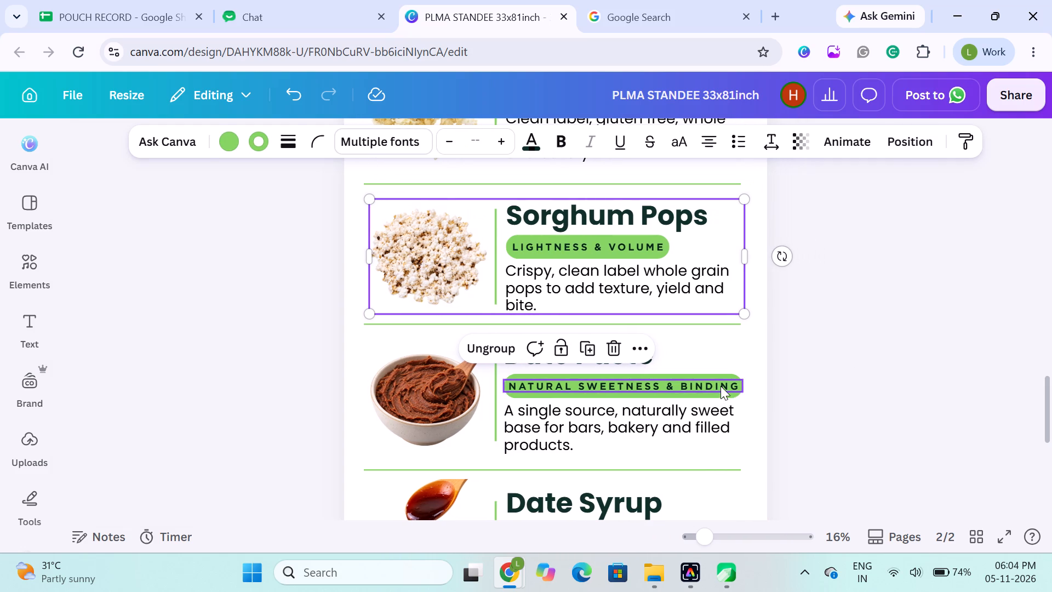
# Group the Date Paste title, green NATURAL SWEETNESS & BINDING pill and description.
pyautogui.click(721, 386)
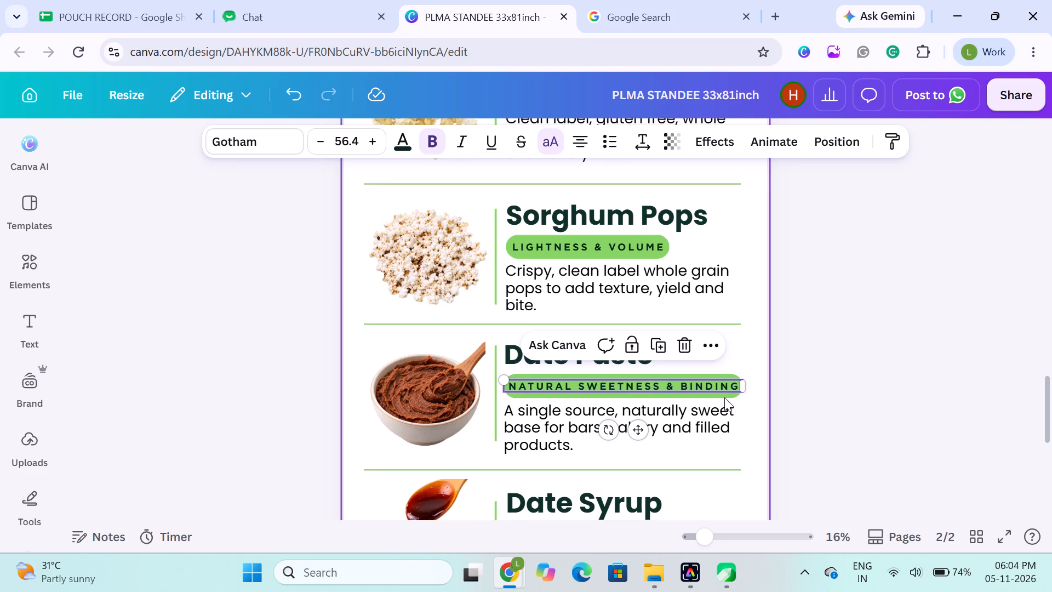
pyautogui.keyDown('shift'); pyautogui.click(724, 397); pyautogui.keyUp('shift')
pyautogui.click(586, 343)
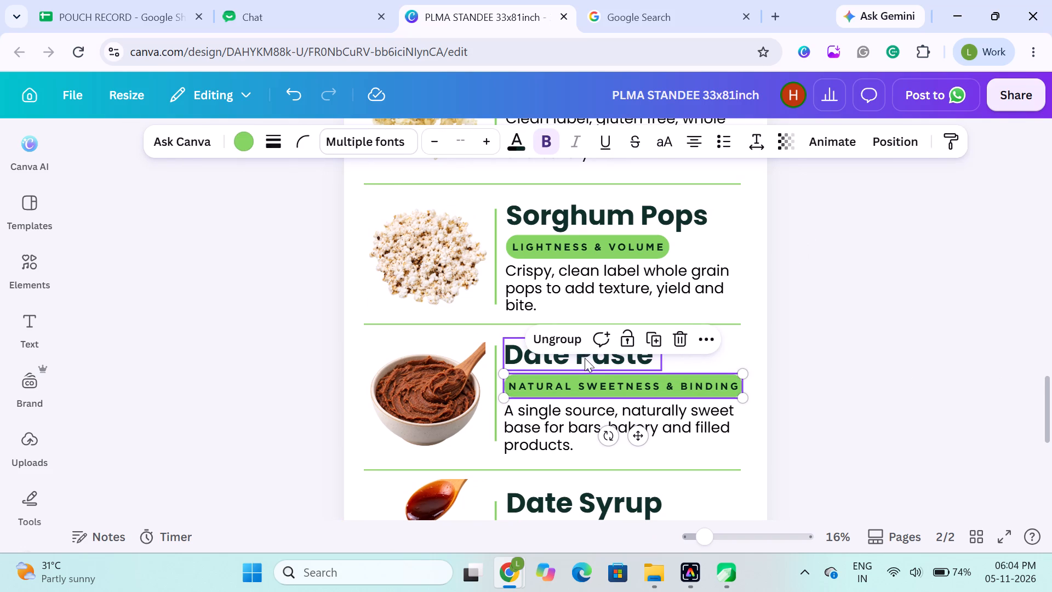
pyautogui.keyDown('shift'); pyautogui.click(585, 358); pyautogui.keyUp('shift')
pyautogui.keyDown('shift'); pyautogui.click(598, 418); pyautogui.keyUp('shift')
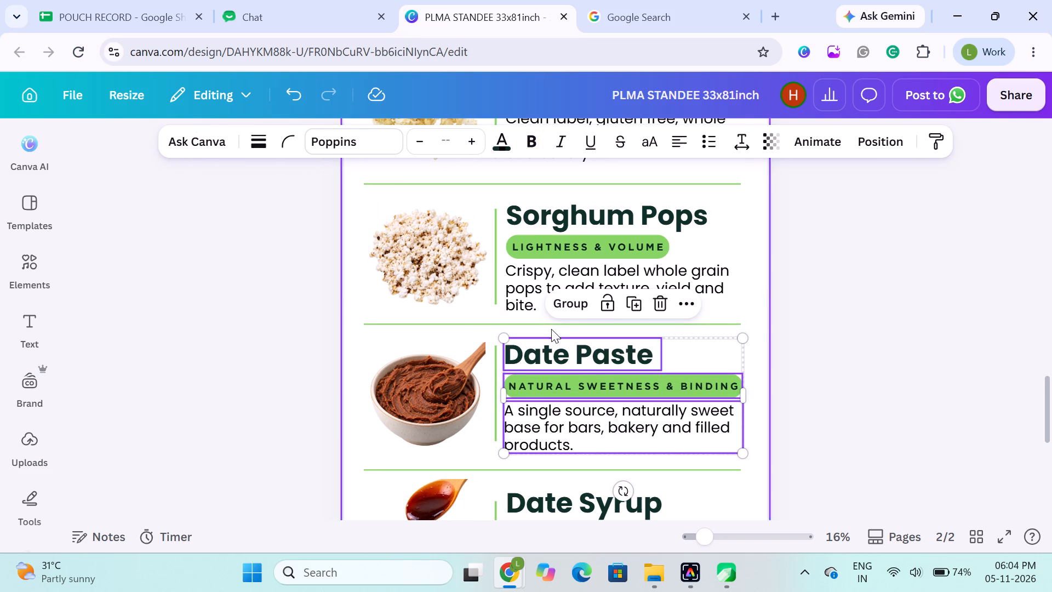
pyautogui.click(566, 306)
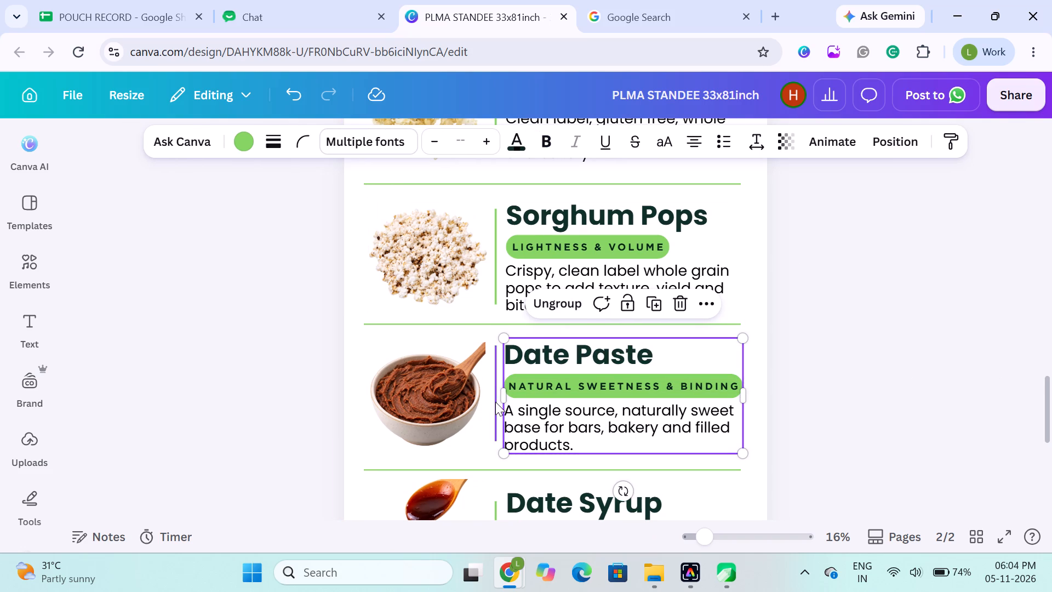
# Middle-align the Date Paste text group, vertical green line and paste bowl image, and group them as one block.
pyautogui.click(495, 402)
pyautogui.keyDown('shift'); pyautogui.click(533, 402); pyautogui.keyUp('shift')
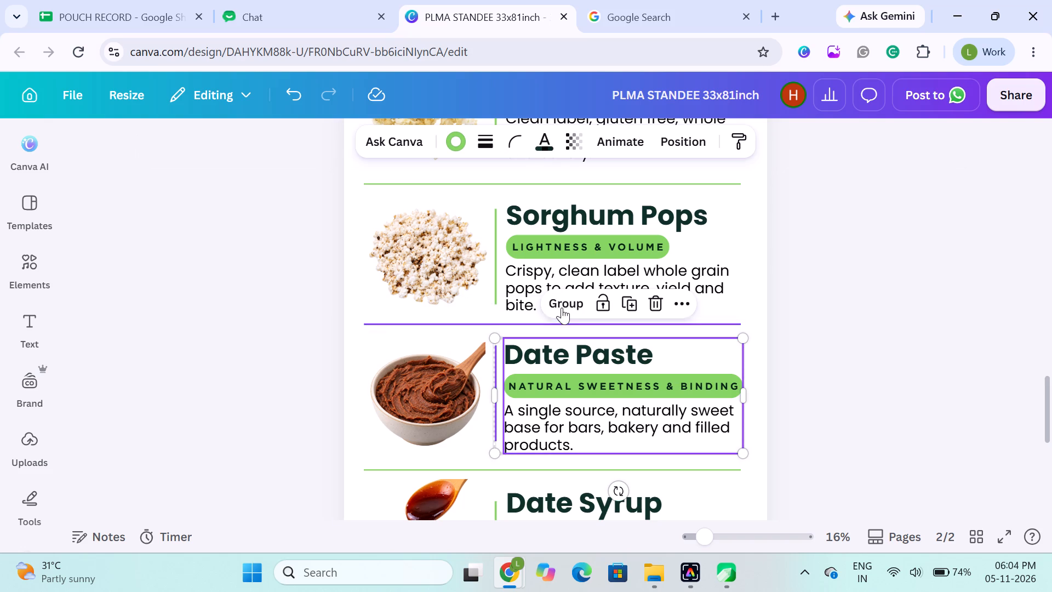
pyautogui.click(689, 134)
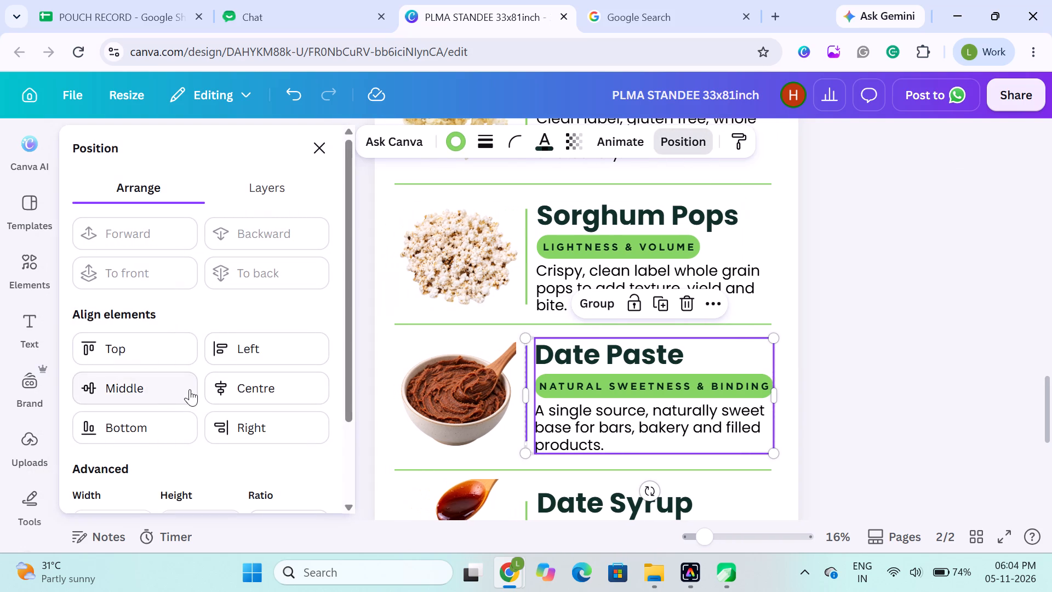
pyautogui.click(176, 394)
pyautogui.keyDown('shift'); pyautogui.click(432, 397); pyautogui.keyUp('shift')
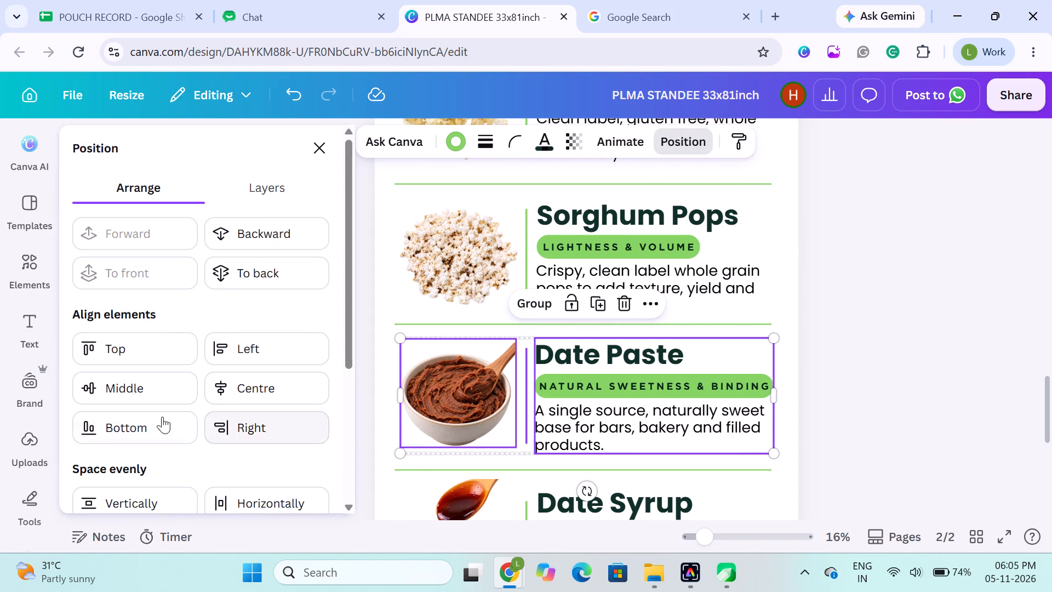
pyautogui.click(130, 390)
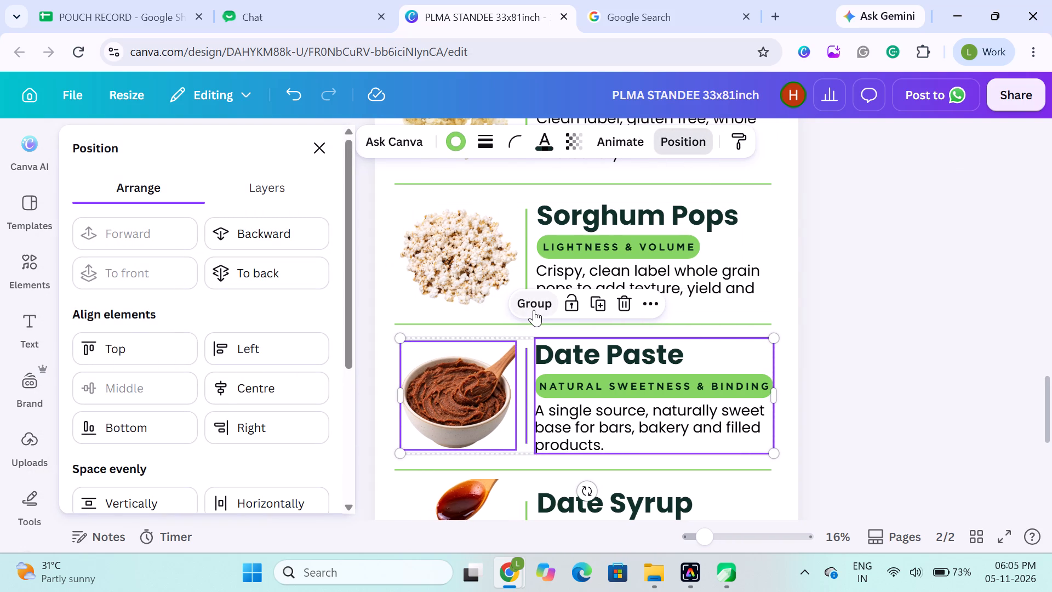
pyautogui.click(534, 310)
pyautogui.click(868, 339)
# Group the CLEAN-LABEL SWEETENER text with its green pill.
pyautogui.scroll(-2, 868, 339)
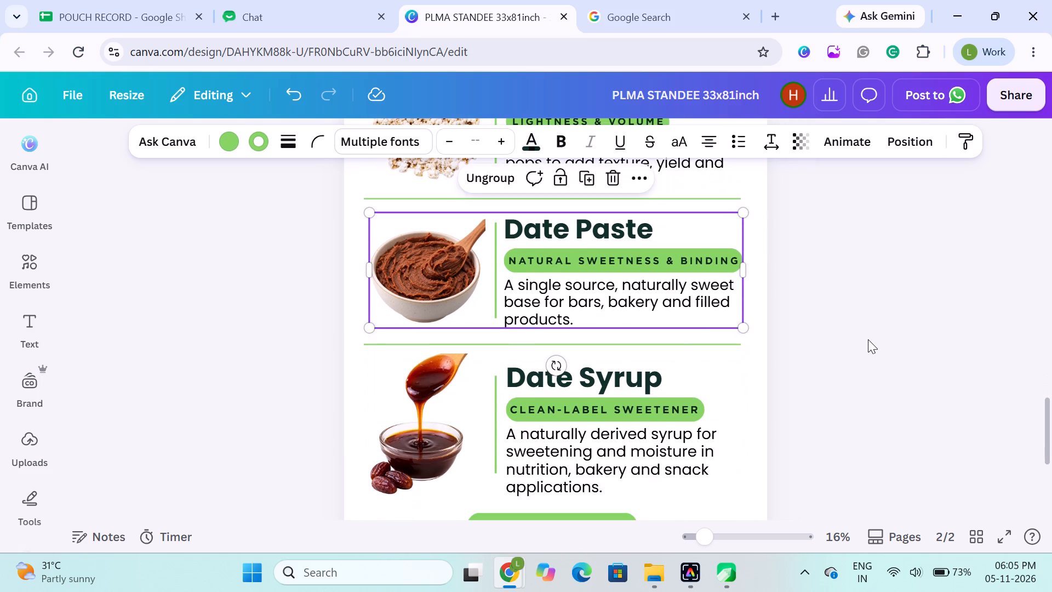
pyautogui.click(868, 339)
pyautogui.click(551, 378)
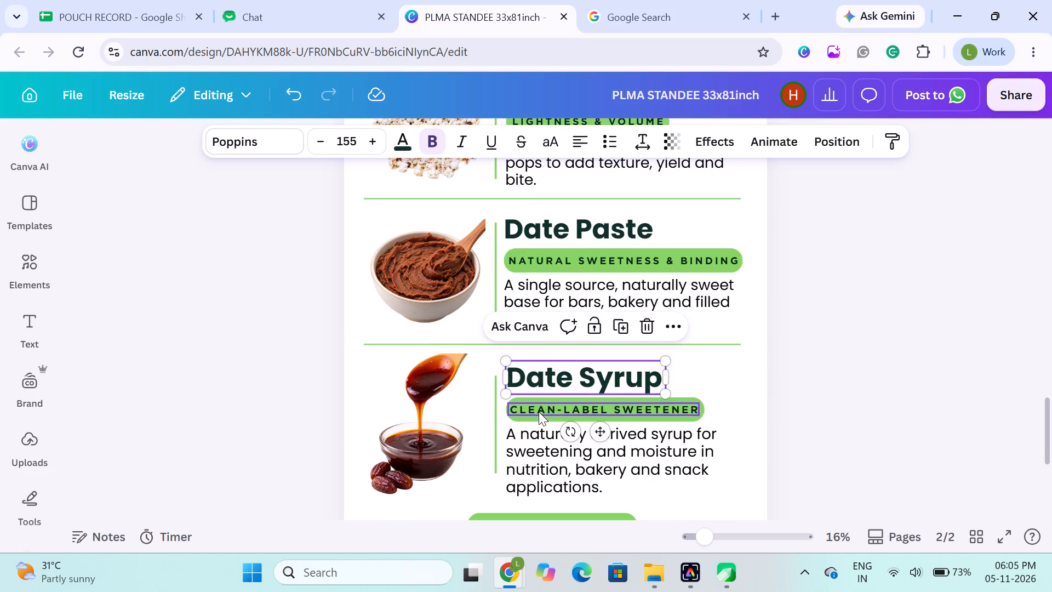
pyautogui.keyDown('shift'); pyautogui.click(539, 412); pyautogui.keyUp('shift')
pyautogui.click(867, 402)
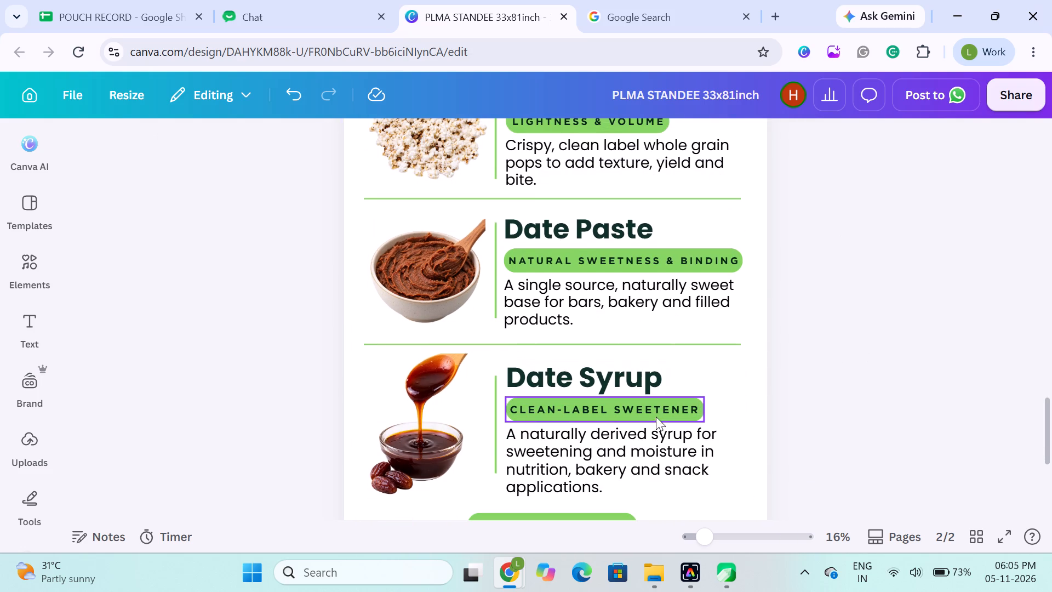
pyautogui.click(658, 413)
pyautogui.keyDown('shift'); pyautogui.click(660, 418); pyautogui.keyUp('shift')
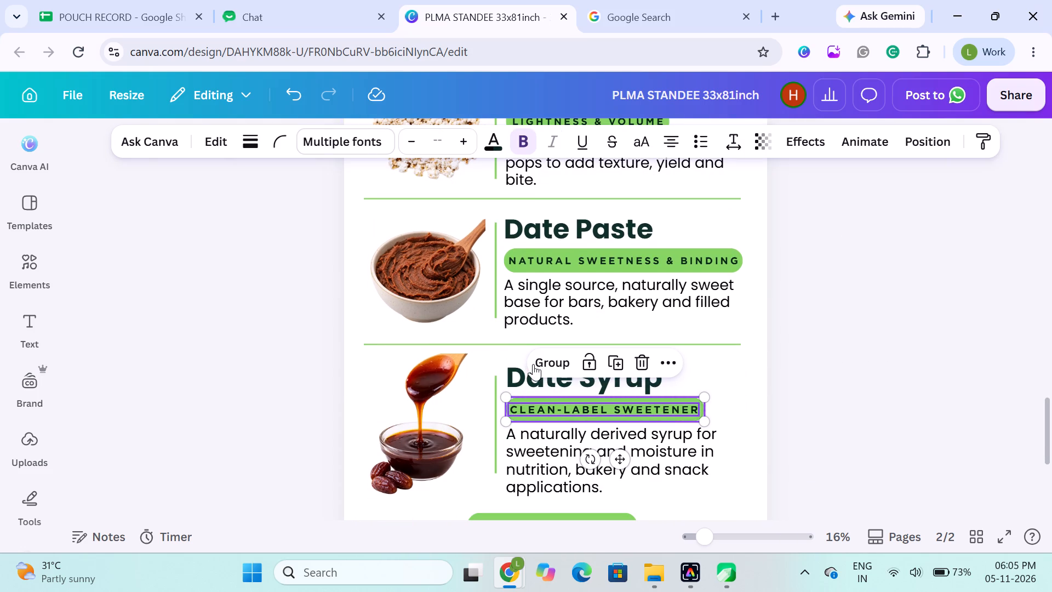
pyautogui.click(538, 363)
# Group the Date Syrup title, green CLEAN-LABEL SWEETENER pill and description.
pyautogui.keyDown('shift'); pyautogui.click(541, 387); pyautogui.keyUp('shift')
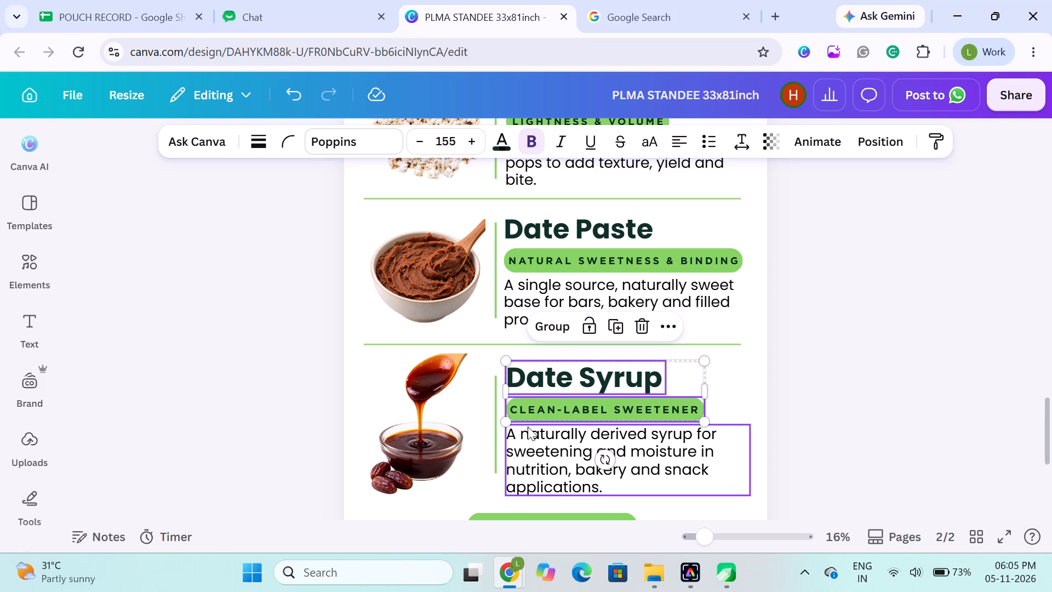
pyautogui.keyDown('shift'); pyautogui.click(528, 426); pyautogui.keyUp('shift')
pyautogui.click(850, 147)
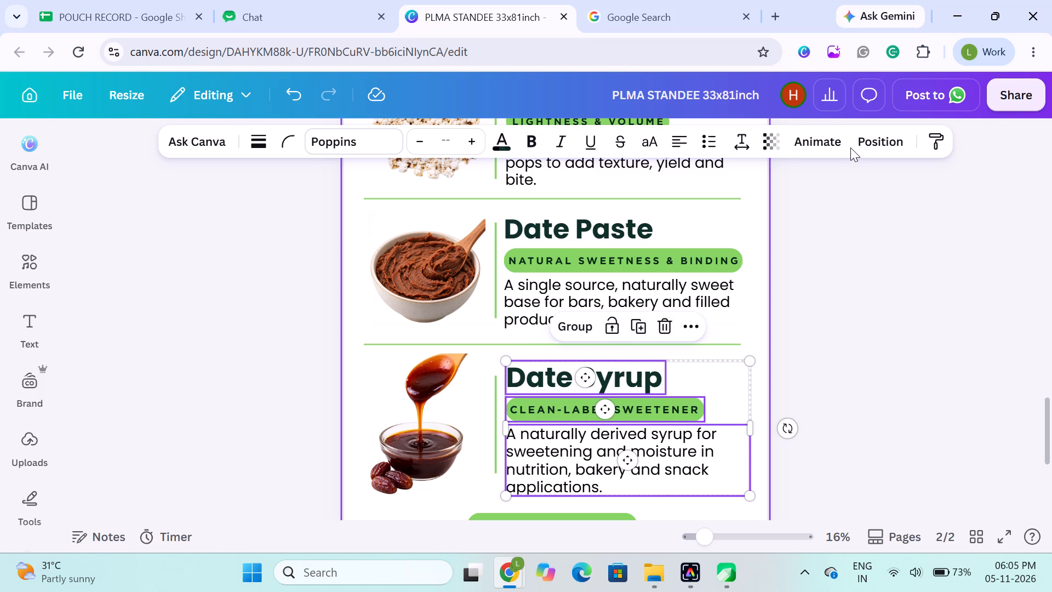
pyautogui.click(870, 143)
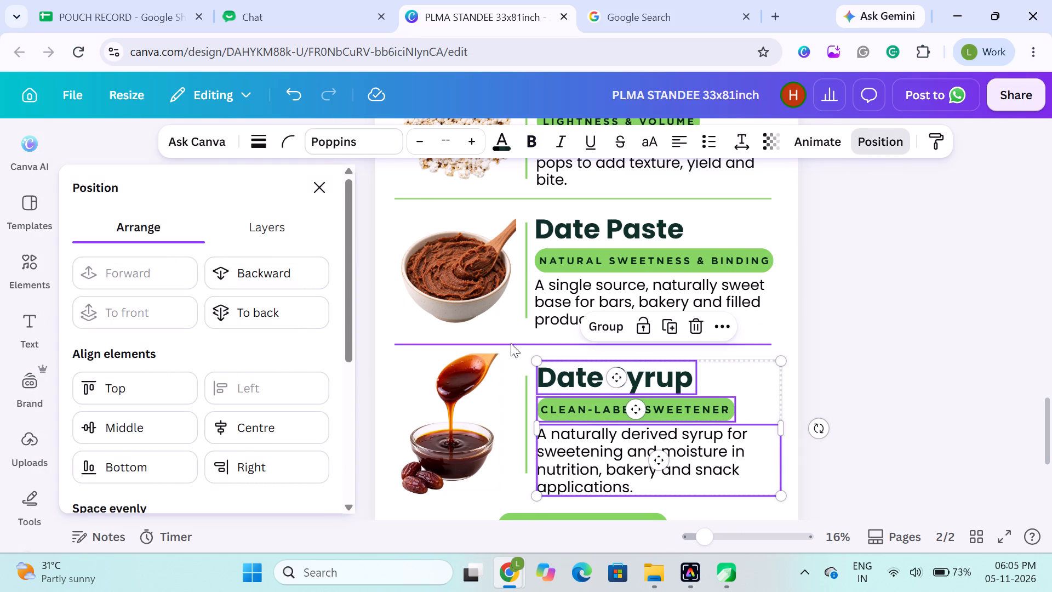
pyautogui.click(603, 330)
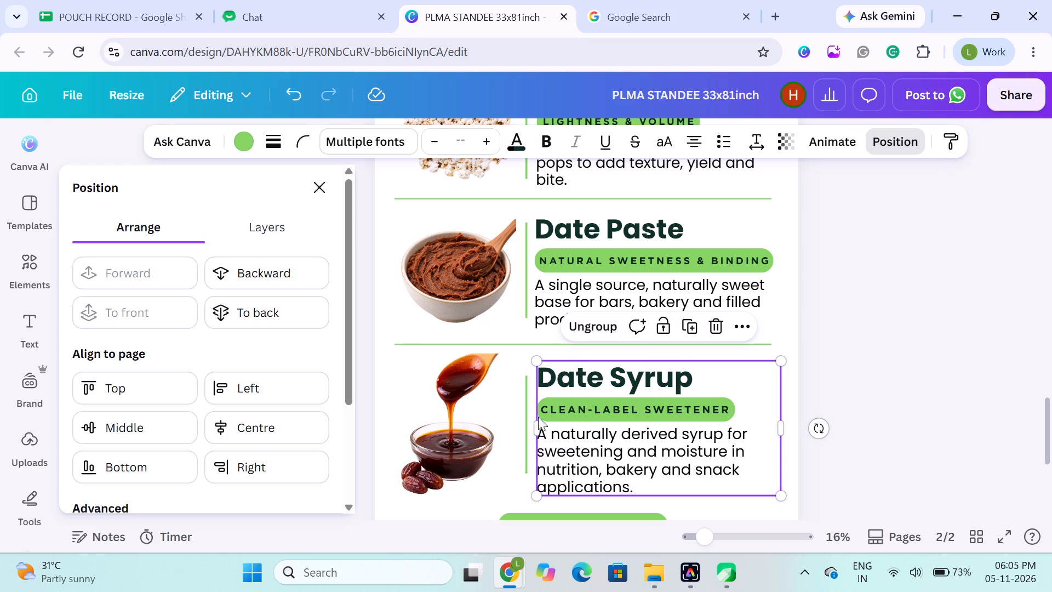
# Middle-align the Date Syrup text group, vertical green line and syrup image, and group them as one block.
pyautogui.keyDown('shift'); pyautogui.click(525, 420); pyautogui.keyUp('shift')
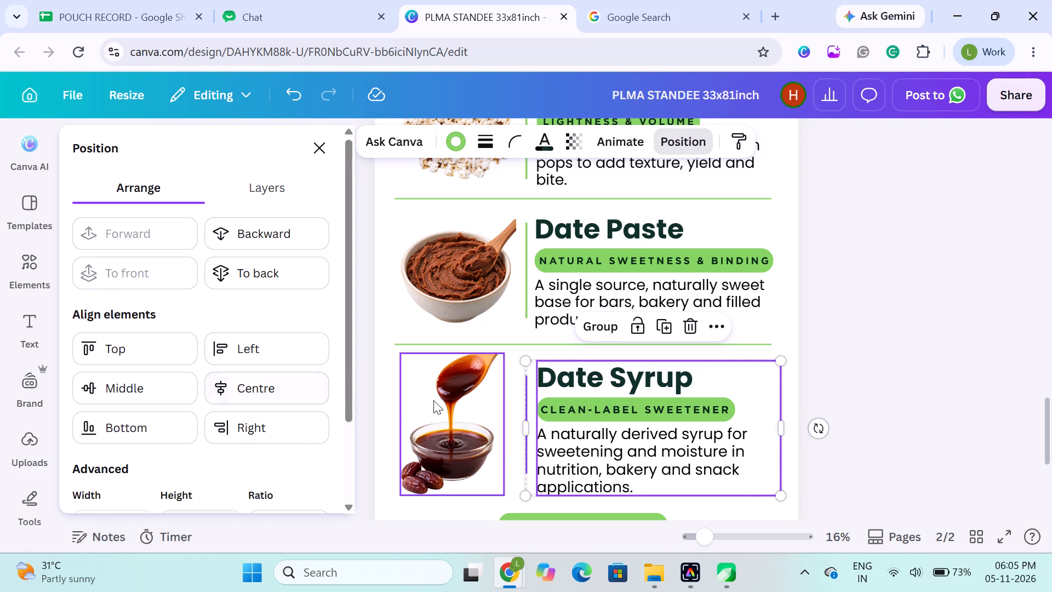
pyautogui.click(162, 397)
pyautogui.keyDown('shift'); pyautogui.click(443, 426); pyautogui.keyUp('shift')
pyautogui.click(122, 392)
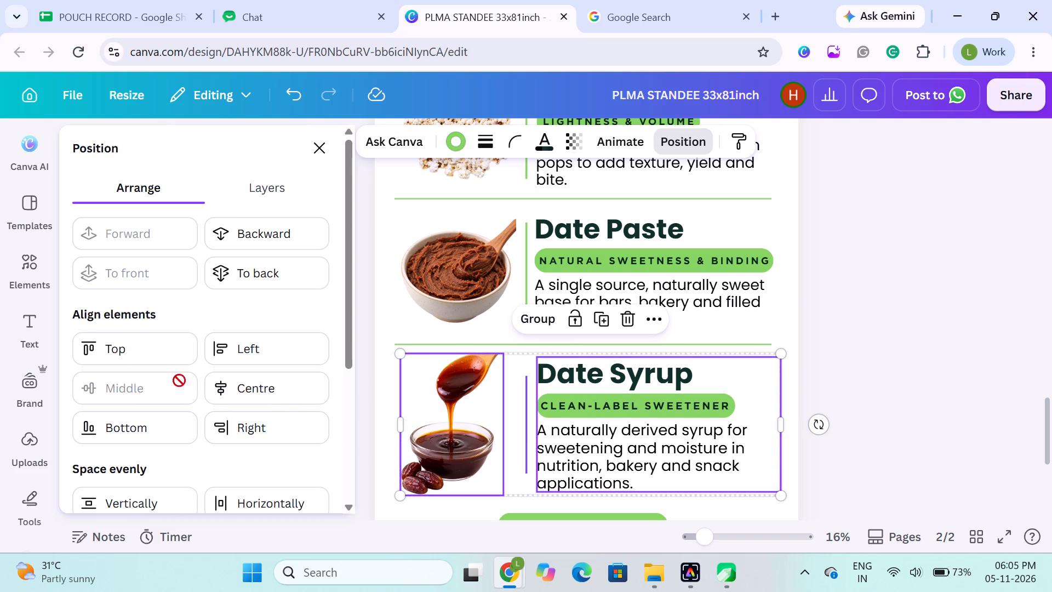
pyautogui.click(536, 325)
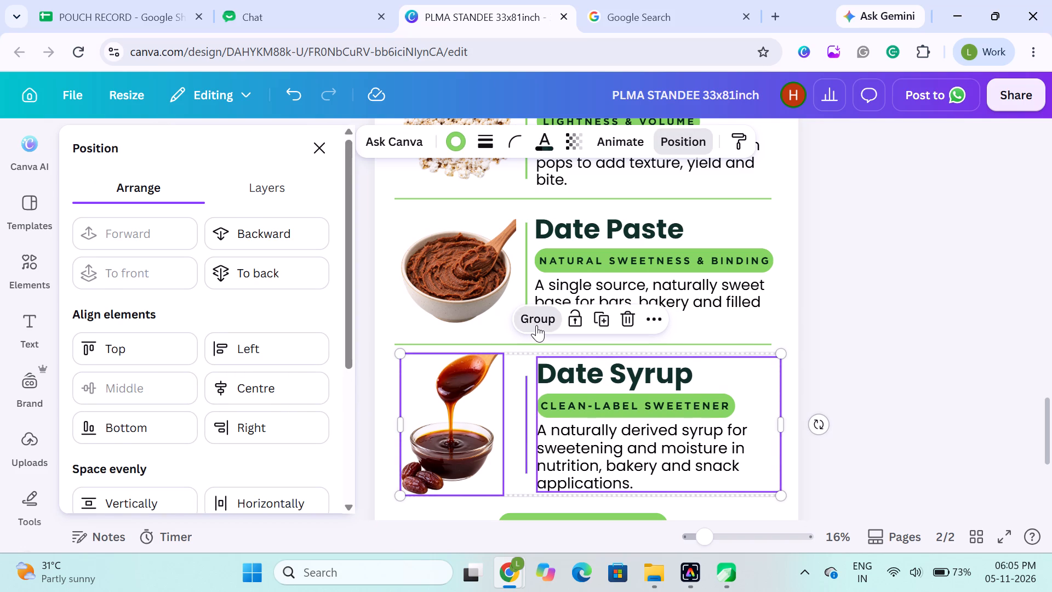
pyautogui.click(959, 326)
# Ungroup the Sorghum Pops block into its image, vertical green line and text group.
pyautogui.click(439, 282)
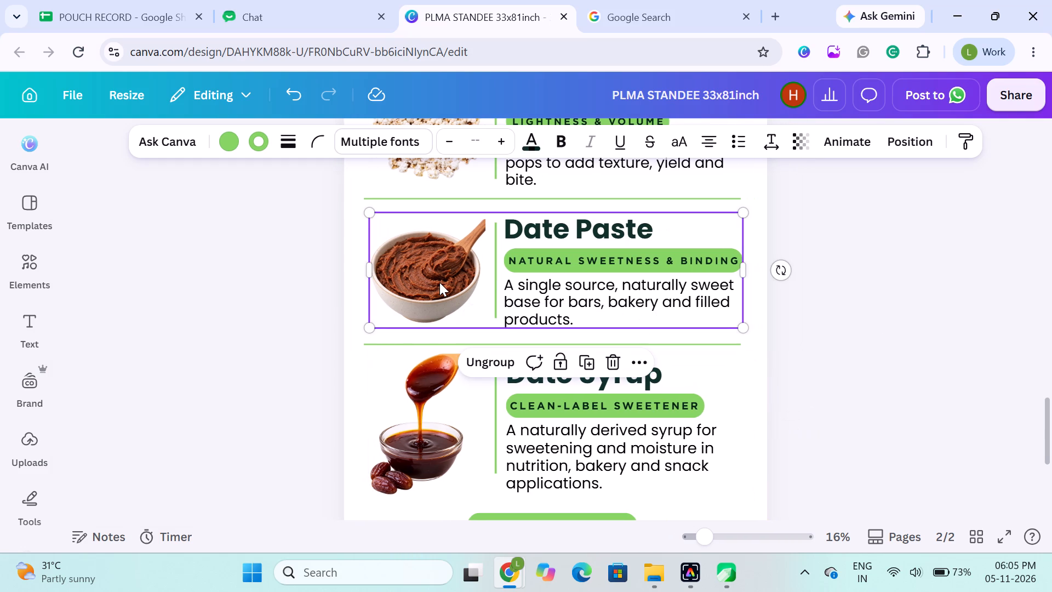
pyautogui.scroll(2, 523, 260)
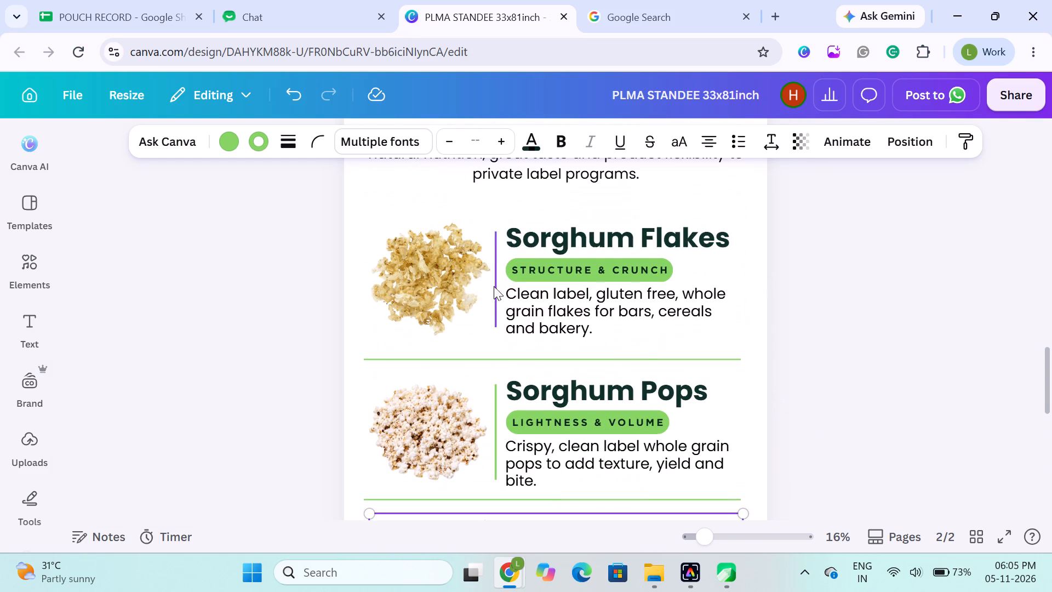
pyautogui.click(460, 406)
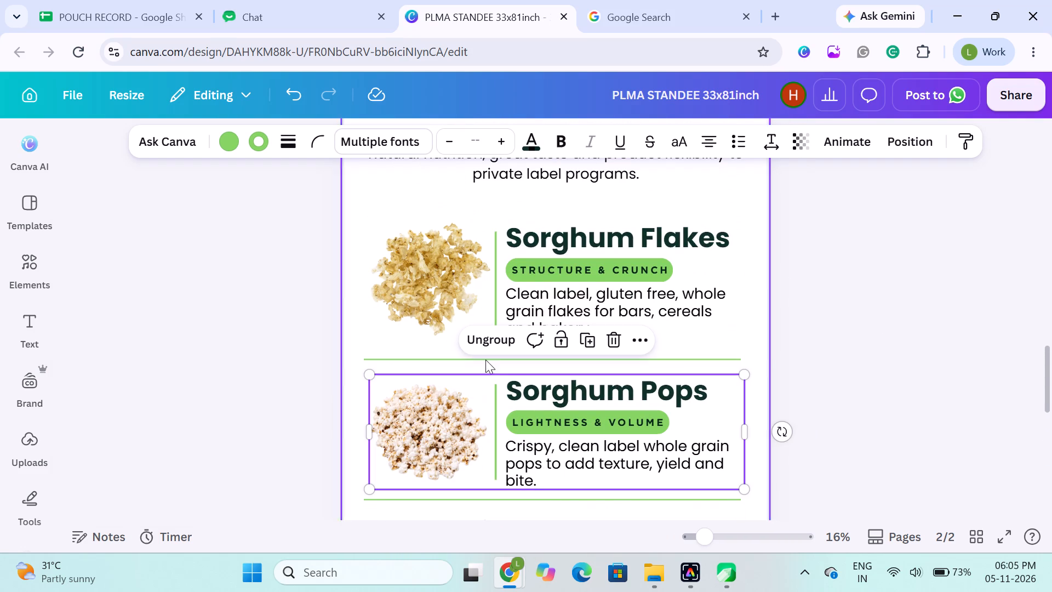
pyautogui.click(487, 345)
pyautogui.click(293, 395)
# Ungroup the Date Paste block so its bowl image, vertical green line and text group are separate.
pyautogui.scroll(-2, 293, 395)
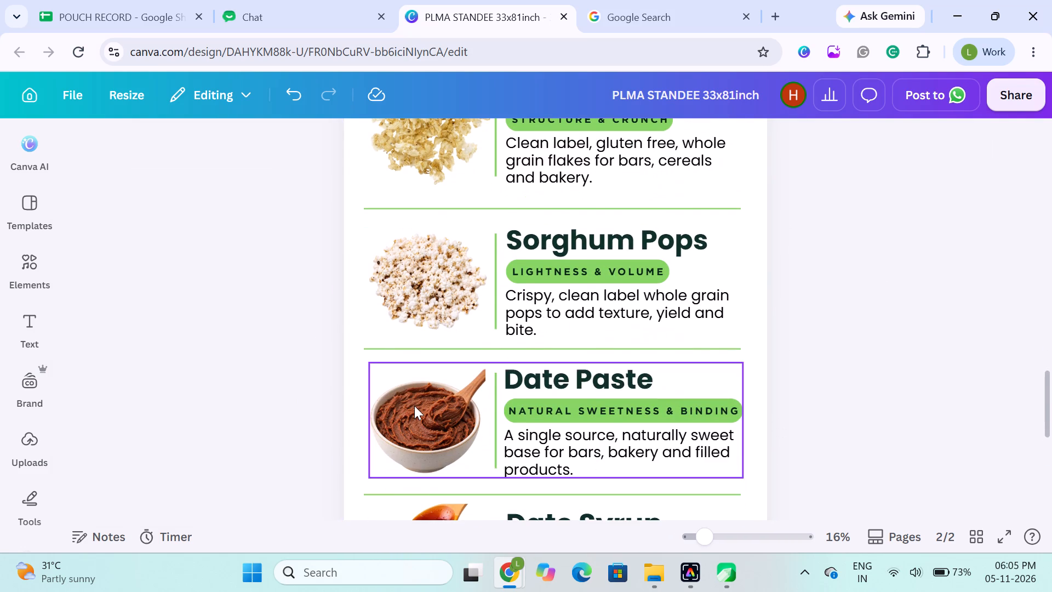
pyautogui.click(414, 406)
pyautogui.click(477, 328)
pyautogui.click(246, 395)
# Ungroup the Date Syrup block so its syrup image, vertical green line and text group are separate.
pyautogui.scroll(-1, 346, 447)
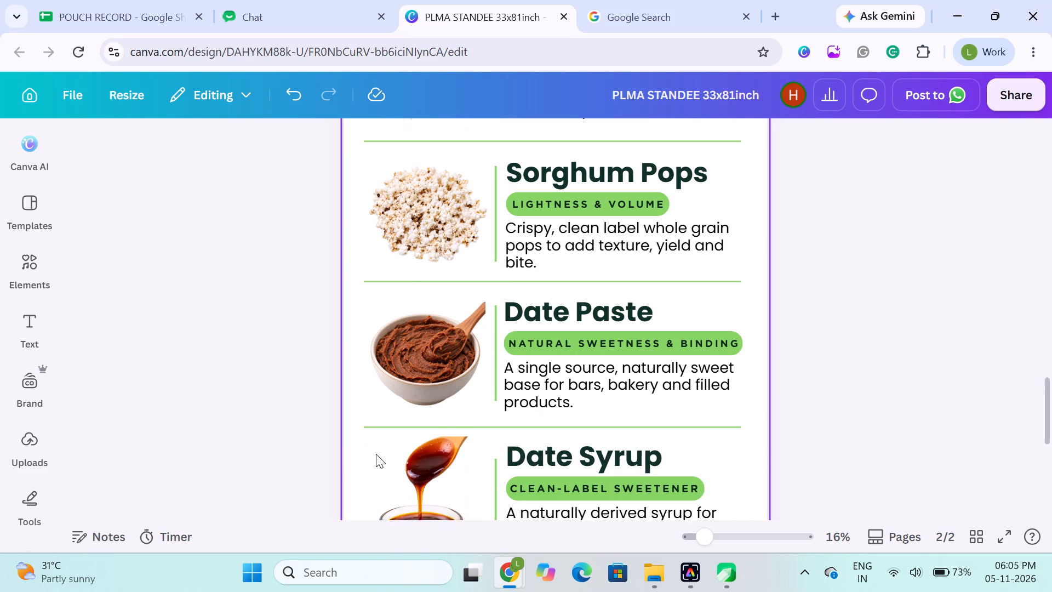
pyautogui.scroll(-1, 376, 454)
pyautogui.click(396, 452)
pyautogui.click(490, 358)
pyautogui.click(271, 410)
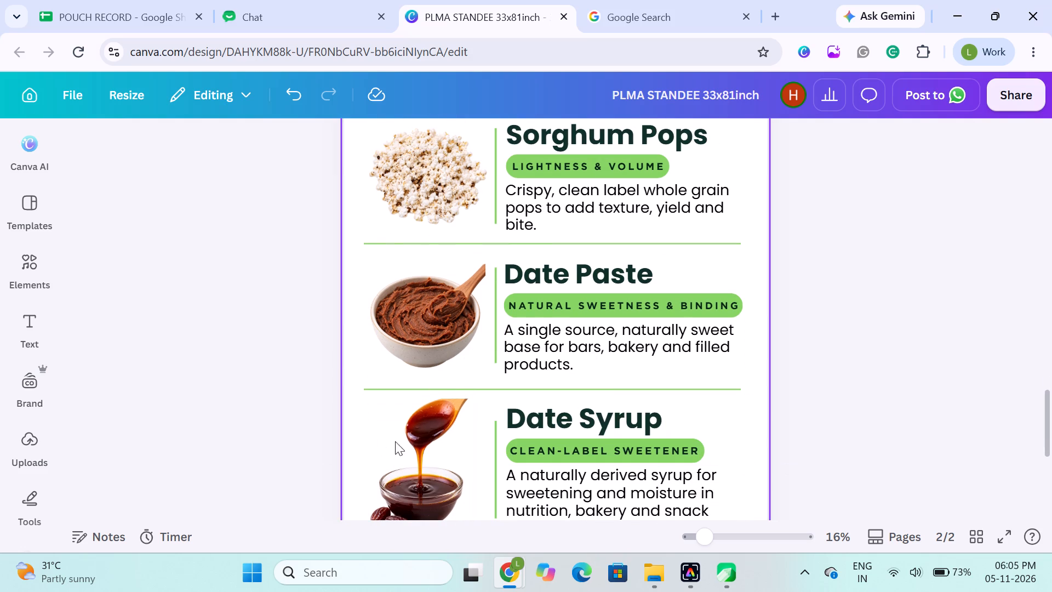
pyautogui.click(491, 467)
pyautogui.click(499, 467)
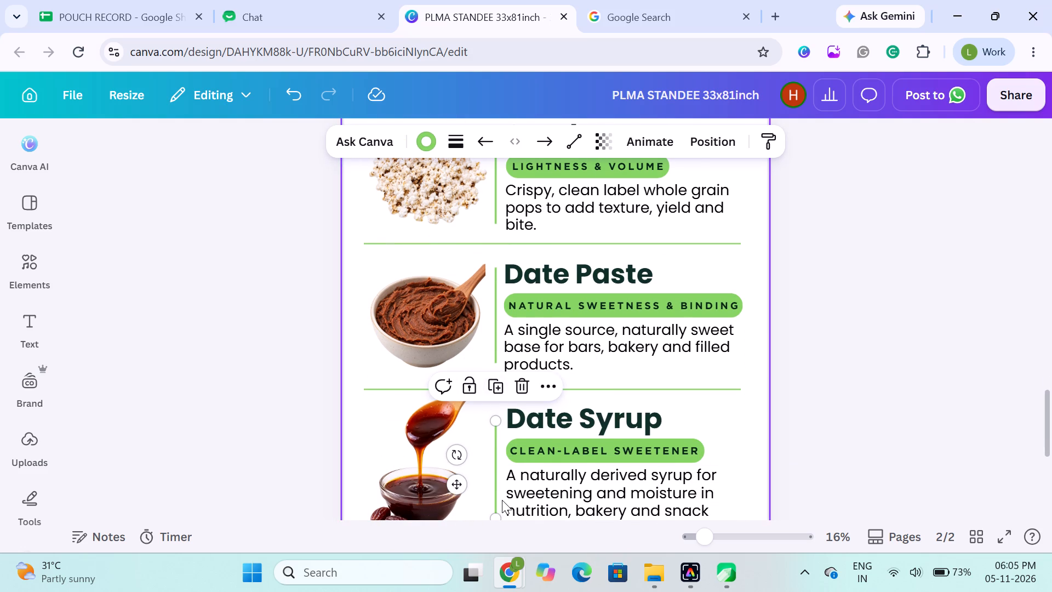
pyautogui.hotkey('ctrl', 'z')
pyautogui.click(245, 470)
pyautogui.click(523, 452)
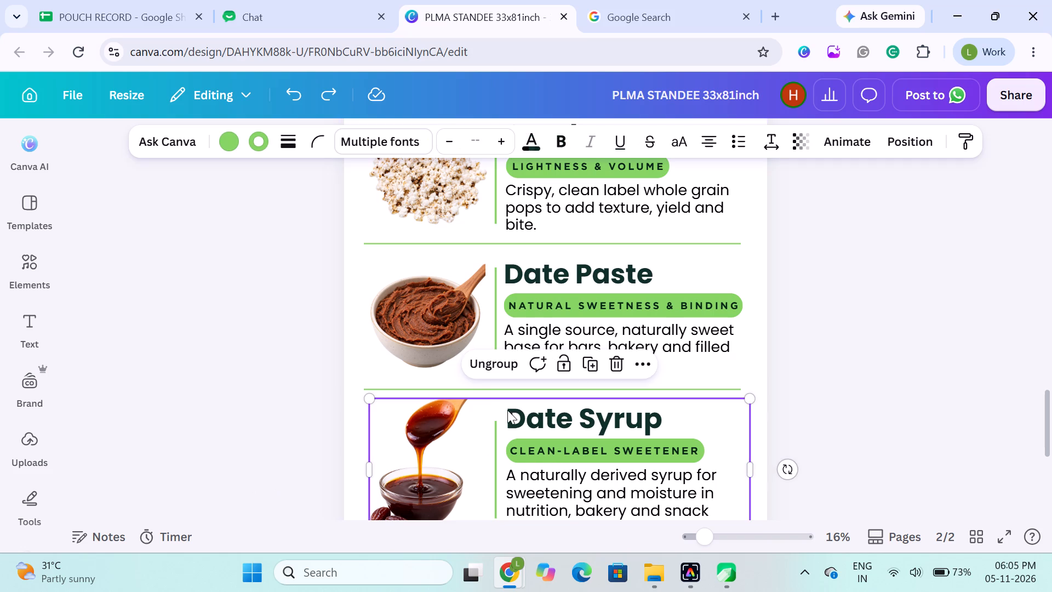
pyautogui.click(494, 367)
pyautogui.click(201, 435)
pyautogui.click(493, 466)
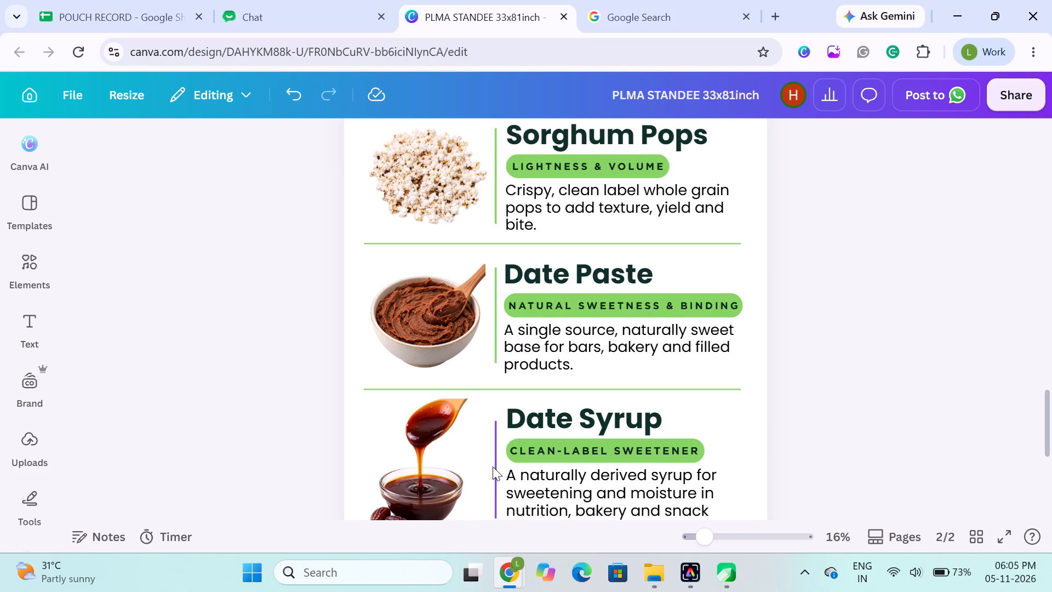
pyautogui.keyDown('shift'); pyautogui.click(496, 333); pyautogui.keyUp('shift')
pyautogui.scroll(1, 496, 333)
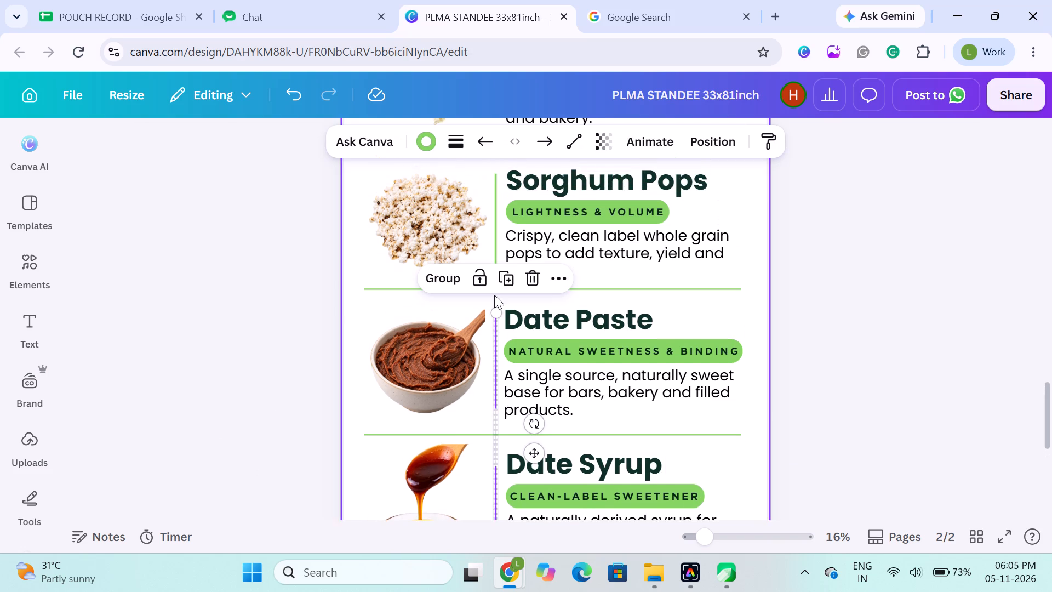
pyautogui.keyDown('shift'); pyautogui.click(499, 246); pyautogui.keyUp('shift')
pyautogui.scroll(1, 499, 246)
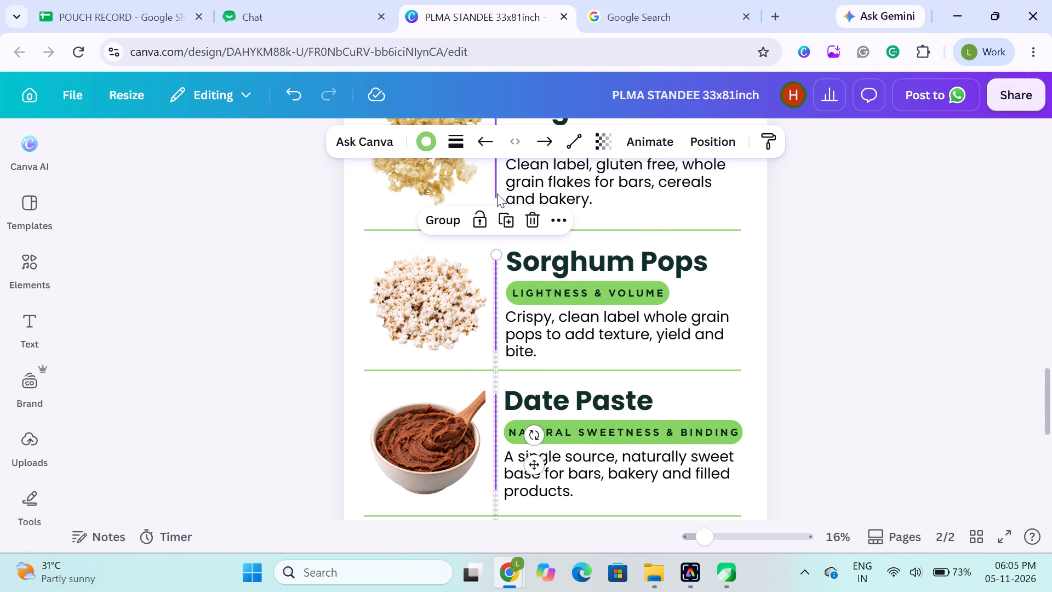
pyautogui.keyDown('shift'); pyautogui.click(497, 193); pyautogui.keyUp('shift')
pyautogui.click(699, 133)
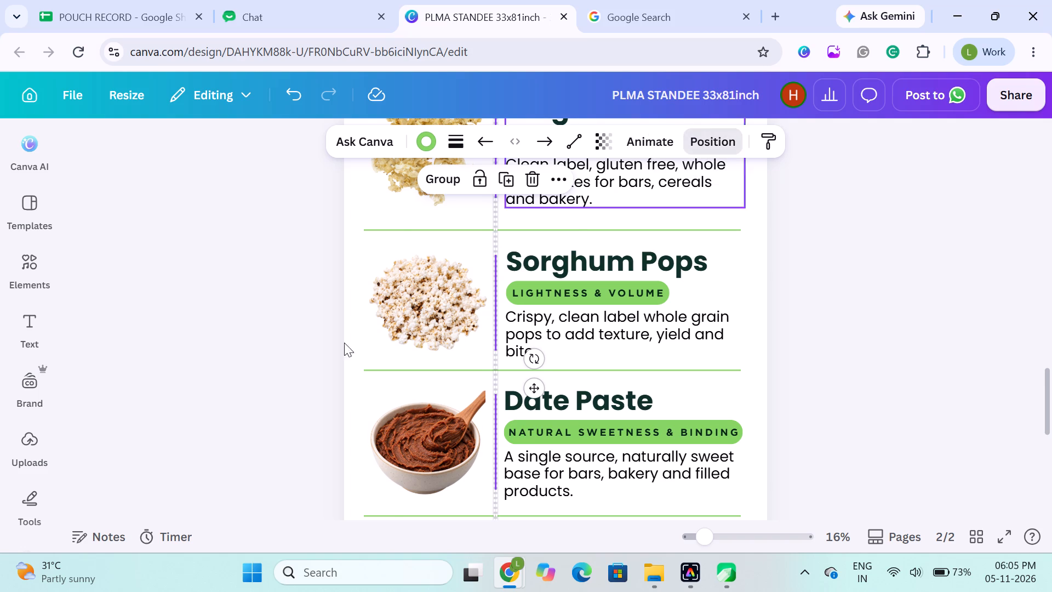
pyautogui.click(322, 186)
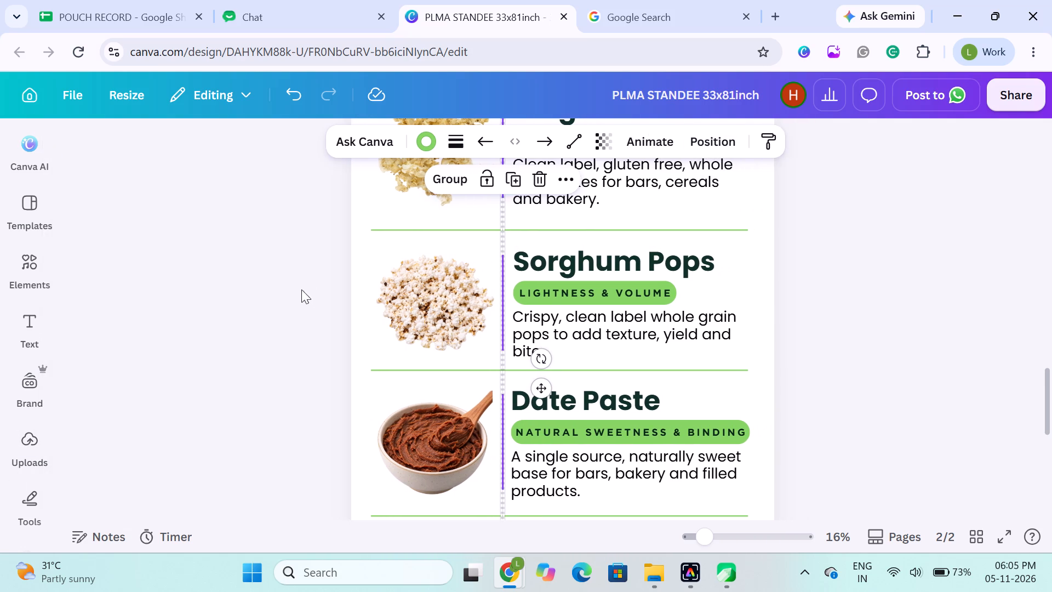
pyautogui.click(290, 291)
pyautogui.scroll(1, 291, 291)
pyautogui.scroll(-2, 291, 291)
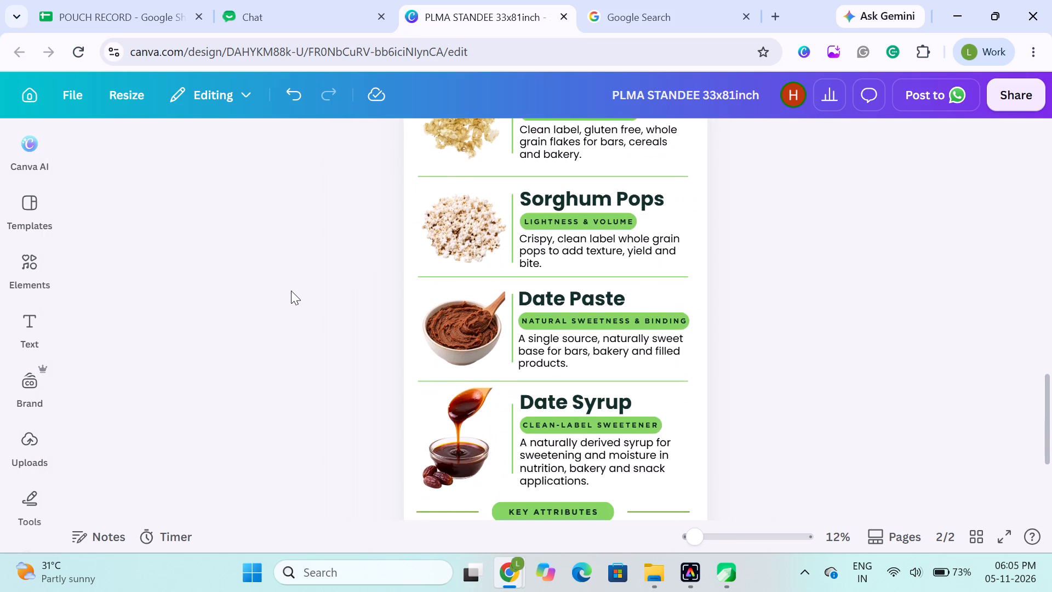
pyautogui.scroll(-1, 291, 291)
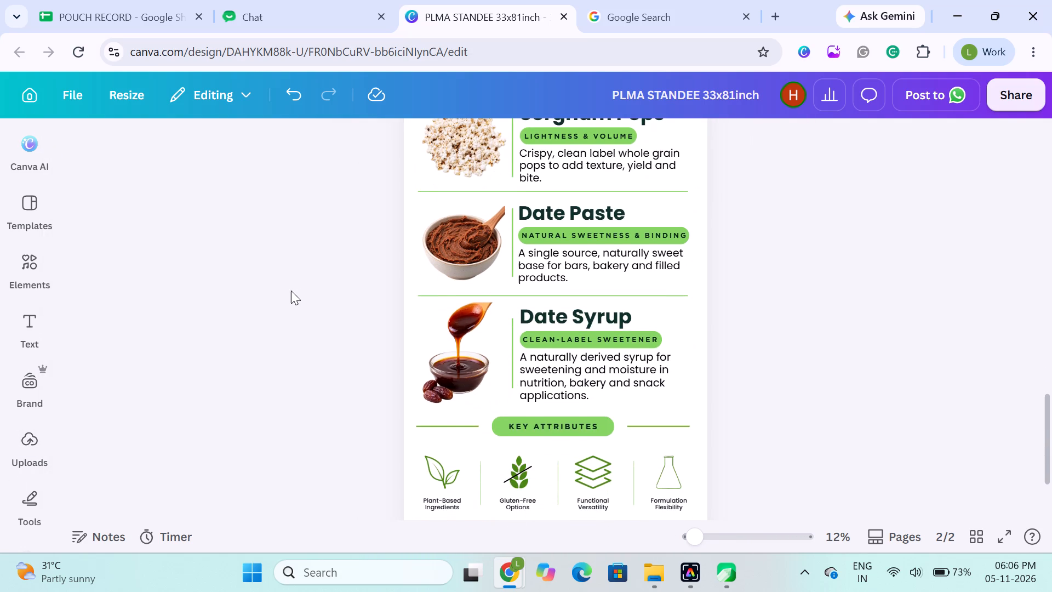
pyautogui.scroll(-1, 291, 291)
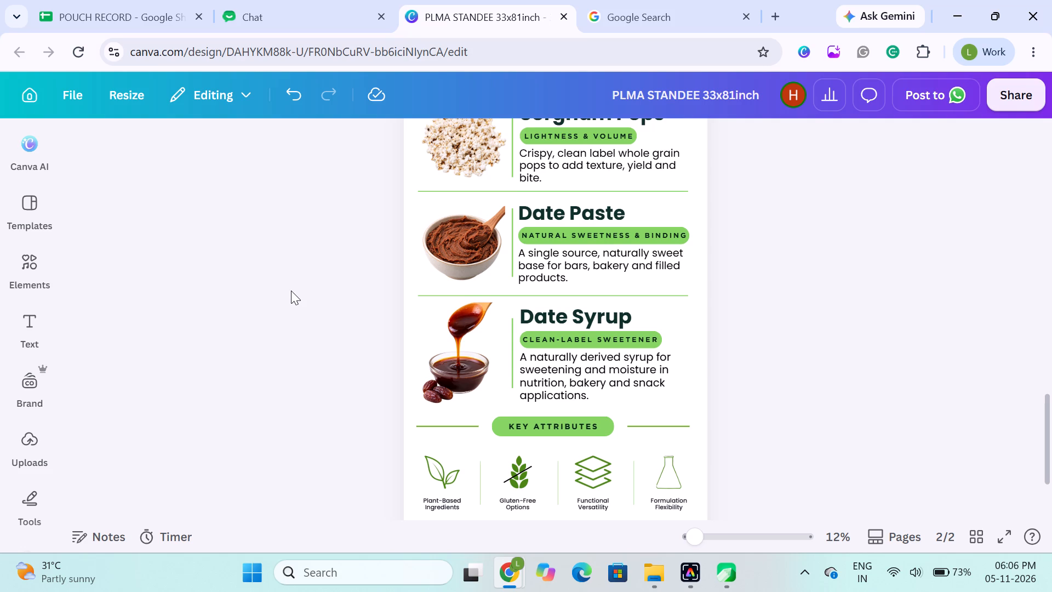
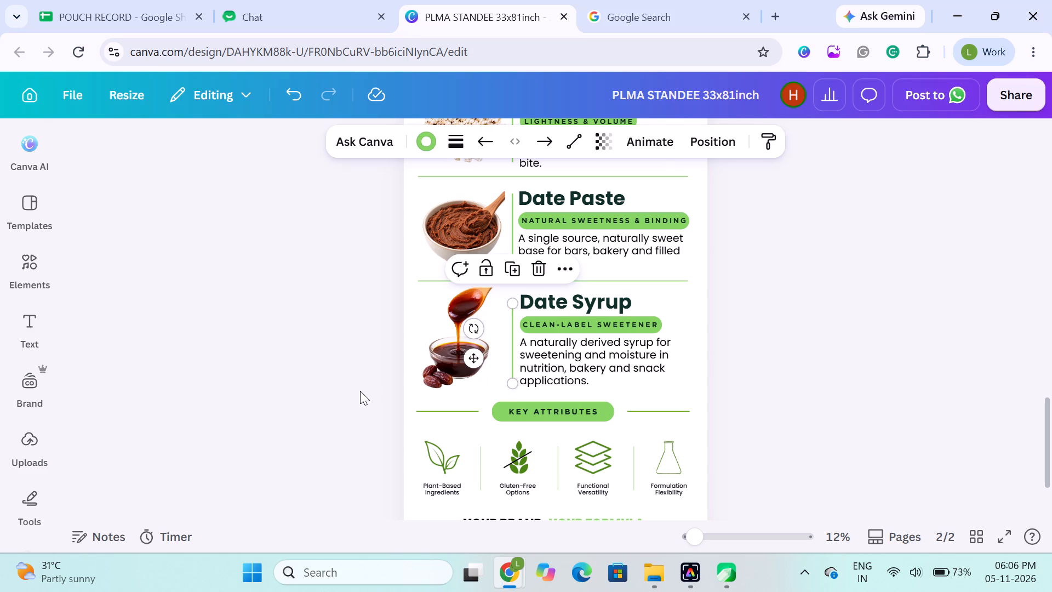
# Group the Date Syrup title, green pill and description into one text group.
pyautogui.click(510, 318)
pyautogui.keyDown('shift'); pyautogui.click(513, 305); pyautogui.keyUp('shift')
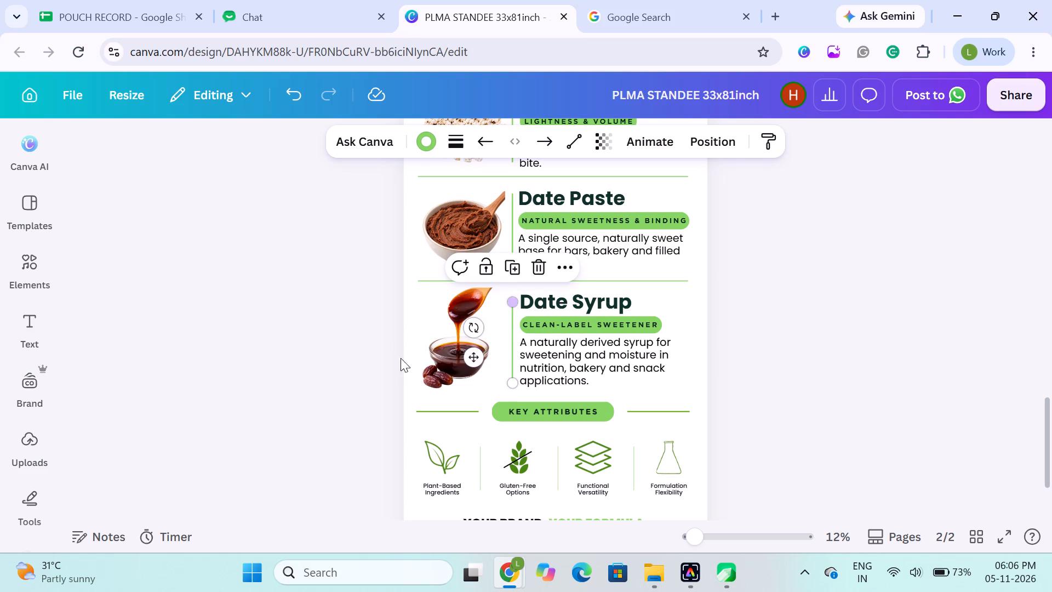
pyautogui.click(381, 357)
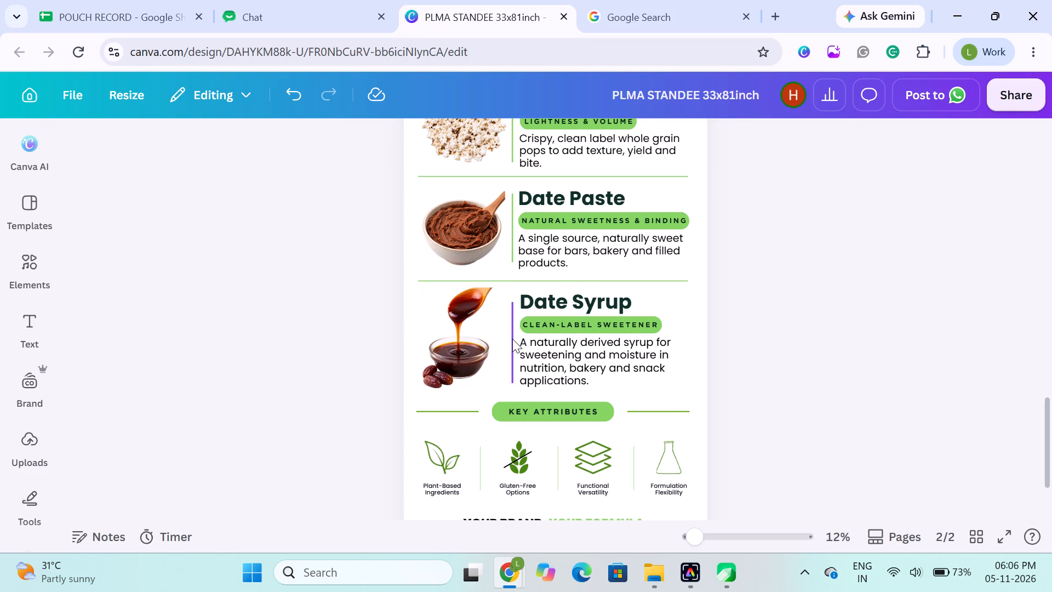
pyautogui.click(512, 339)
pyautogui.keyDown('shift'); pyautogui.click(555, 308); pyautogui.keyUp('shift')
pyautogui.keyDown('shift'); pyautogui.click(555, 317); pyautogui.keyUp('shift')
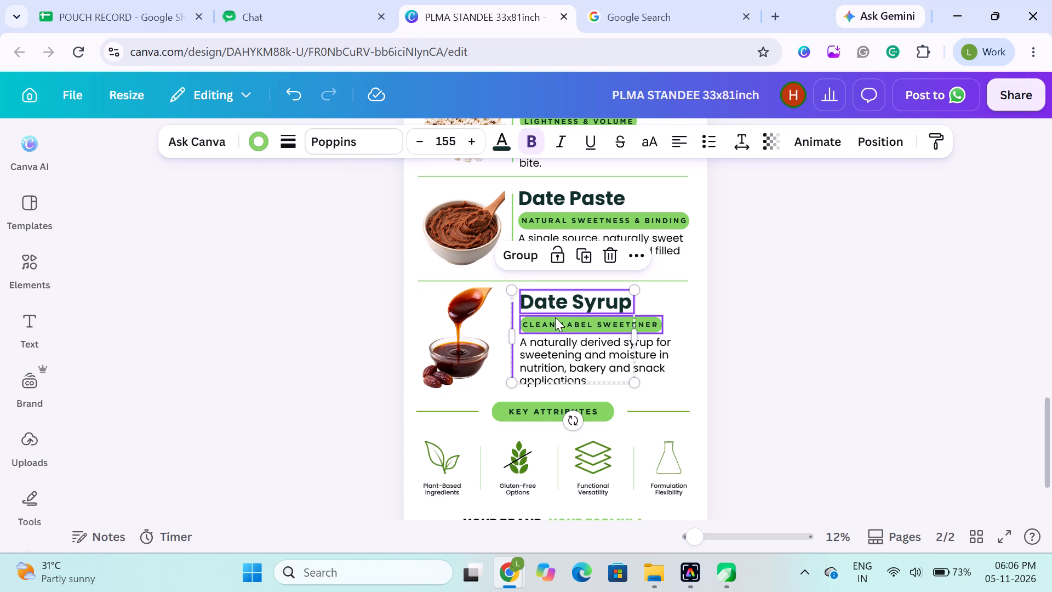
pyautogui.keyDown('shift'); pyautogui.click(553, 340); pyautogui.keyUp('shift')
pyautogui.click(855, 283)
pyautogui.moveTo(765, 298); pyautogui.dragTo(648, 352)
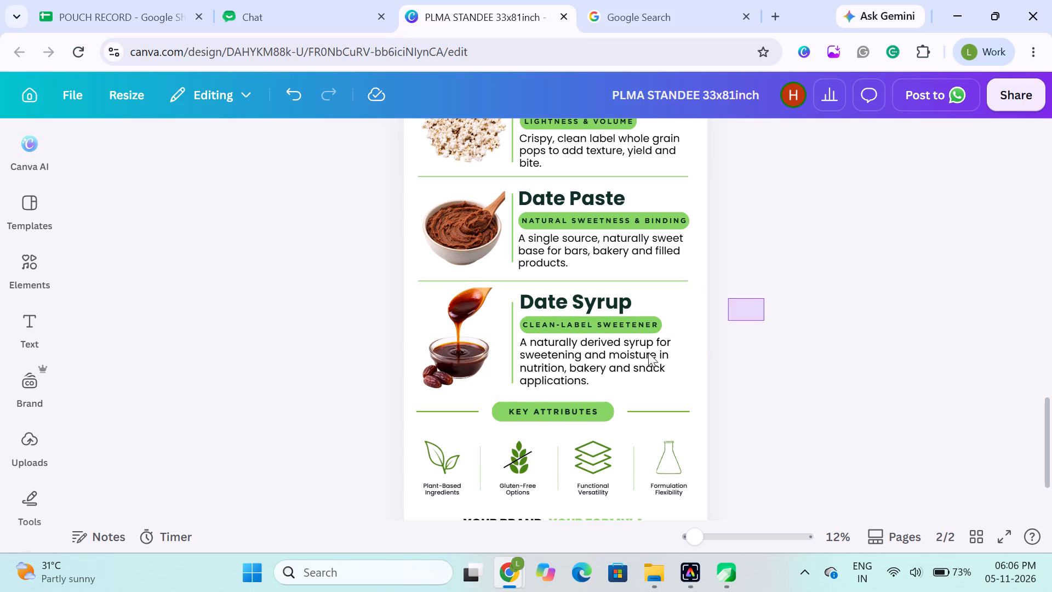
pyautogui.moveTo(648, 352); pyautogui.dragTo(608, 358)
pyautogui.click(545, 254)
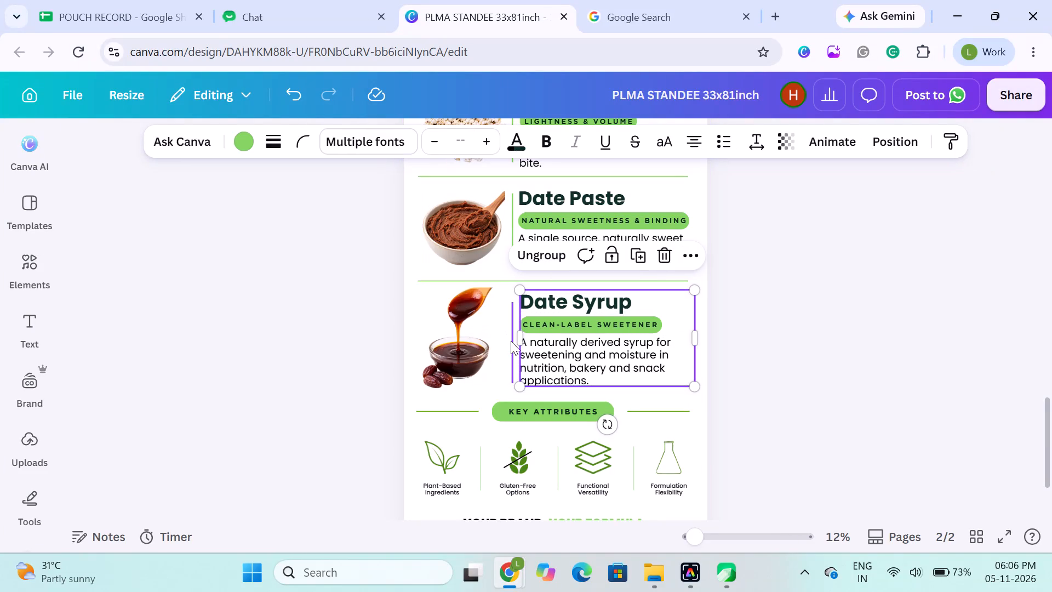
# Middle-align the vertical green line with the Date Syrup text group.
pyautogui.keyDown('shift'); pyautogui.click(511, 341); pyautogui.keyUp('shift')
pyautogui.click(700, 140)
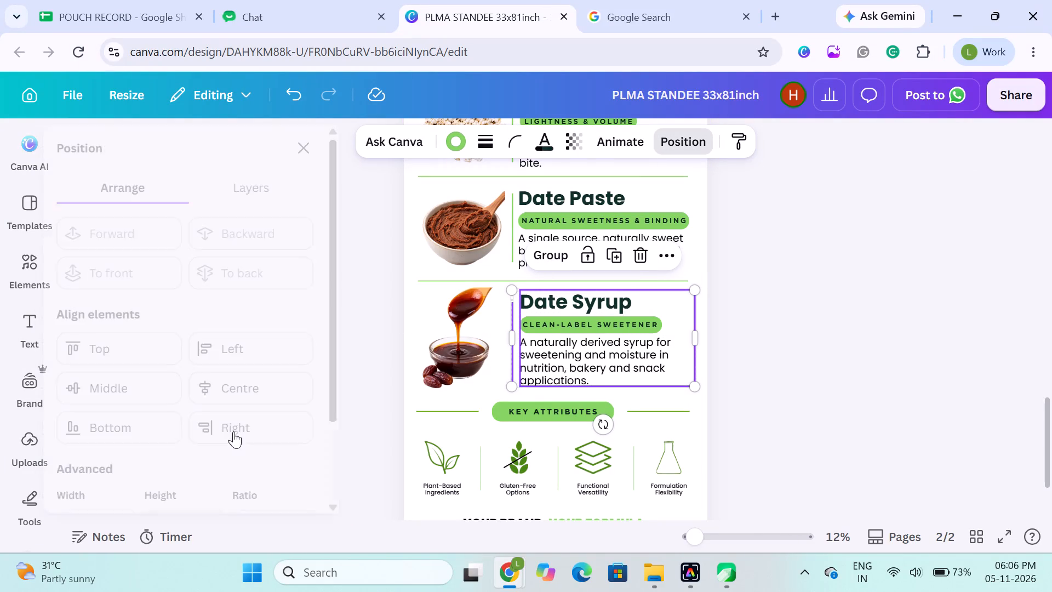
pyautogui.click(166, 390)
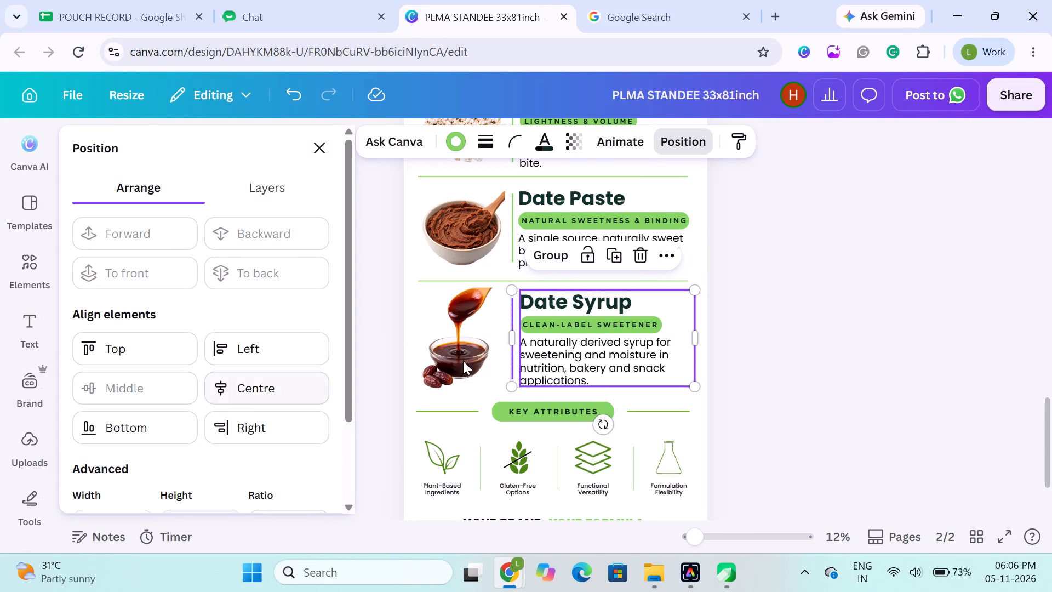
pyautogui.keyDown('shift'); pyautogui.click(477, 346); pyautogui.keyUp('shift')
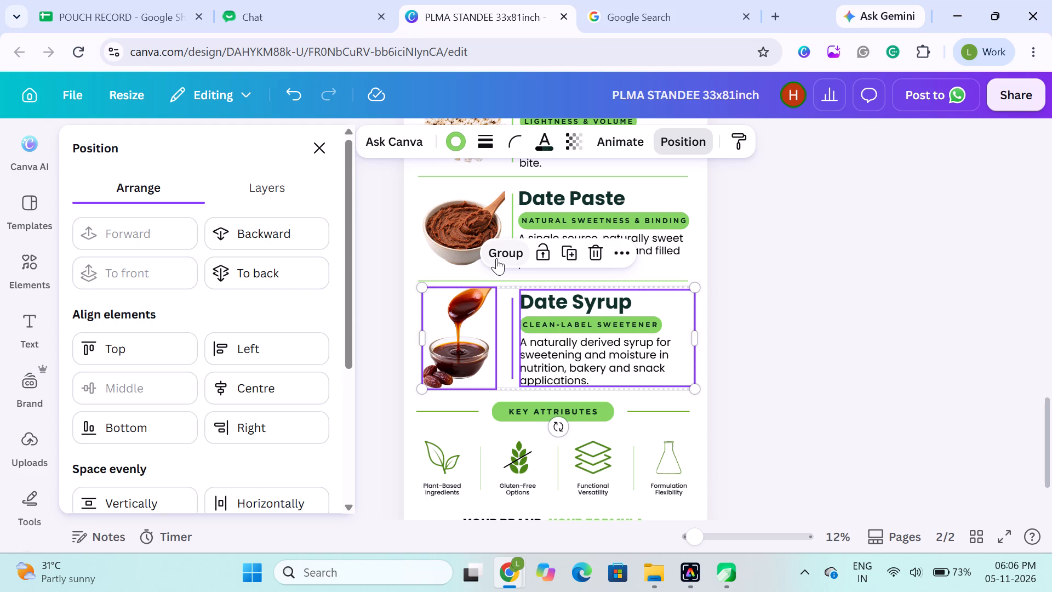
pyautogui.click(833, 368)
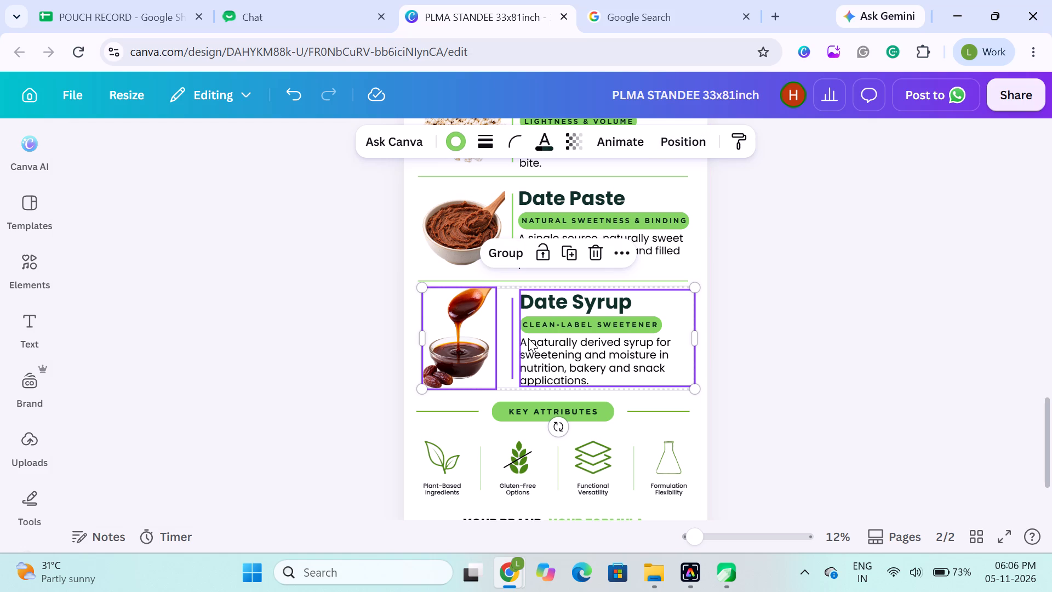
pyautogui.click(807, 336)
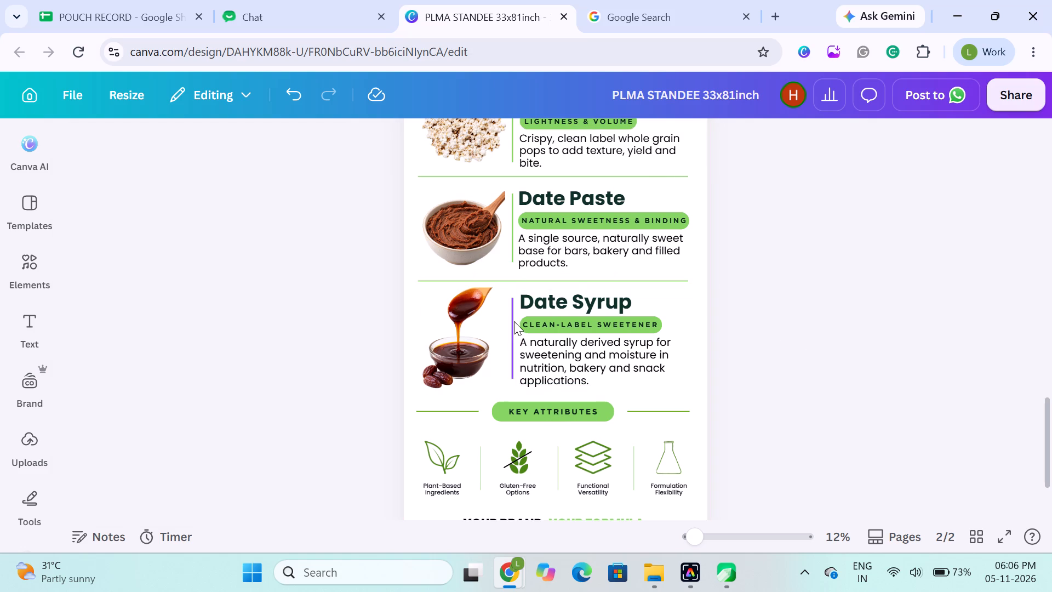
# Group the vertical green line with the Date Syrup text group, and group that with the syrup image as one block.
pyautogui.click(514, 321)
pyautogui.keyDown('shift'); pyautogui.click(550, 321); pyautogui.keyUp('shift')
pyautogui.click(692, 134)
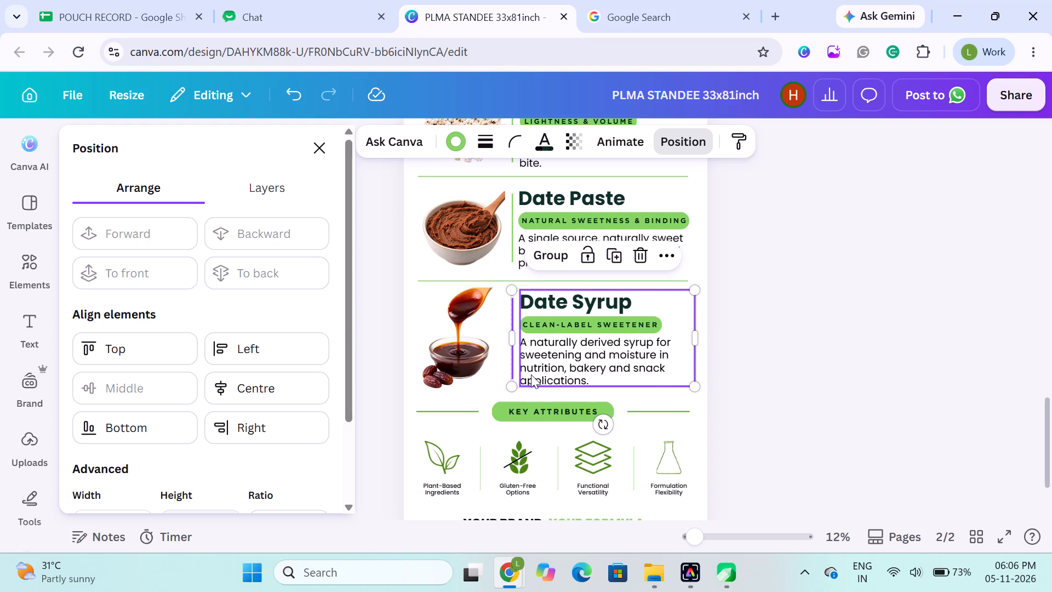
pyautogui.click(538, 261)
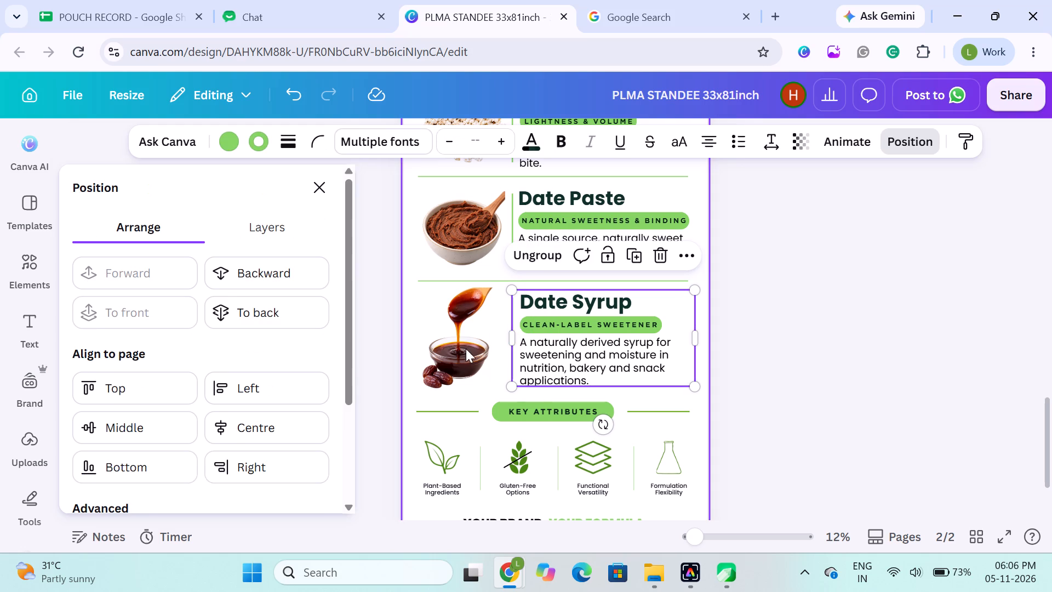
pyautogui.keyDown('shift'); pyautogui.click(464, 348); pyautogui.keyUp('shift')
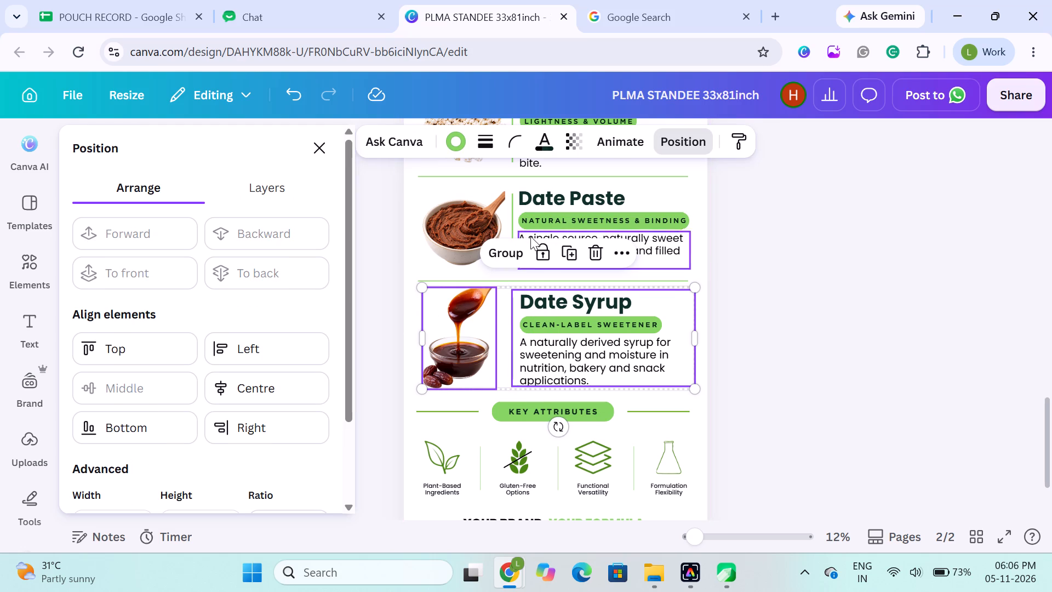
pyautogui.click(508, 252)
pyautogui.click(961, 249)
pyautogui.click(825, 286)
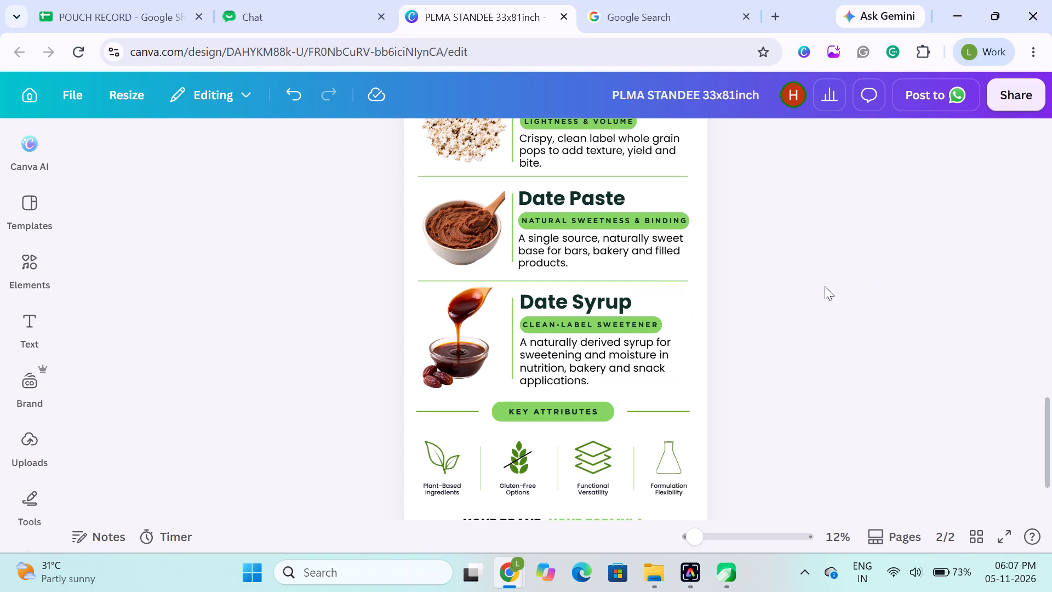
# Group the Date Paste bowl image, vertical green line, title, pill and description into one block.
pyautogui.moveTo(802, 221); pyautogui.dragTo(433, 256)
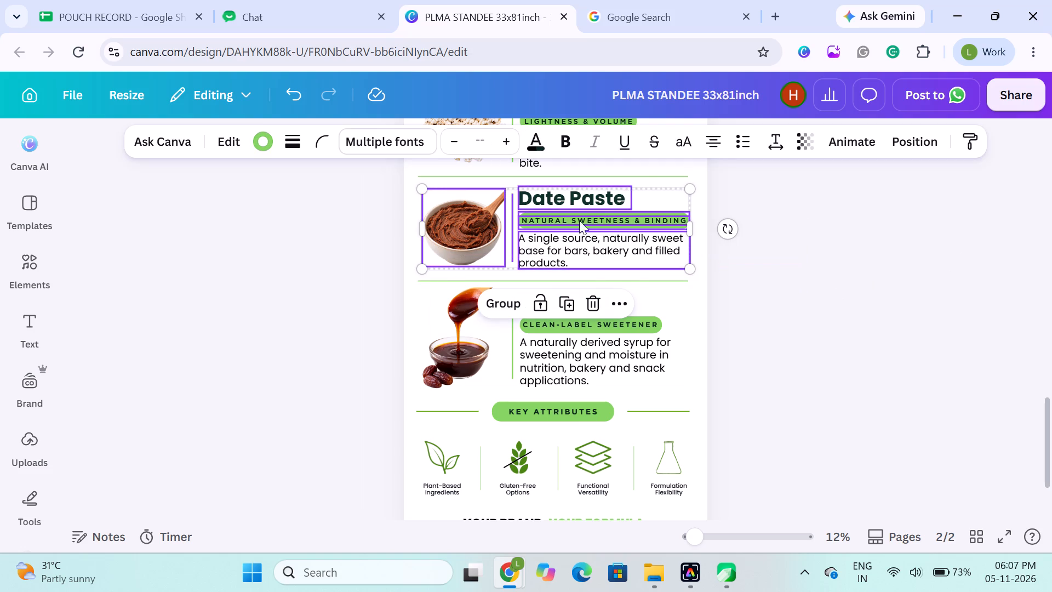
pyautogui.click(834, 225)
pyautogui.moveTo(826, 196); pyautogui.dragTo(450, 254)
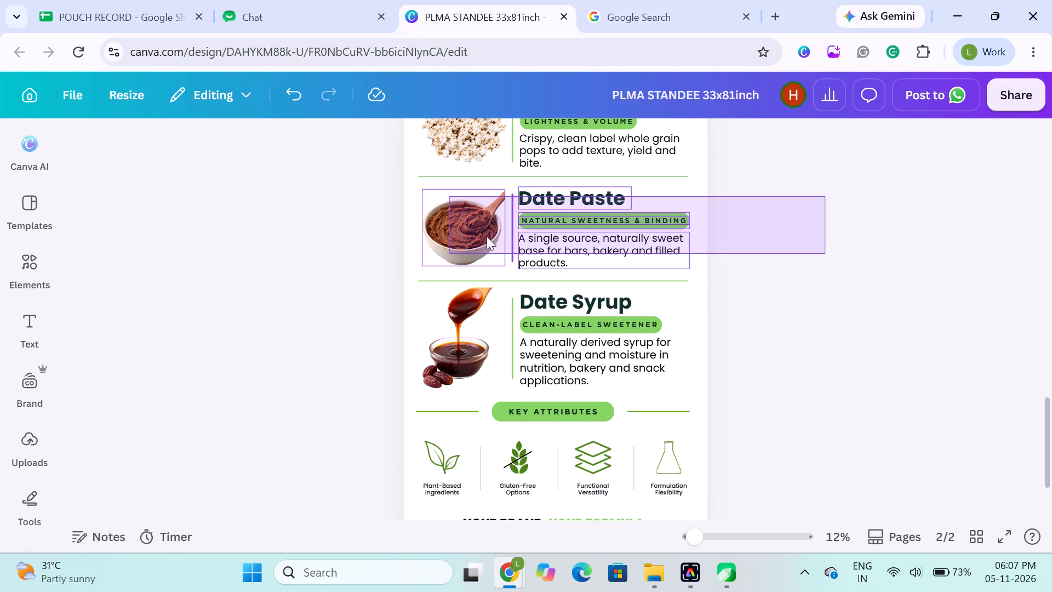
pyautogui.click(512, 304)
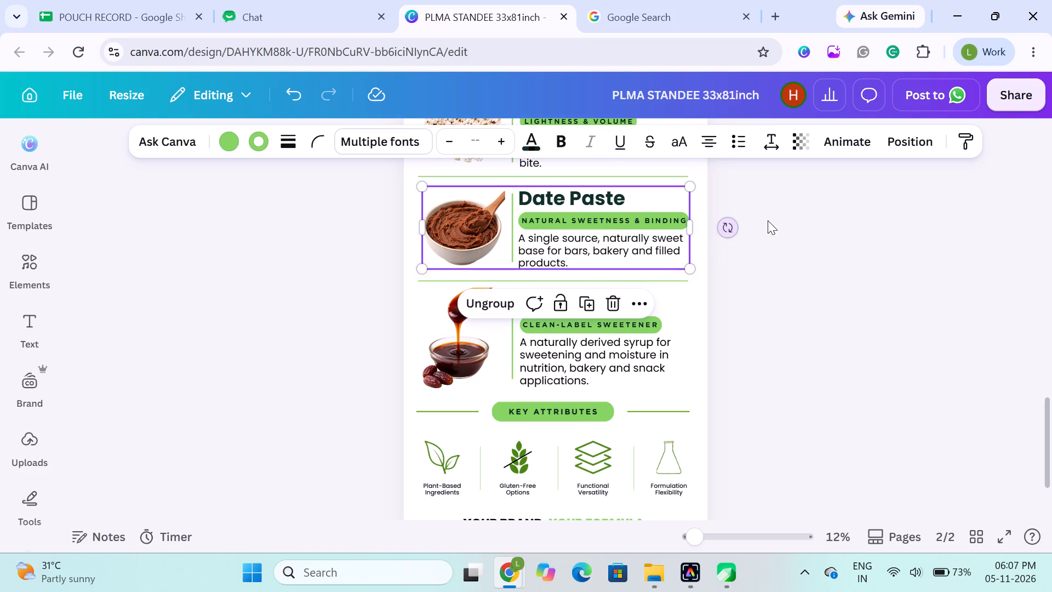
pyautogui.click(768, 220)
# Group the Sorghum Pops image, vertical green line, title, pill and description into one block.
pyautogui.scroll(1, 768, 220)
pyautogui.moveTo(769, 221); pyautogui.dragTo(469, 257)
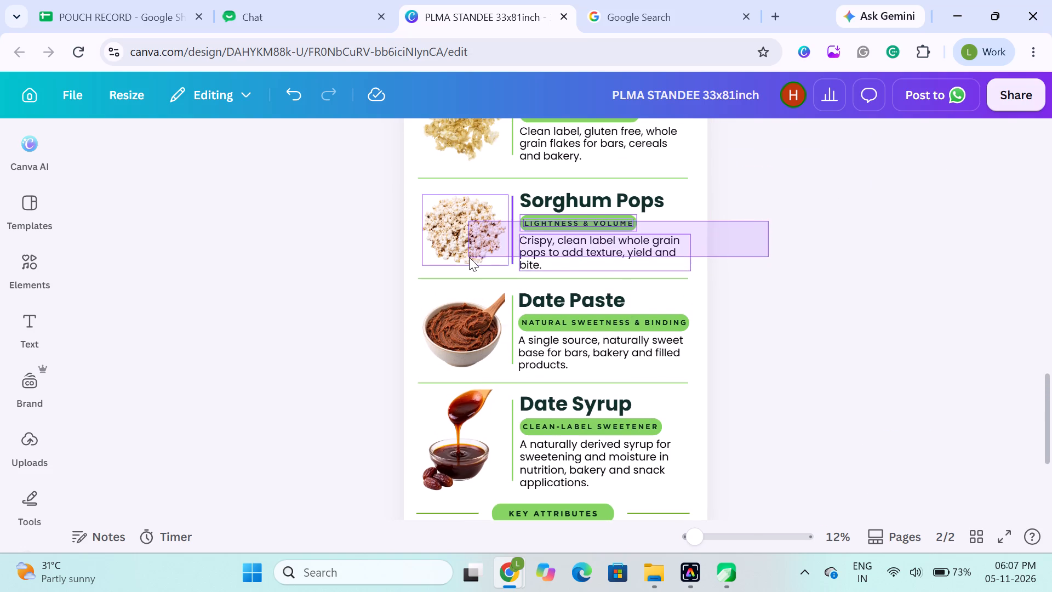
pyautogui.click(812, 227)
pyautogui.moveTo(794, 193); pyautogui.dragTo(447, 274)
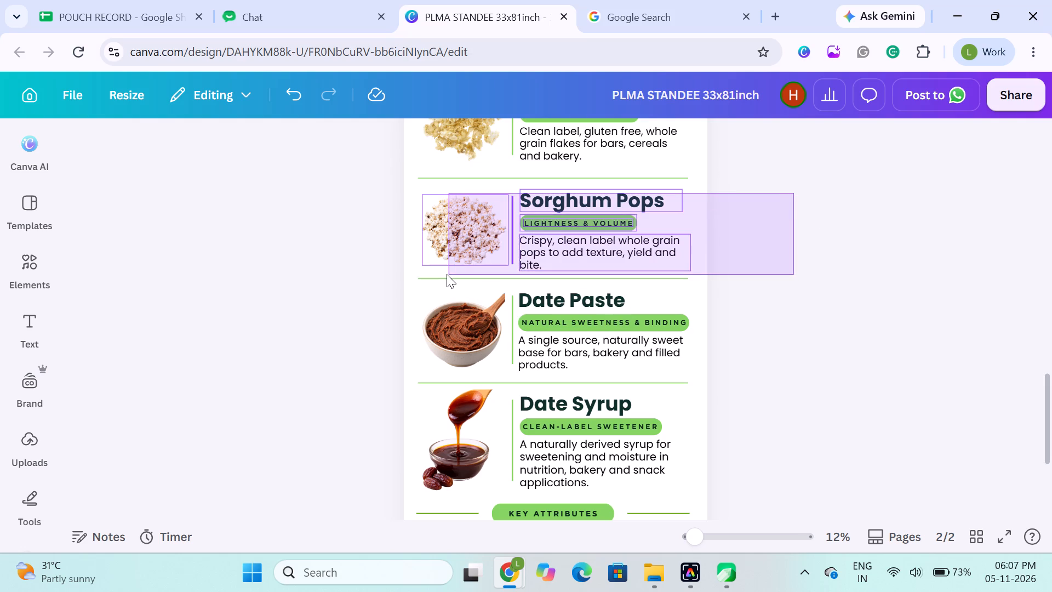
pyautogui.click(499, 299)
pyautogui.click(331, 330)
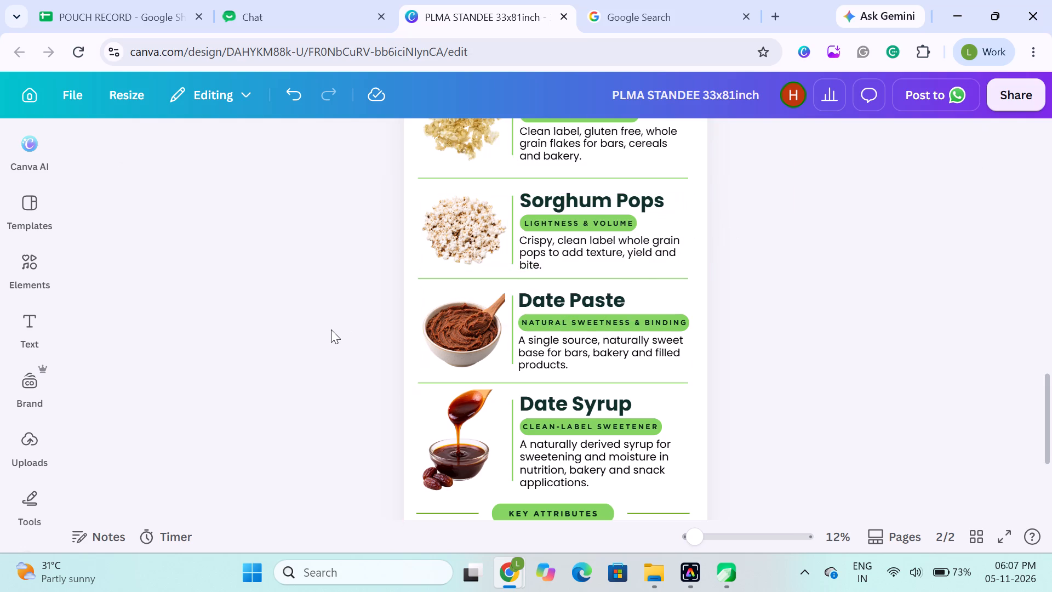
# Group the Sorghum Flakes image, vertical green line and text group into one block.
pyautogui.scroll(2, 347, 324)
pyautogui.moveTo(798, 225); pyautogui.dragTo(456, 276)
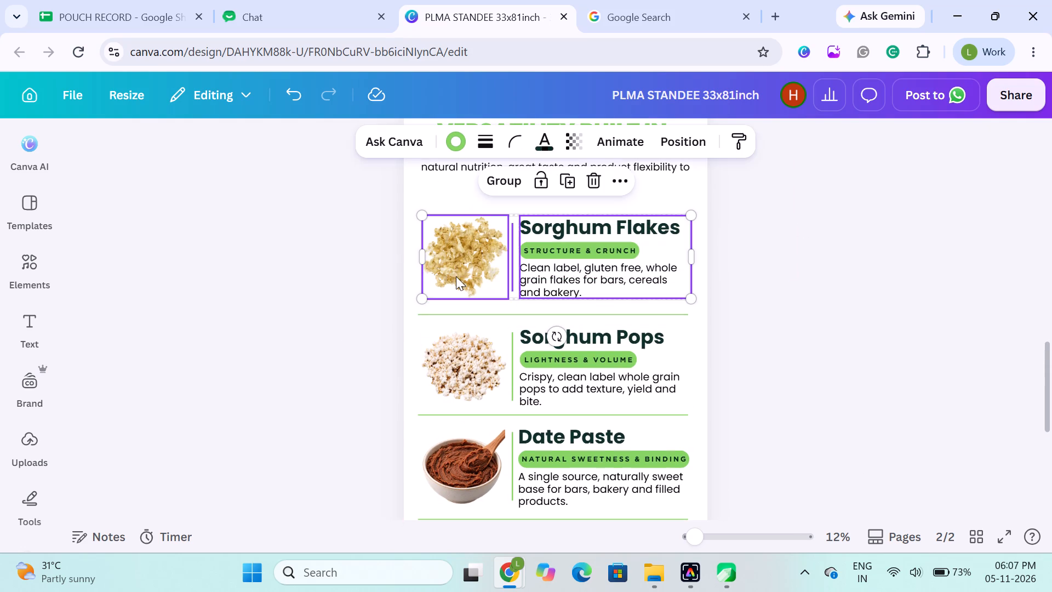
pyautogui.click(506, 177)
pyautogui.click(368, 327)
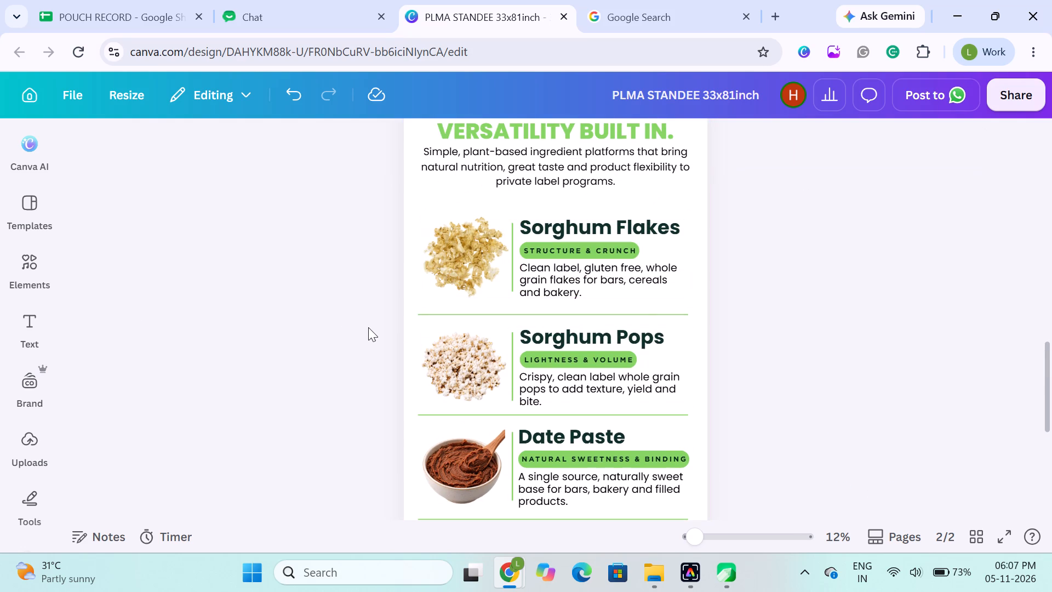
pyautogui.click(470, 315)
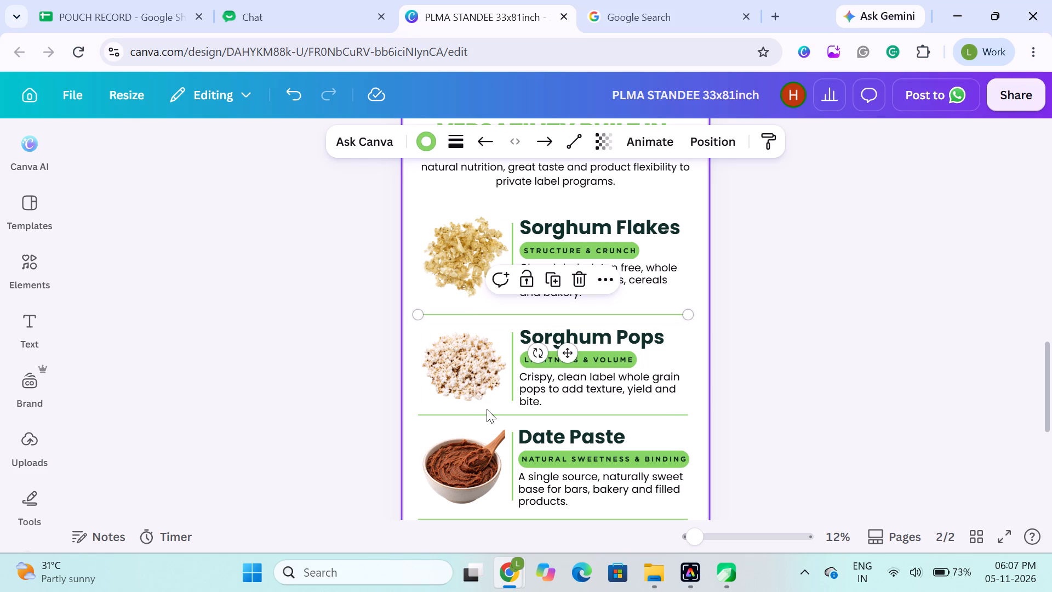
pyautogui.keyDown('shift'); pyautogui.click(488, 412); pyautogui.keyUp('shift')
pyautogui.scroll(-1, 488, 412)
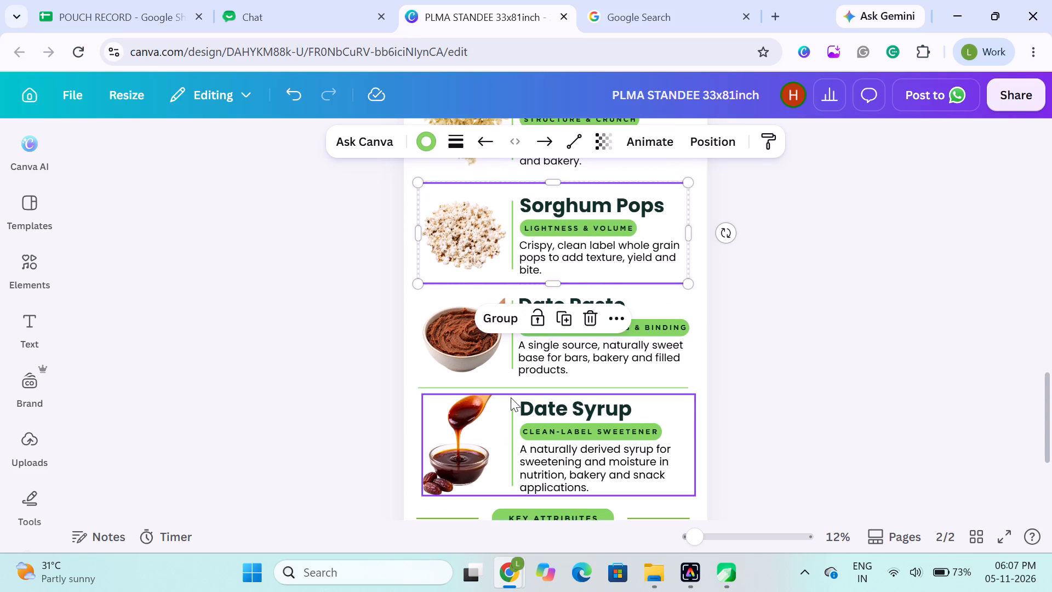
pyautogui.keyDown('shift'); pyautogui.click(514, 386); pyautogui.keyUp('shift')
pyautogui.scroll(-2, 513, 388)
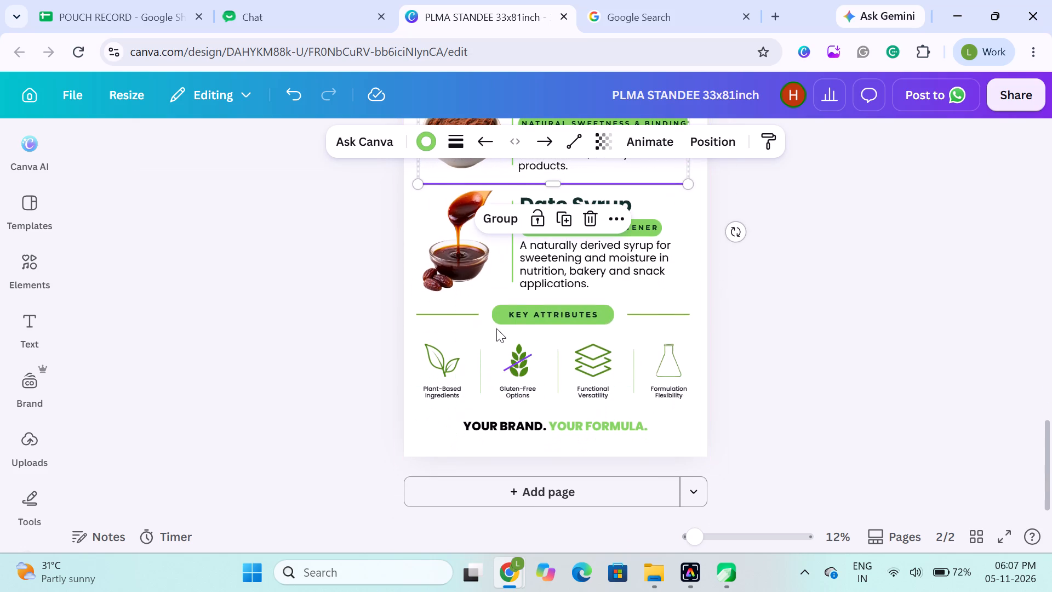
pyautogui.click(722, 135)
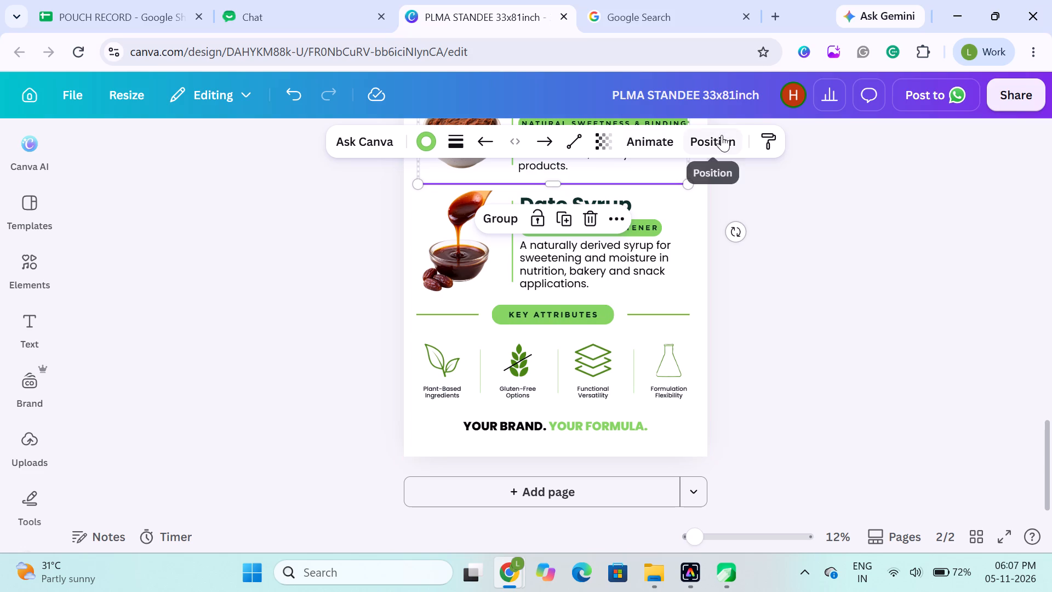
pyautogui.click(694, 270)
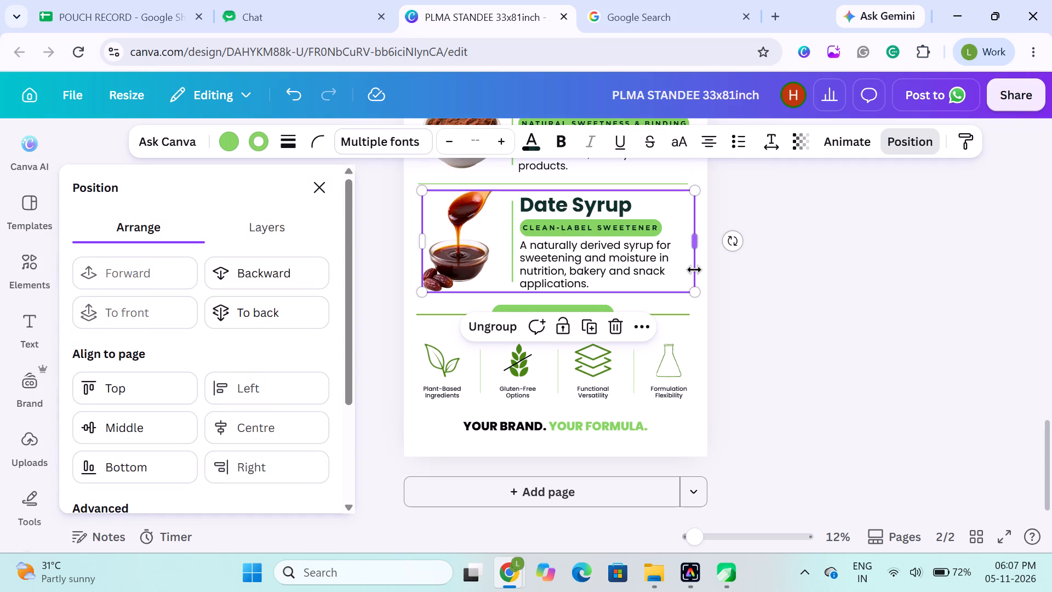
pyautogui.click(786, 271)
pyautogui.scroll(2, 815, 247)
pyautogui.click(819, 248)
# Lengthen the vertical green line in the Date Syrup block slightly at its lower end.
pyautogui.scroll(-1, 819, 248)
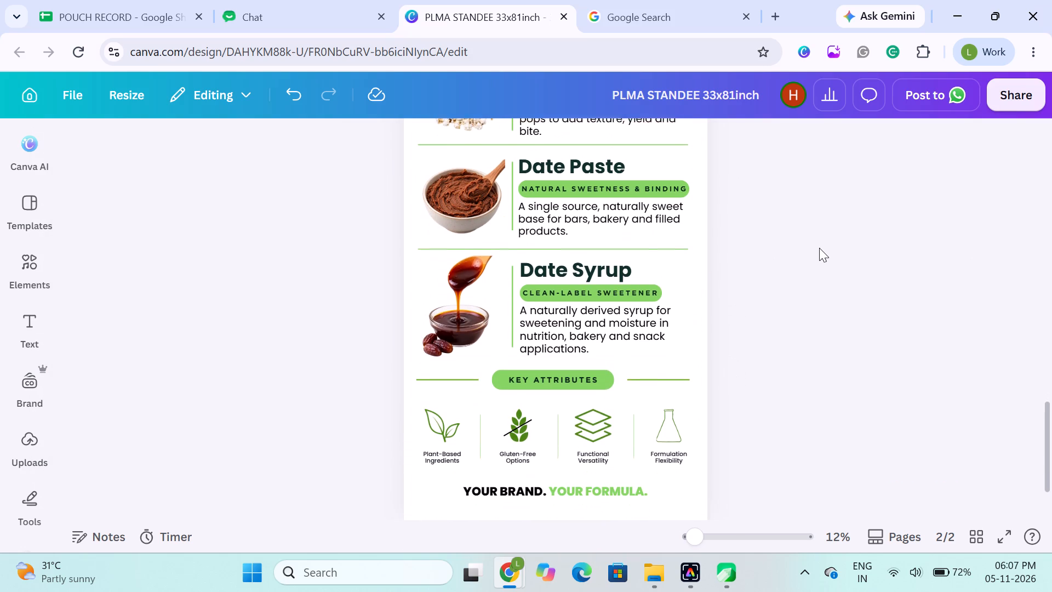
pyautogui.scroll(-1, 819, 248)
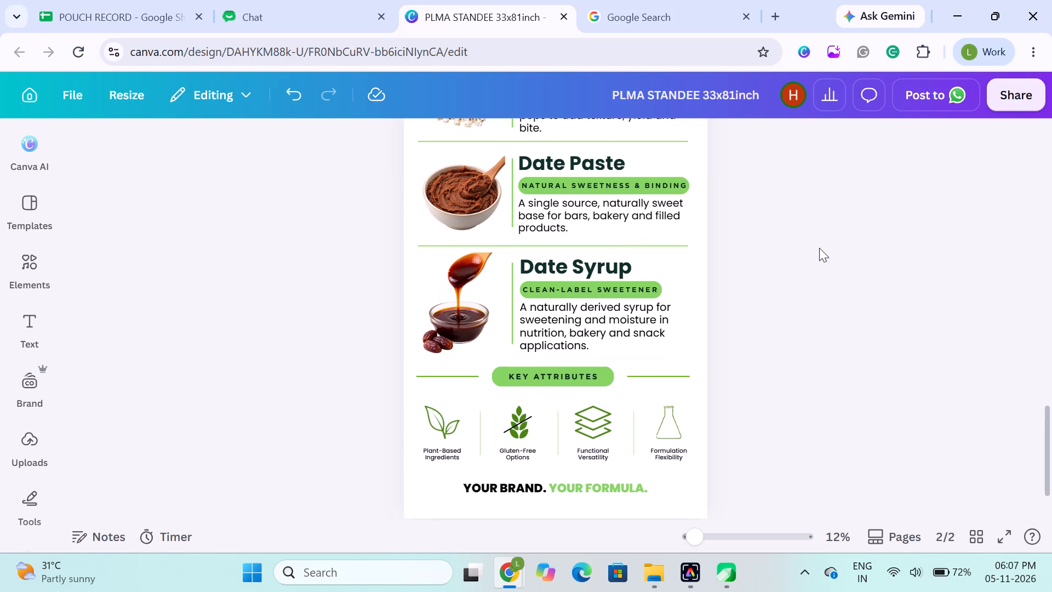
pyautogui.click(511, 340)
pyautogui.click(510, 330)
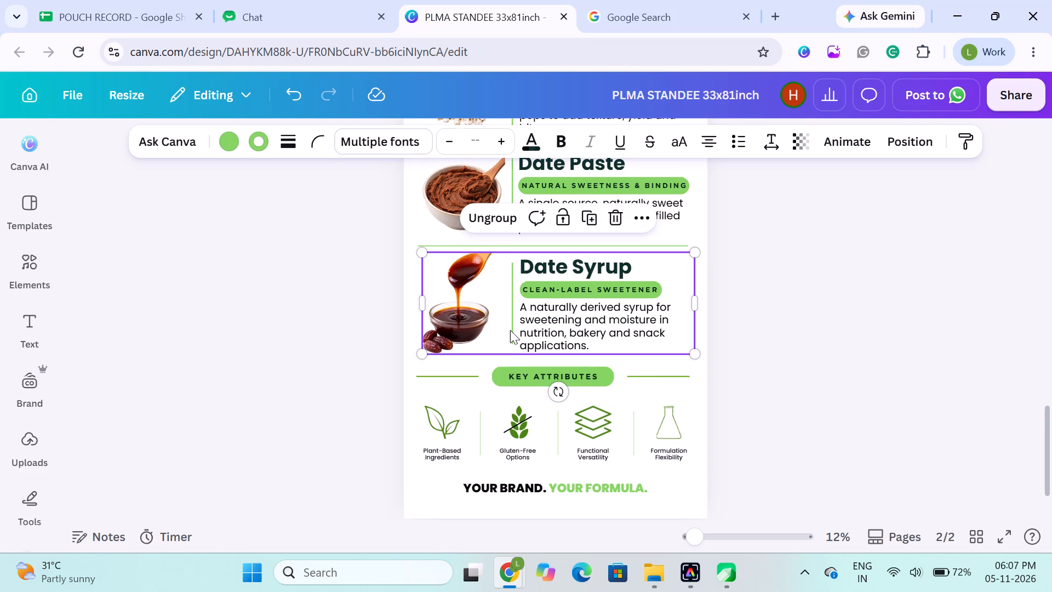
pyautogui.moveTo(512, 341); pyautogui.dragTo(512, 347)
pyautogui.click(797, 290)
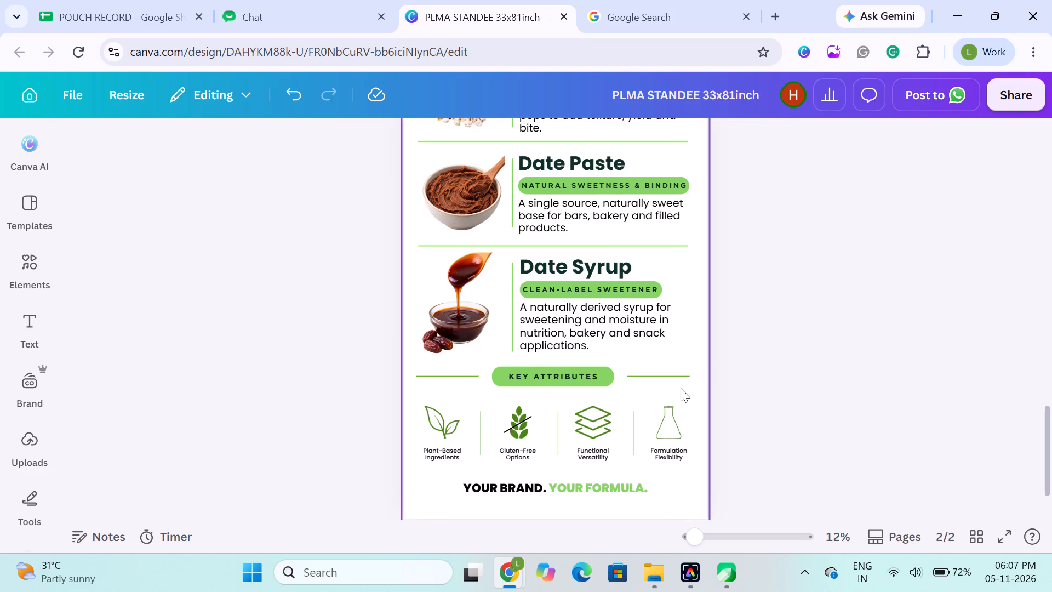
# Lengthen the vertical green line in the Date Paste block slightly at its lower end.
pyautogui.scroll(1, 681, 403)
pyautogui.scroll(1, 628, 431)
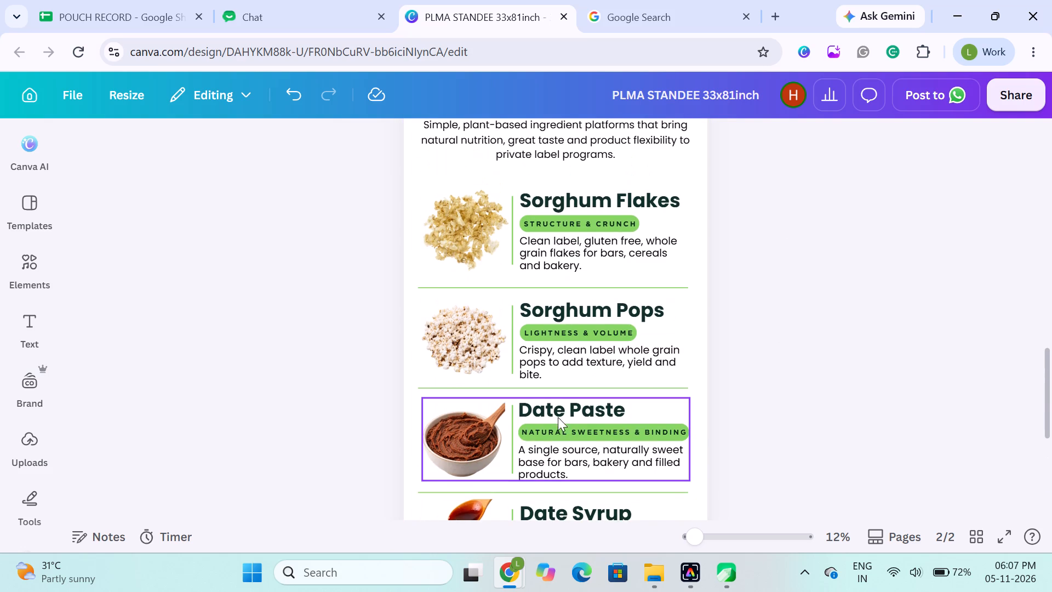
pyautogui.click(510, 434)
pyautogui.click(513, 437)
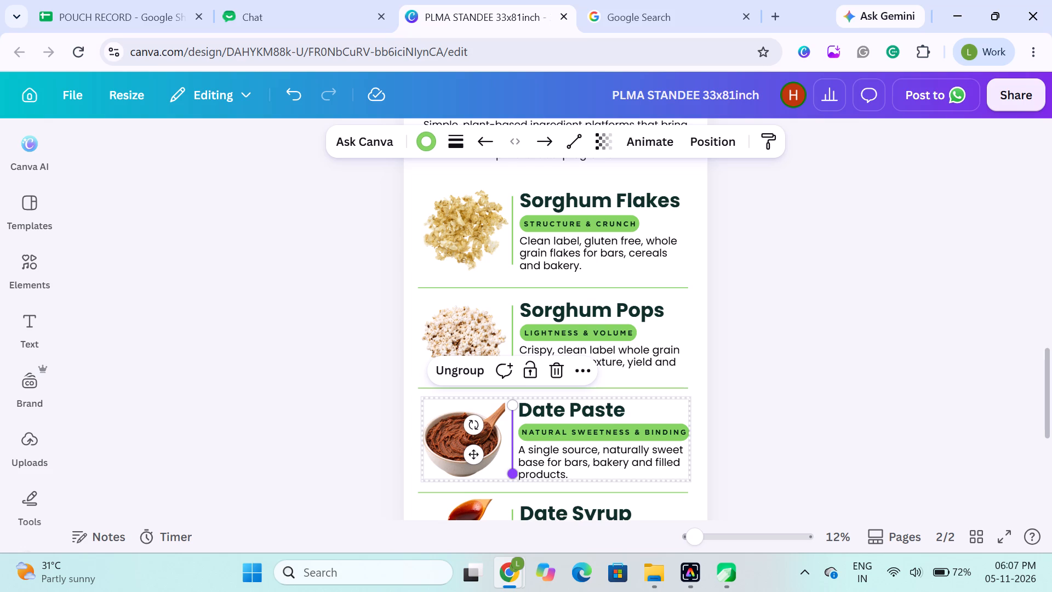
pyautogui.scroll(-1, 516, 470)
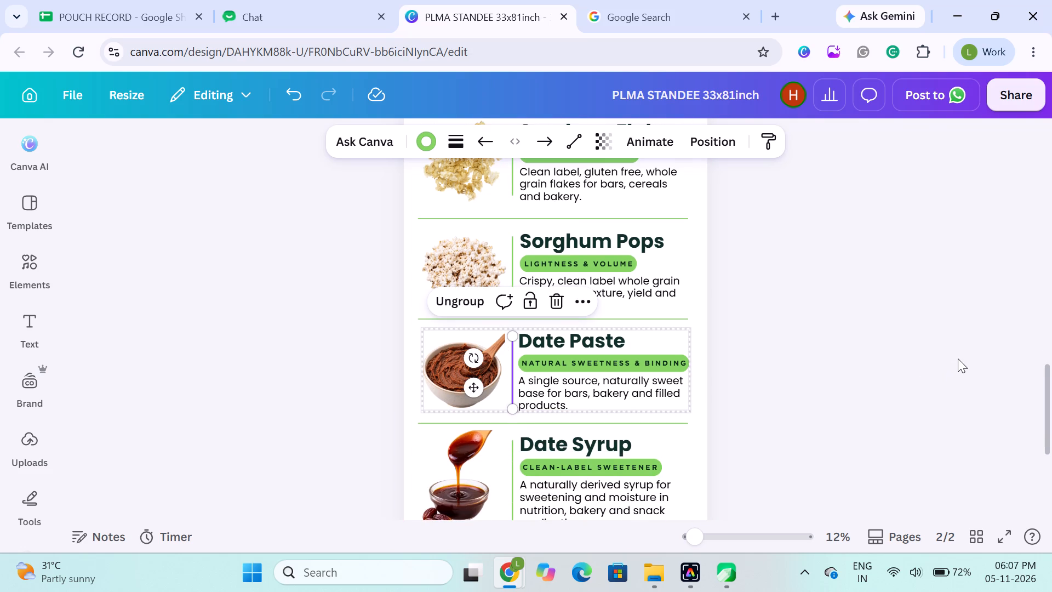
pyautogui.click(826, 320)
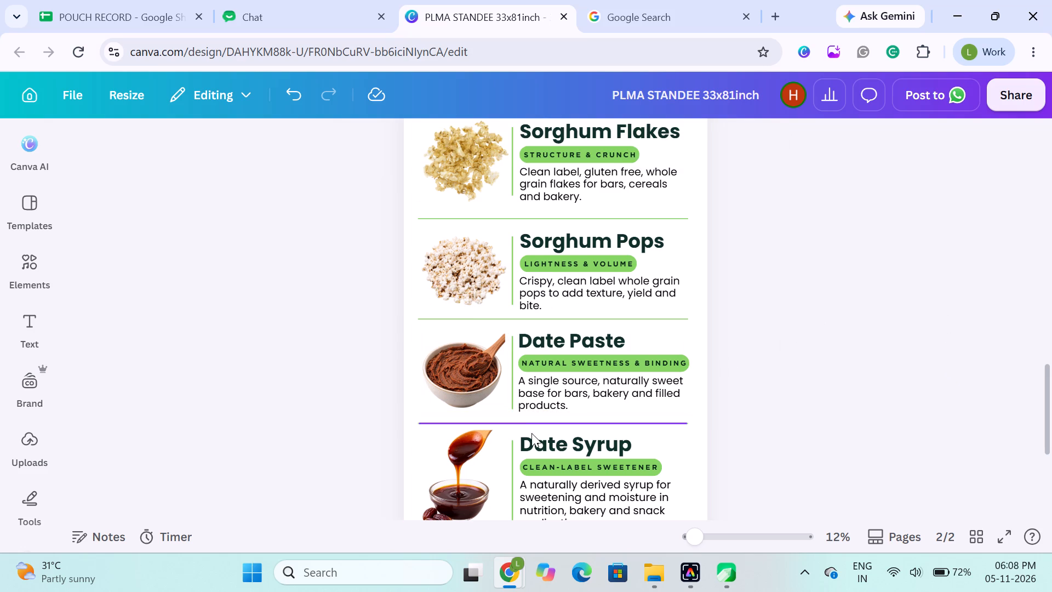
# Extend the vertical green line in the Date Syrup block at both ends to span the block's full height.
pyautogui.scroll(-1, 523, 434)
pyautogui.click(512, 332)
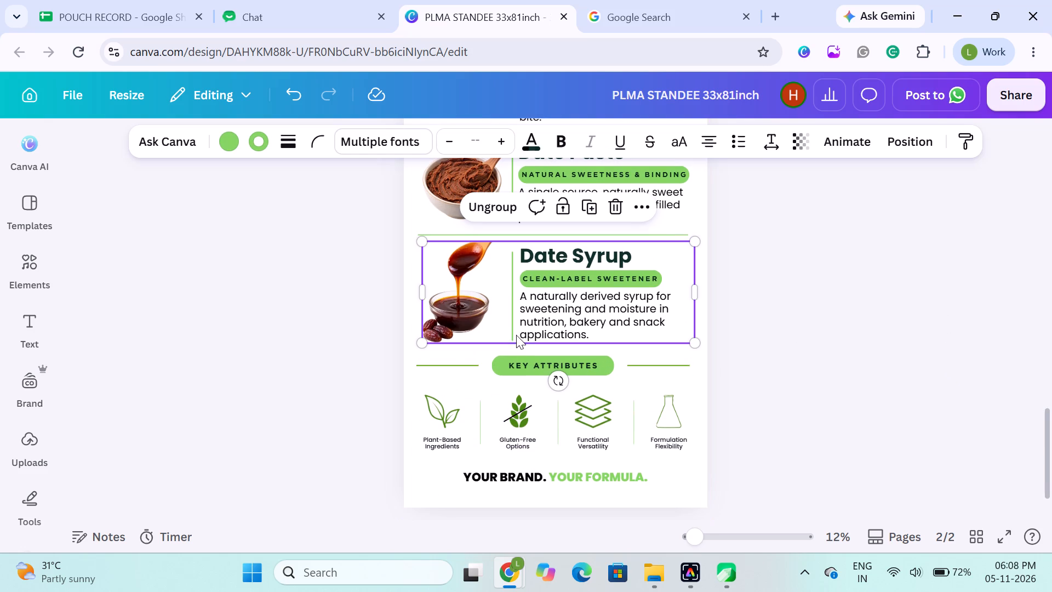
pyautogui.click(753, 325)
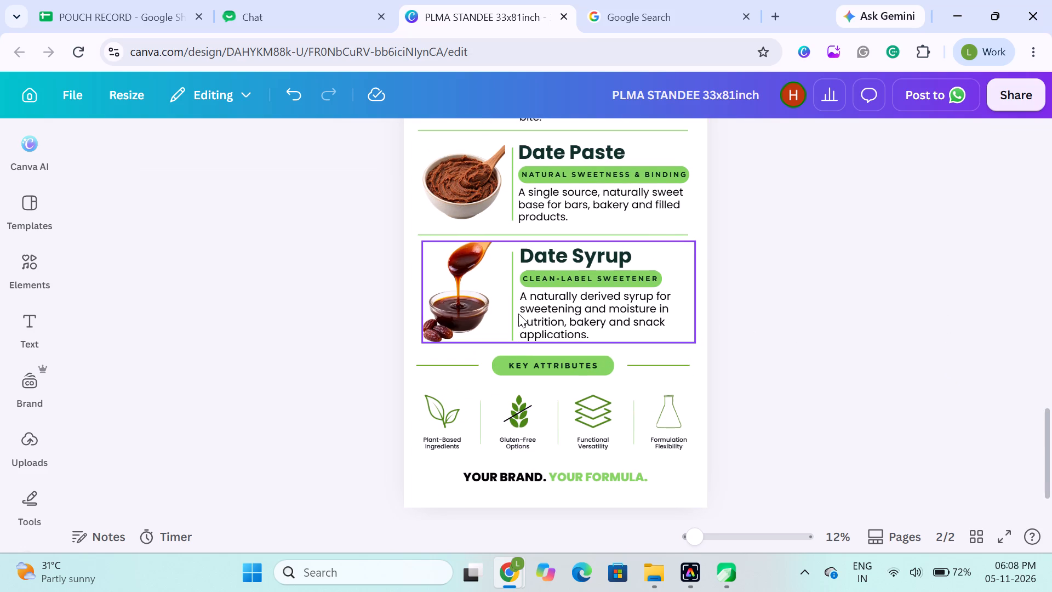
pyautogui.click(514, 316)
pyautogui.click(512, 320)
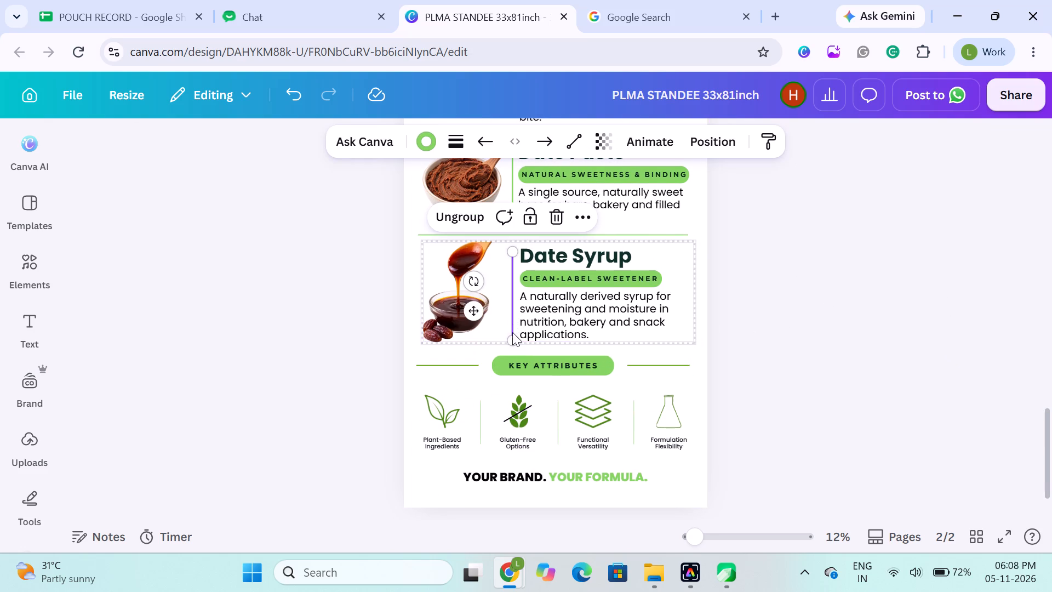
pyautogui.keyDown('shift'); pyautogui.moveTo(512, 337); pyautogui.dragTo(513, 343); pyautogui.keyUp('shift')
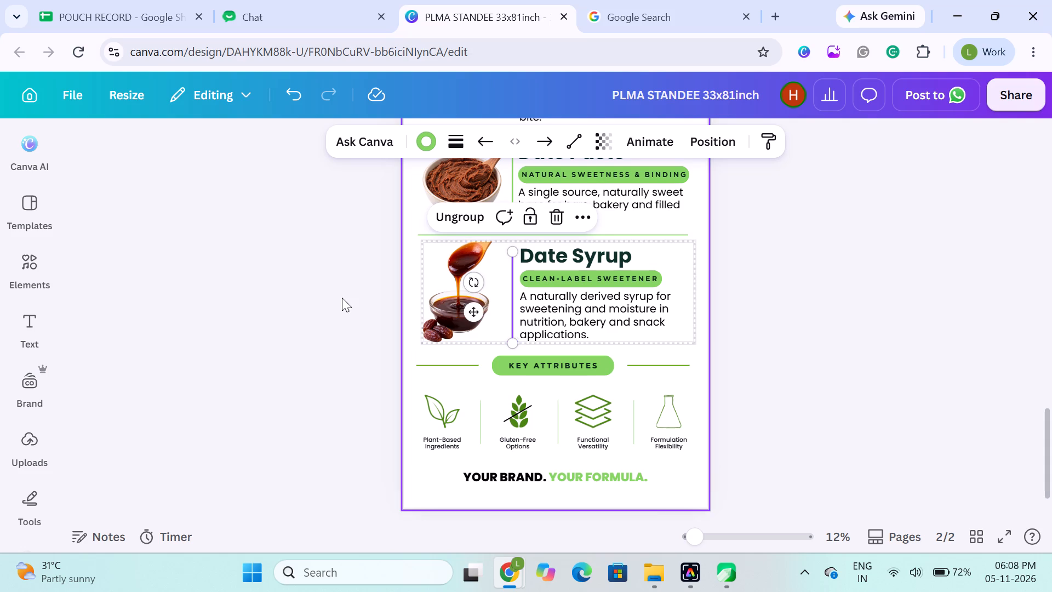
pyautogui.click(342, 298)
pyautogui.scroll(1, 493, 288)
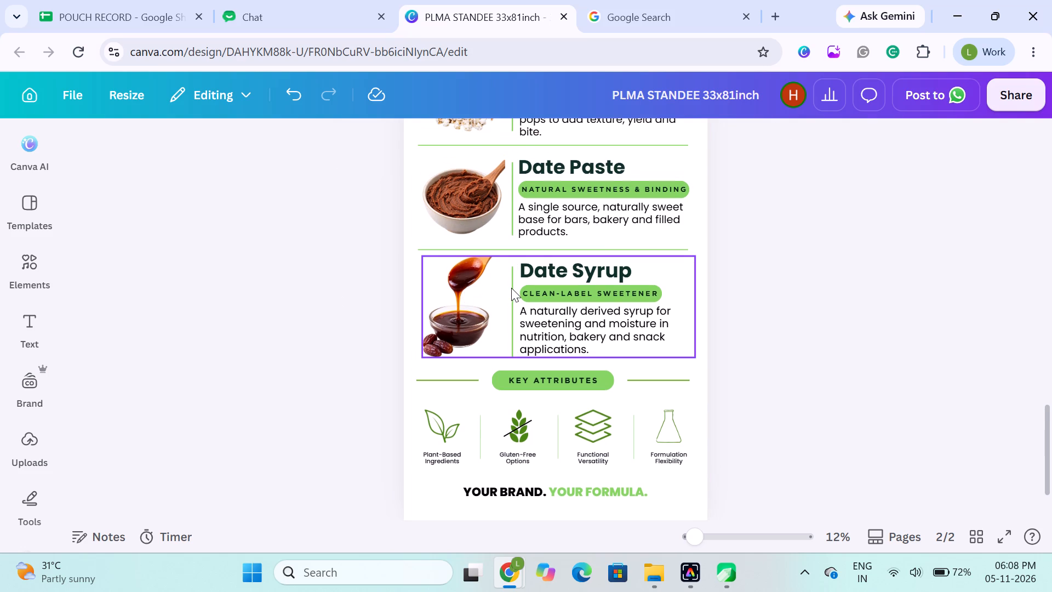
pyautogui.click(512, 289)
pyautogui.click(512, 287)
pyautogui.keyDown('shift'); pyautogui.moveTo(511, 267); pyautogui.dragTo(509, 256); pyautogui.keyUp('shift')
pyautogui.click(363, 297)
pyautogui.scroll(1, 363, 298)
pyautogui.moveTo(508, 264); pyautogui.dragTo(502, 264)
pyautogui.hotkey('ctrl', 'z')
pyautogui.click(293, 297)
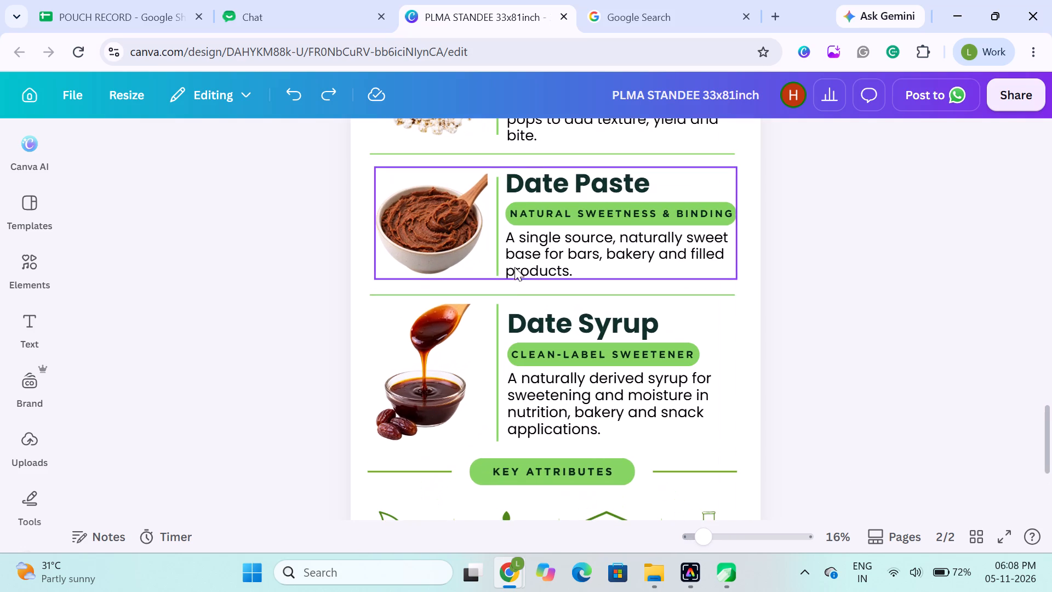
# Extend the vertical green line in the Date Paste block at both ends to span the block's full height.
pyautogui.click(496, 266)
pyautogui.click(497, 267)
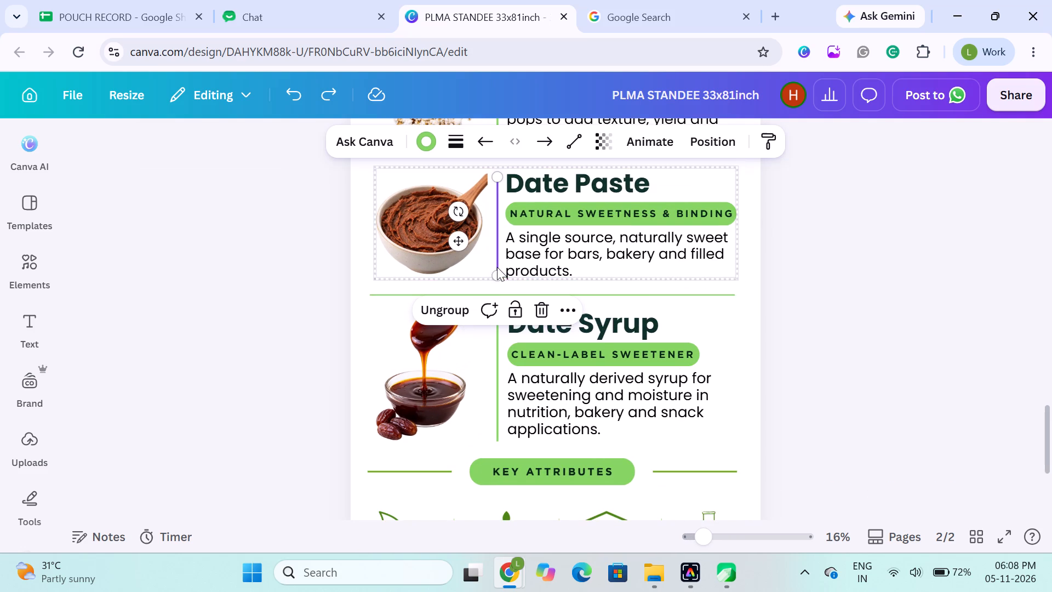
pyautogui.keyDown('shift'); pyautogui.moveTo(499, 272); pyautogui.dragTo(499, 278); pyautogui.keyUp('shift')
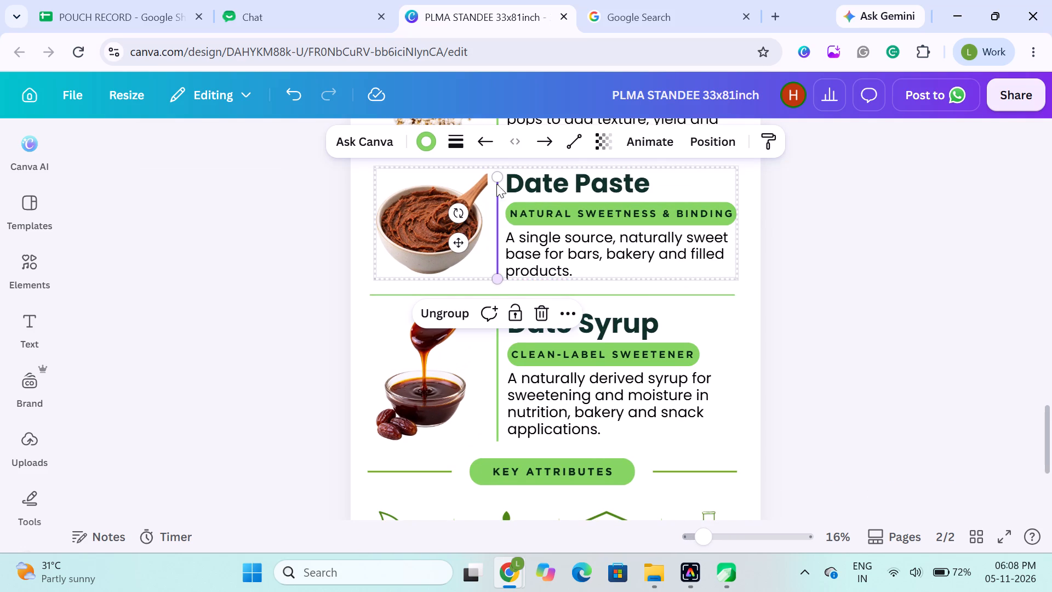
pyautogui.keyDown('shift'); pyautogui.moveTo(496, 179); pyautogui.dragTo(496, 172); pyautogui.keyUp('shift')
pyautogui.click(215, 275)
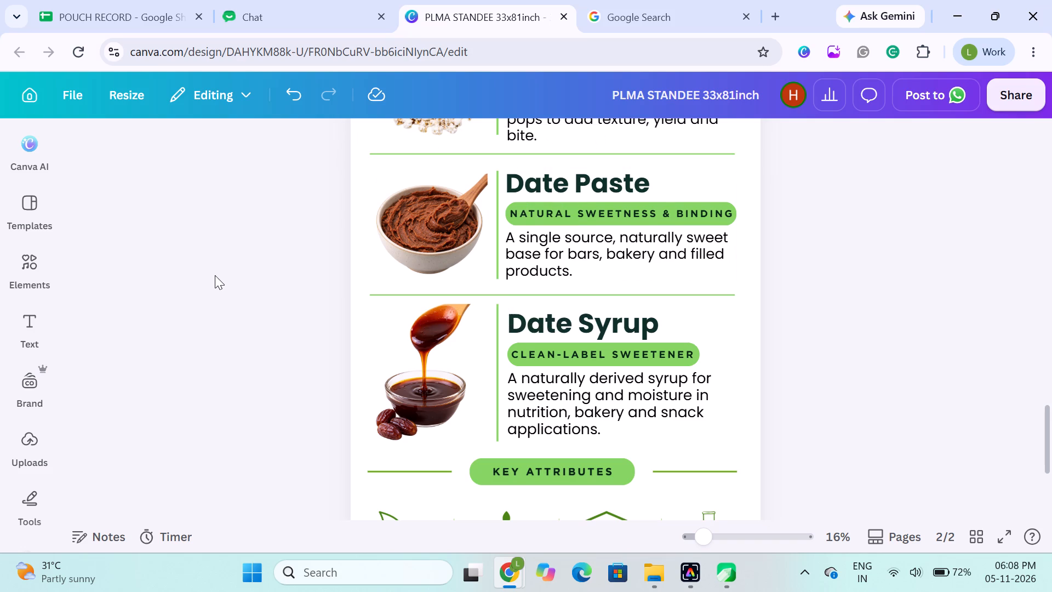
pyautogui.scroll(1, 239, 270)
pyautogui.click(499, 249)
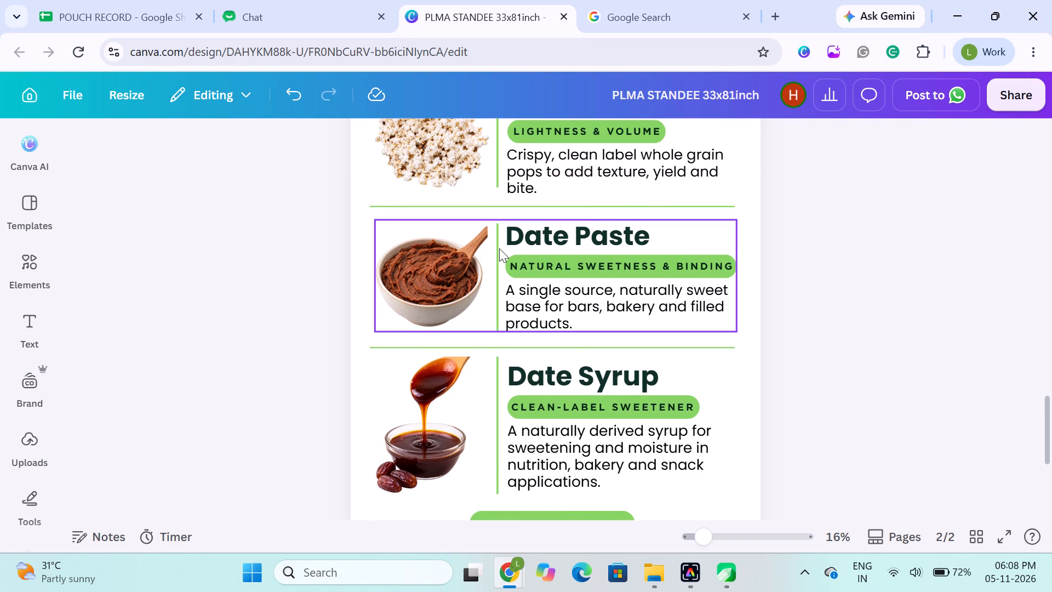
pyautogui.doubleClick(497, 248)
pyautogui.moveTo(498, 224); pyautogui.dragTo(498, 218)
pyautogui.click(262, 292)
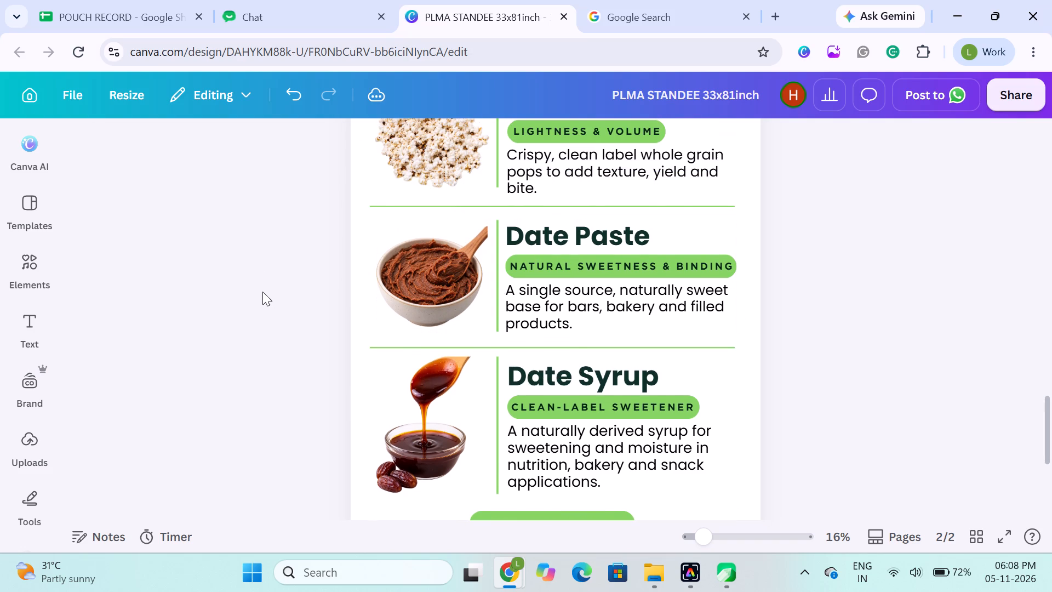
# Extend the vertical green line in the Sorghum Pops block at both ends to span the block's full height.
pyautogui.scroll(1, 445, 215)
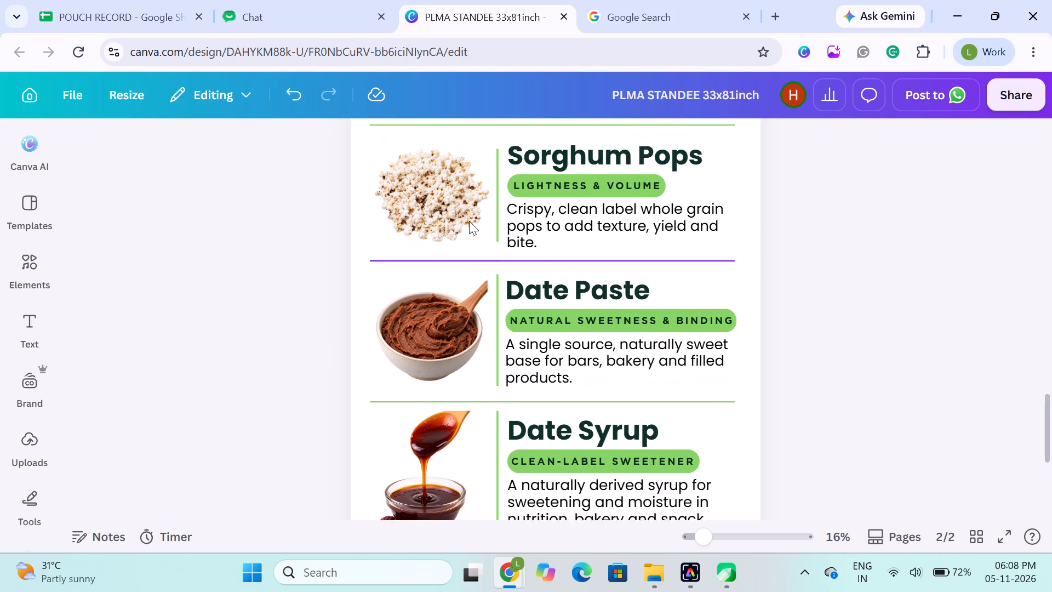
pyautogui.scroll(1, 469, 221)
pyautogui.click(498, 236)
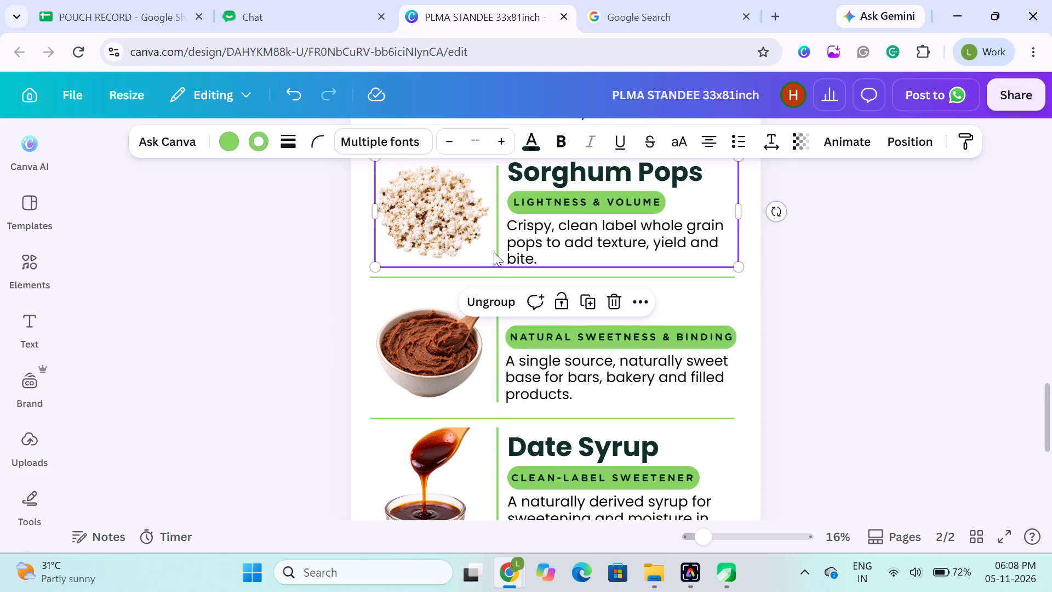
pyautogui.doubleClick(498, 254)
pyautogui.keyDown('shift'); pyautogui.moveTo(499, 257); pyautogui.dragTo(499, 267); pyautogui.keyUp('shift')
pyautogui.scroll(1, 485, 208)
pyautogui.keyDown('shift'); pyautogui.moveTo(499, 260); pyautogui.dragTo(496, 253); pyautogui.keyUp('shift')
pyautogui.click(312, 287)
# Extend the vertical green line in the Sorghum Flakes block at both ends to span the block's full height.
pyautogui.scroll(1, 312, 287)
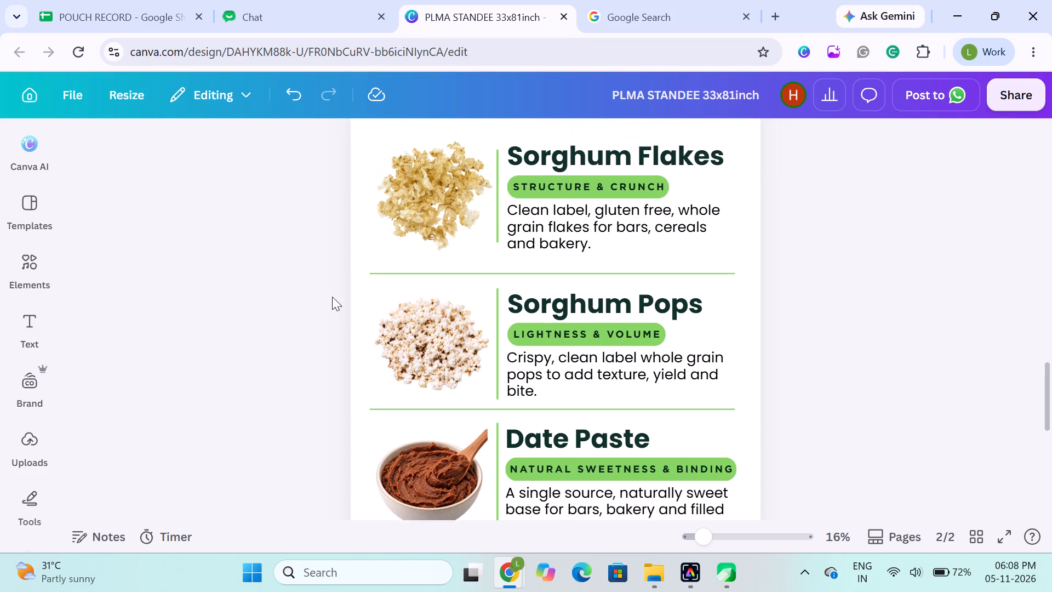
pyautogui.scroll(1, 332, 297)
pyautogui.click(499, 254)
pyautogui.click(495, 266)
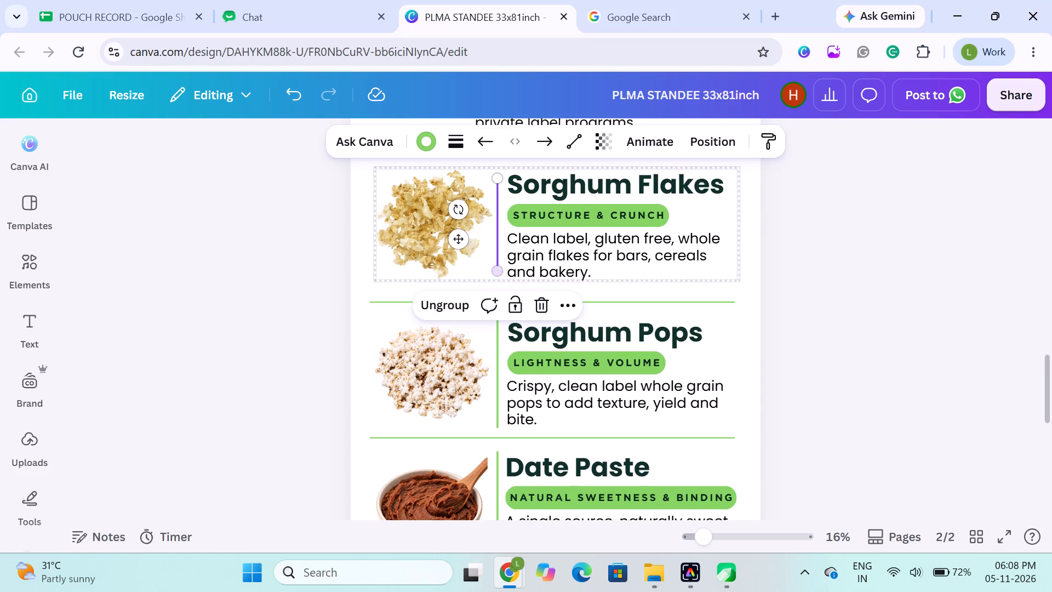
pyautogui.keyDown('shift'); pyautogui.moveTo(497, 271); pyautogui.dragTo(495, 278); pyautogui.keyUp('shift')
pyautogui.keyDown('shift'); pyautogui.moveTo(495, 179); pyautogui.dragTo(495, 173); pyautogui.keyUp('shift')
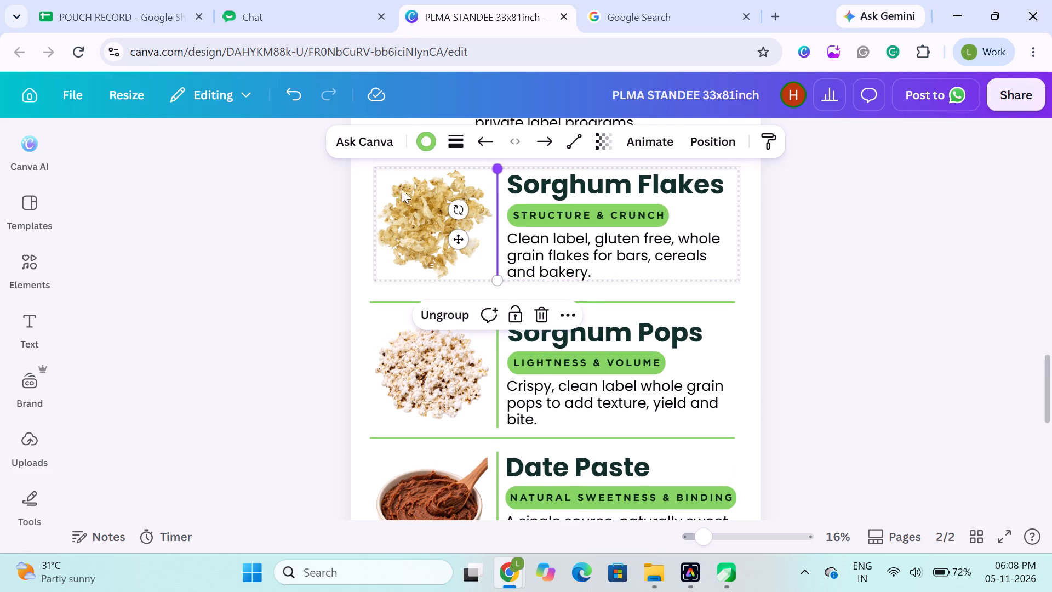
pyautogui.click(269, 244)
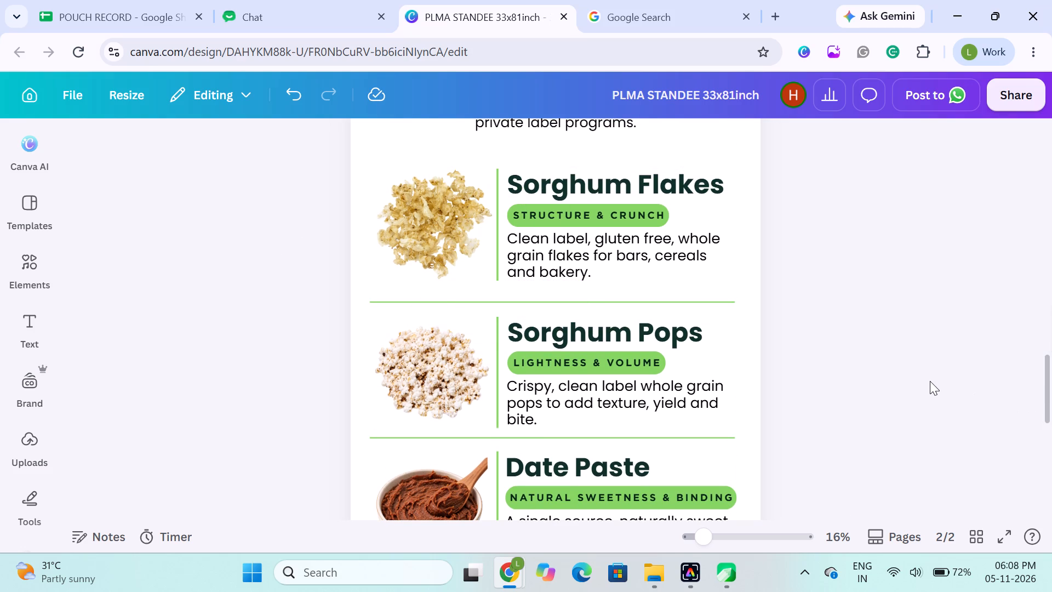
# Review page 2 from the headline to the key attributes, checking the product blocks' vertical lines and spacing.
pyautogui.click(930, 380)
pyautogui.scroll(-2, 930, 380)
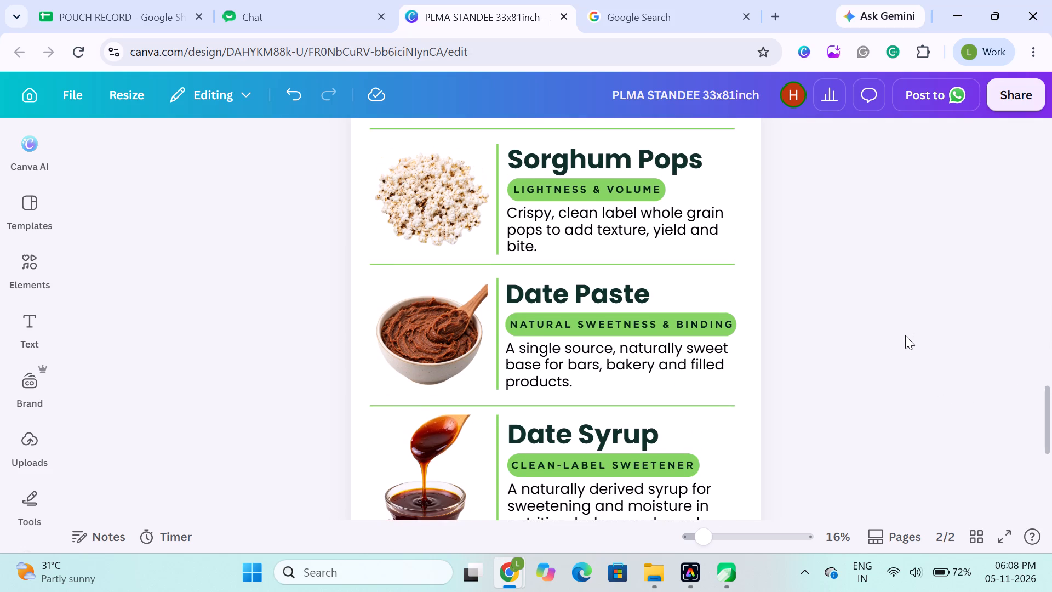
pyautogui.scroll(-2, 905, 335)
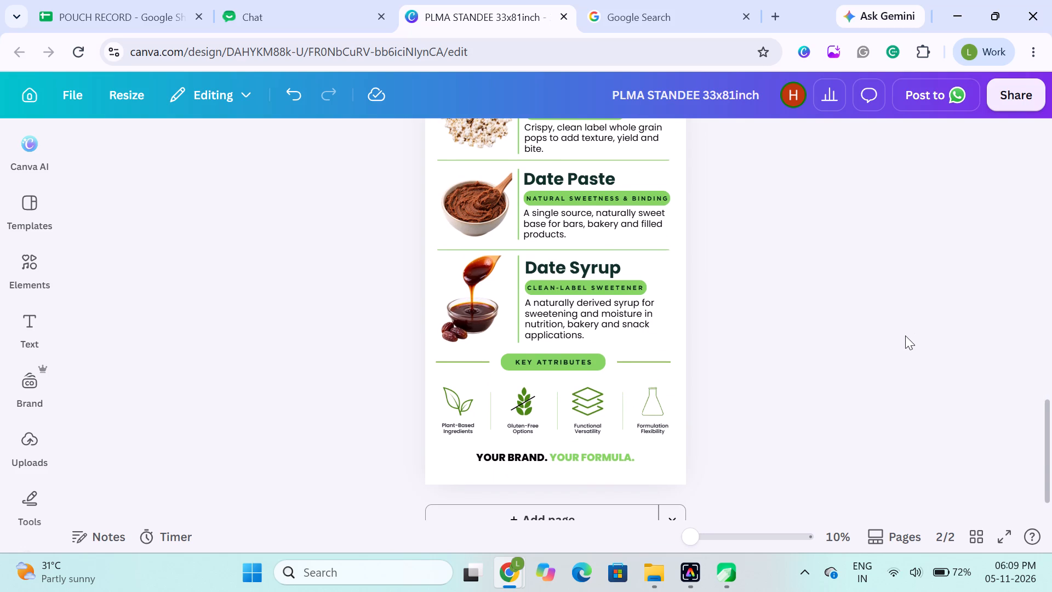
pyautogui.scroll(1, 905, 335)
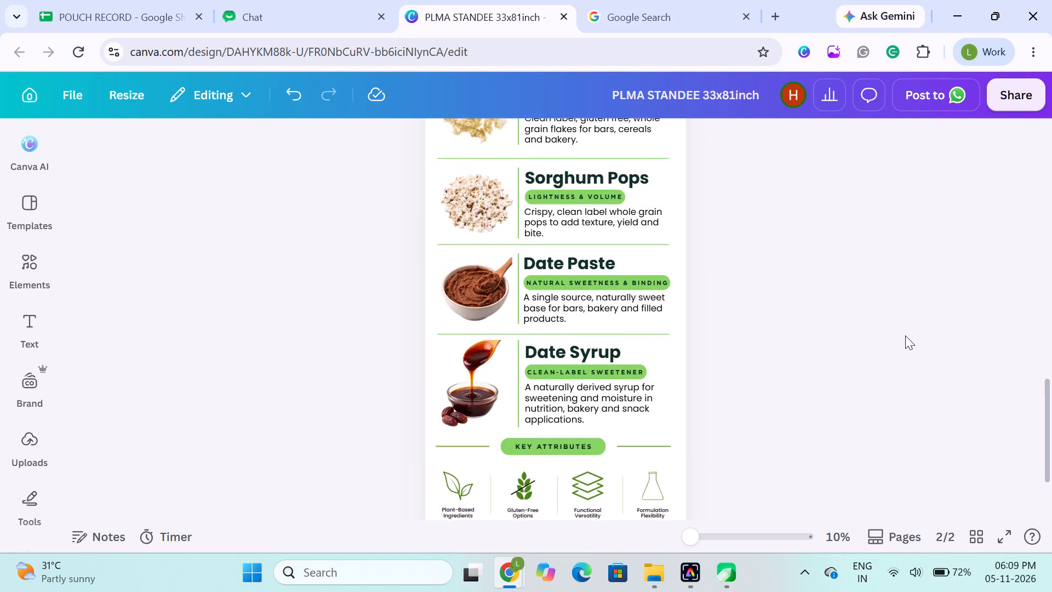
pyautogui.scroll(3, 905, 335)
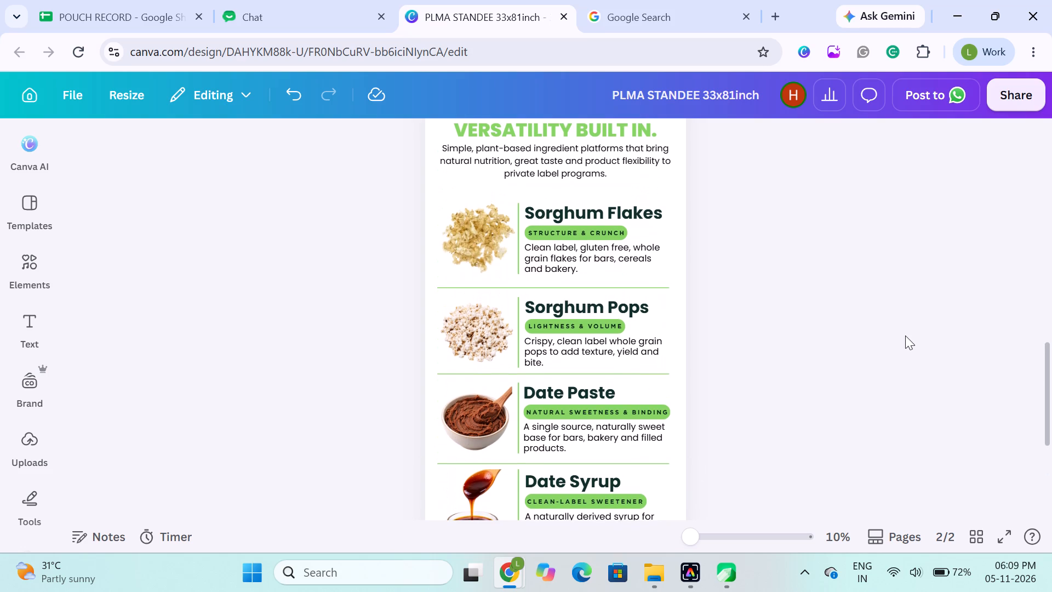
pyautogui.scroll(-3, 905, 335)
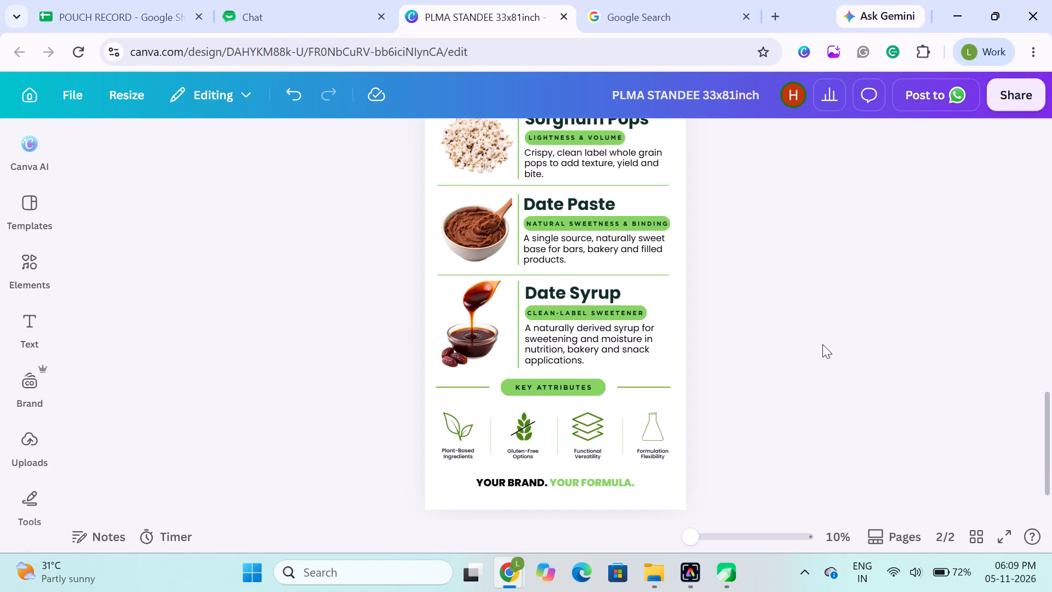
pyautogui.click(822, 344)
pyautogui.scroll(2, 822, 344)
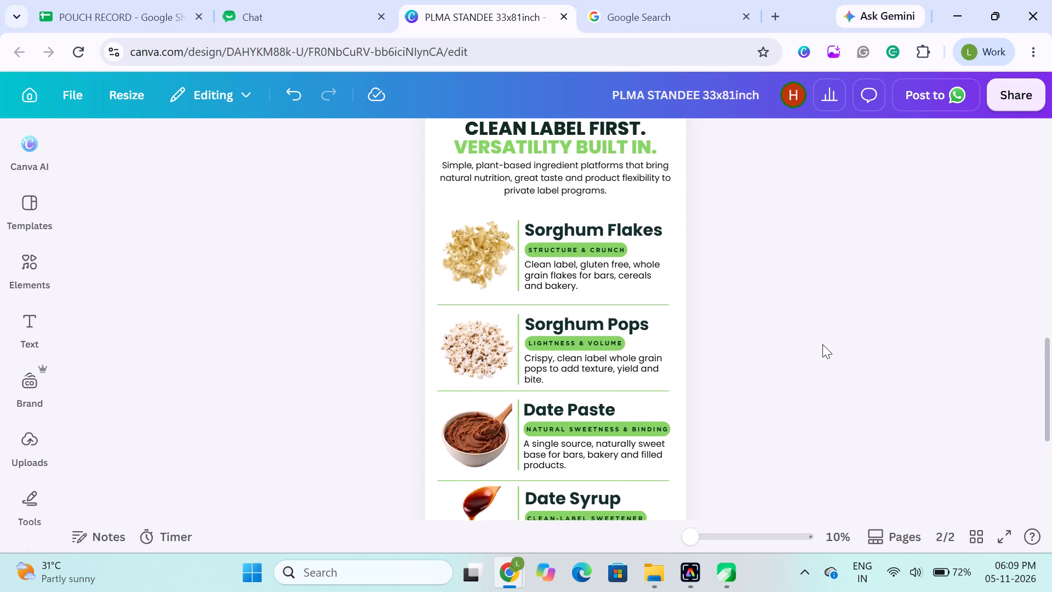
# In CorelDRAW, align the SOFT BAKED BAR APPLE CINNAMON text on Page 3 with the page-sized rectangle's mid-height.
pyautogui.click(737, 584)
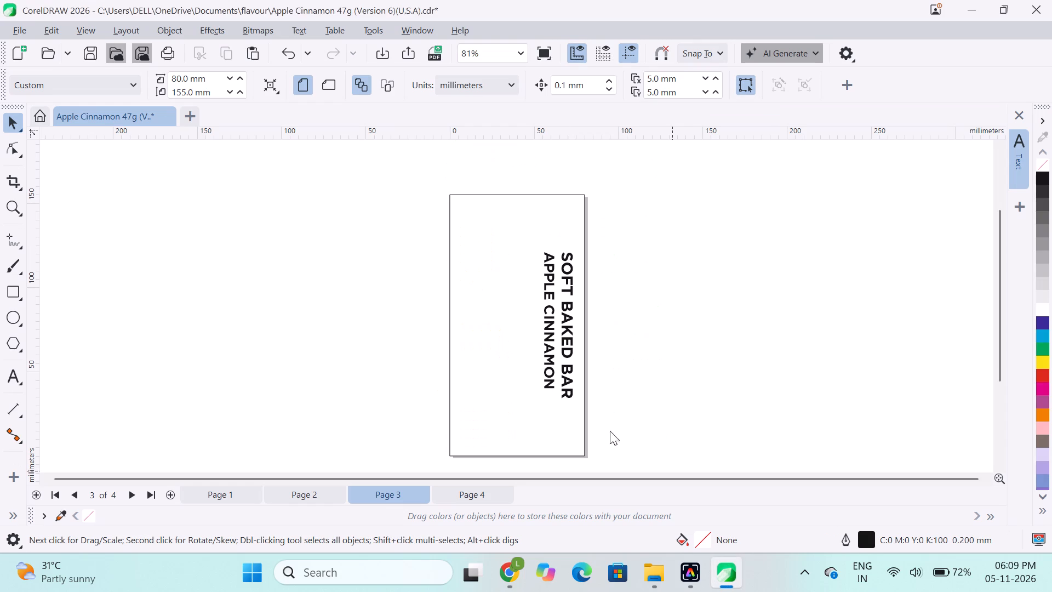
pyautogui.click(395, 340)
pyautogui.click(560, 322)
pyautogui.keyDown('shift'); pyautogui.click(553, 426); pyautogui.keyUp('shift')
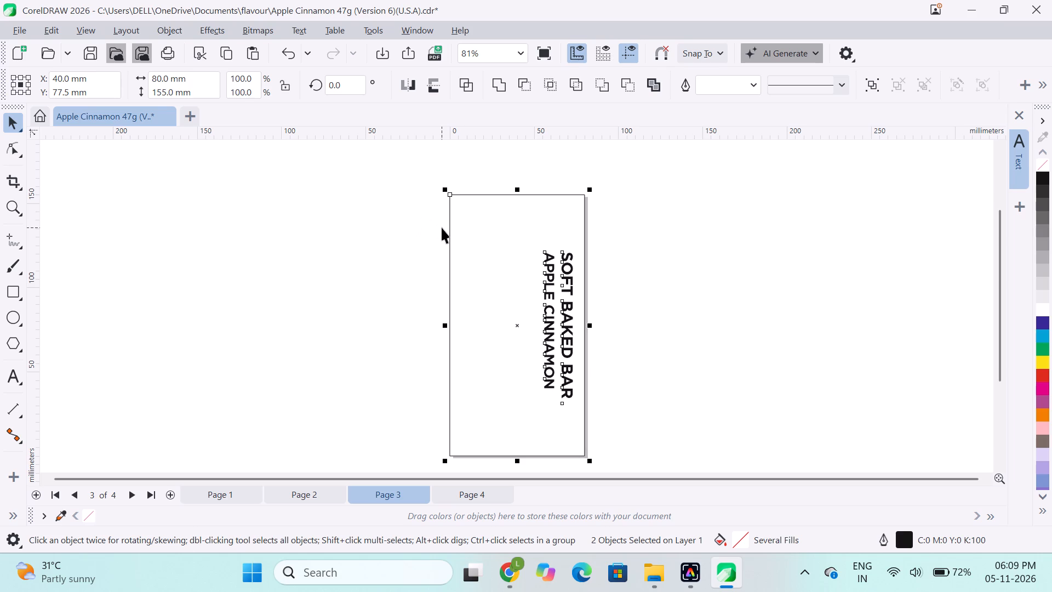
pyautogui.press('e')
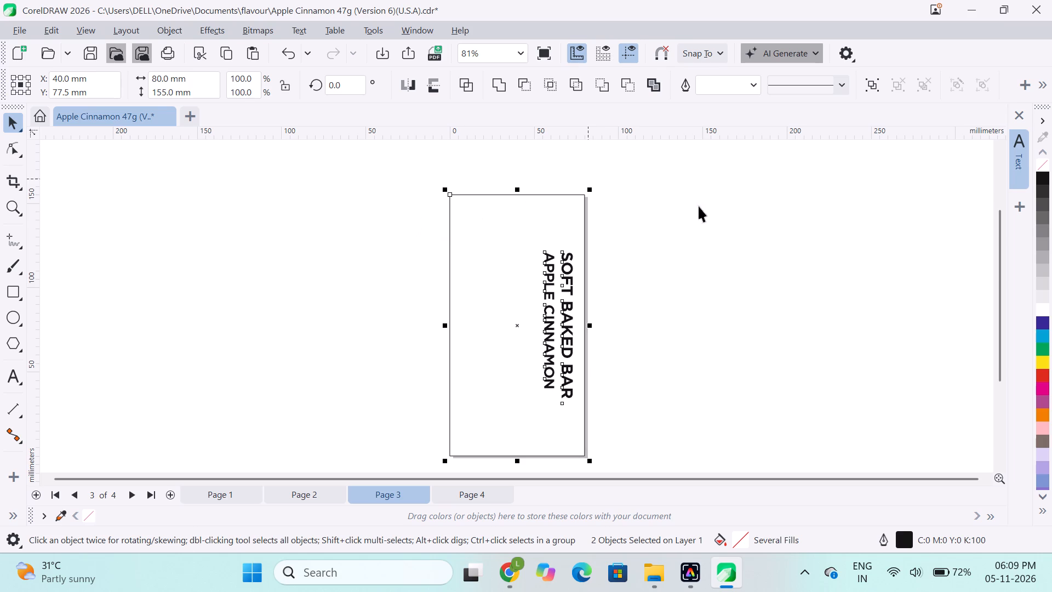
pyautogui.click(711, 206)
# Remove the outline from the page-sized rectangle on Page 3.
pyautogui.click(574, 209)
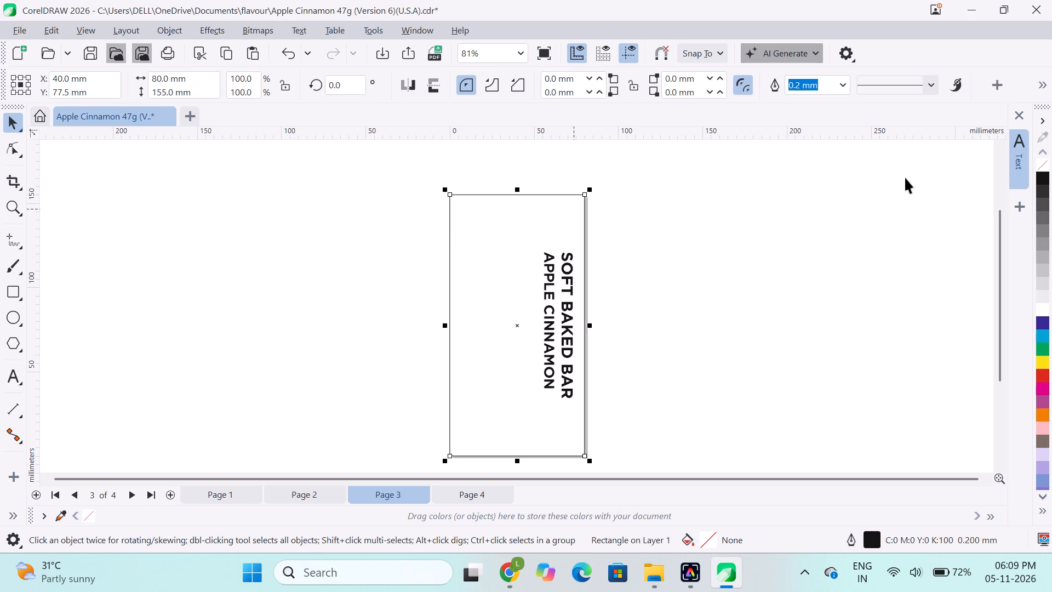
pyautogui.rightClick(1045, 168)
pyautogui.click(945, 178)
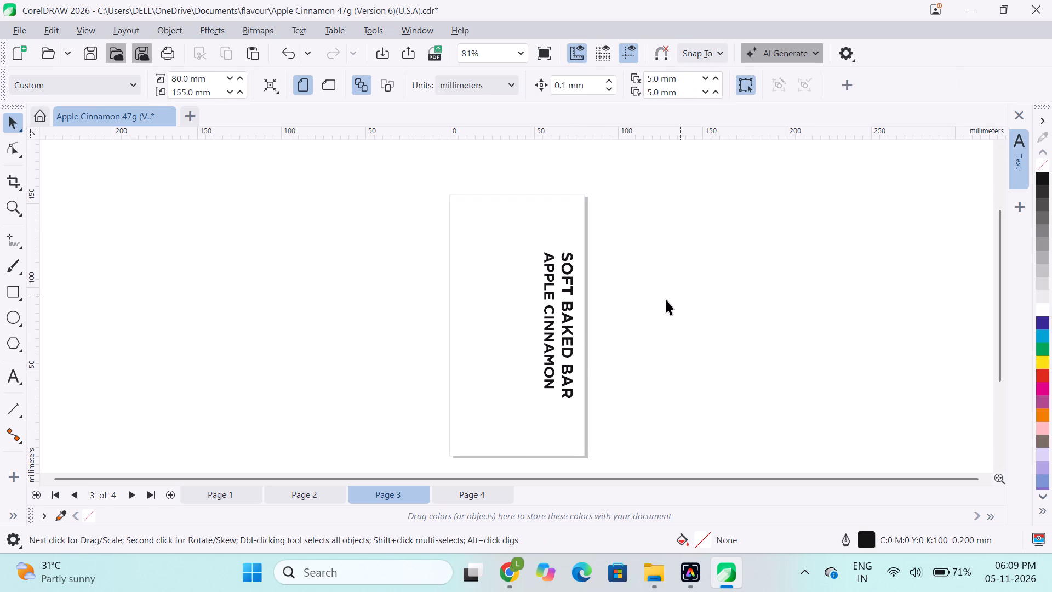
# Check the nutrition facts layout on Page 2, then return to Page 3.
pyautogui.click(298, 506)
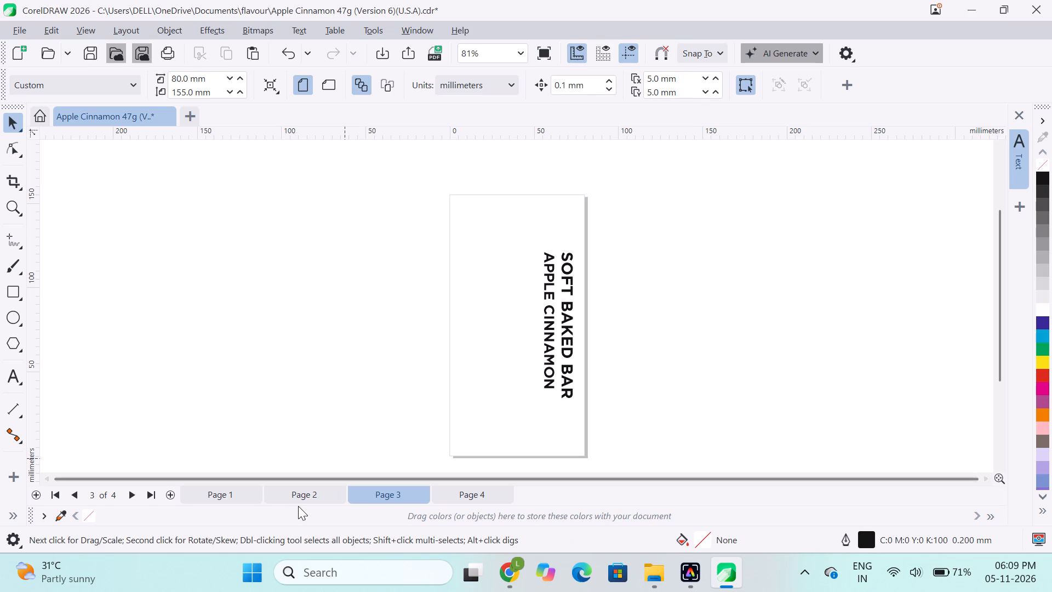
pyautogui.click(301, 500)
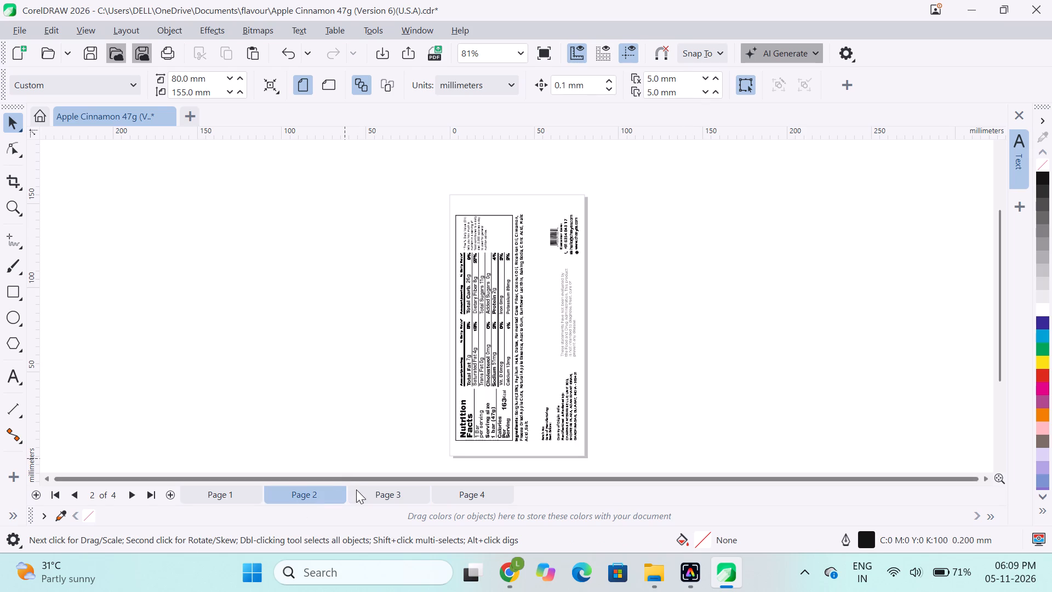
pyautogui.click(359, 493)
pyautogui.click(445, 489)
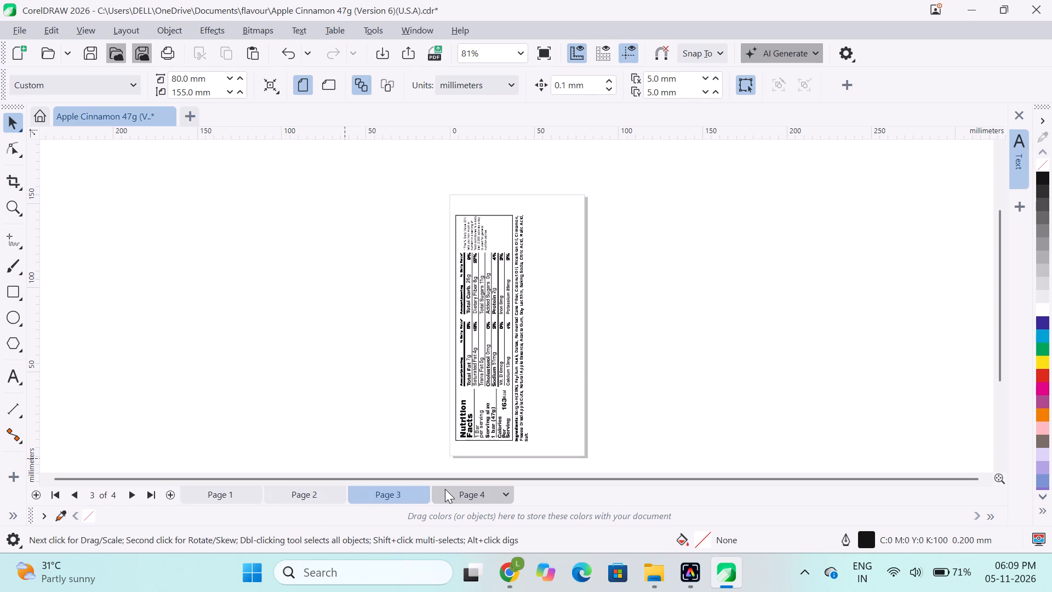
pyautogui.click(381, 503)
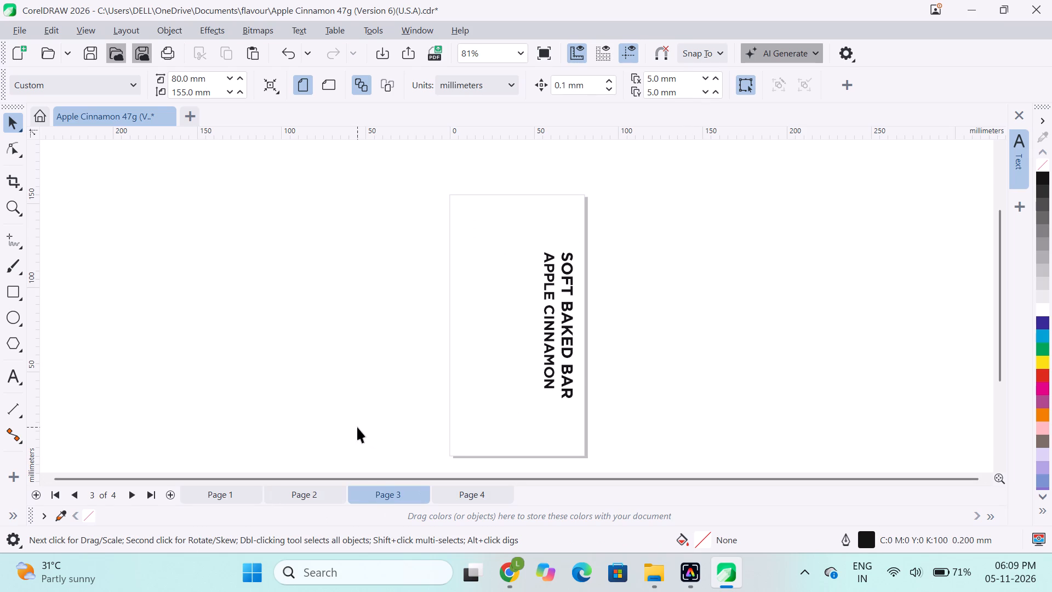
pyautogui.click(357, 427)
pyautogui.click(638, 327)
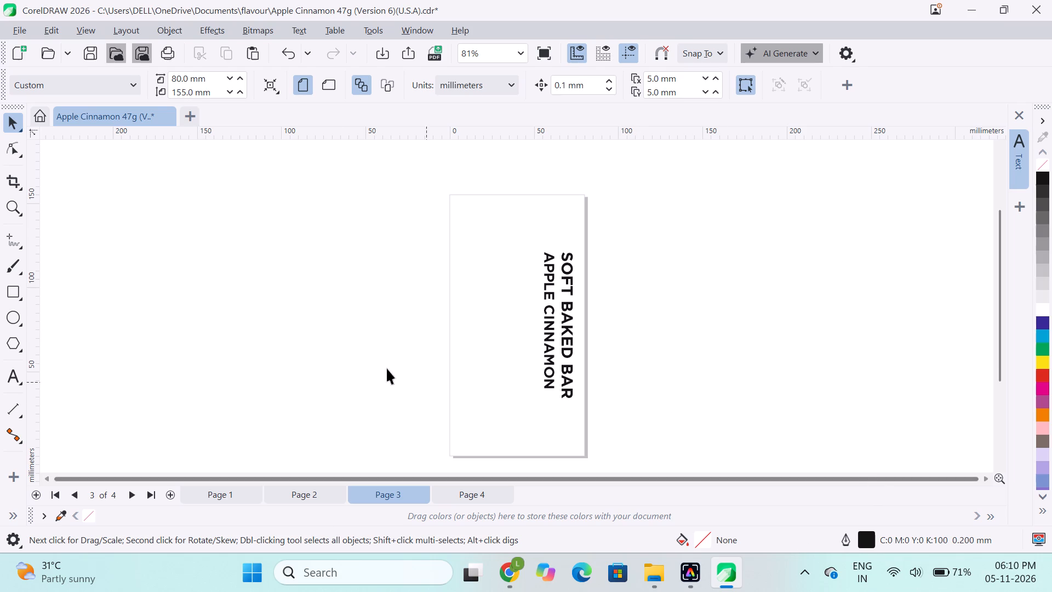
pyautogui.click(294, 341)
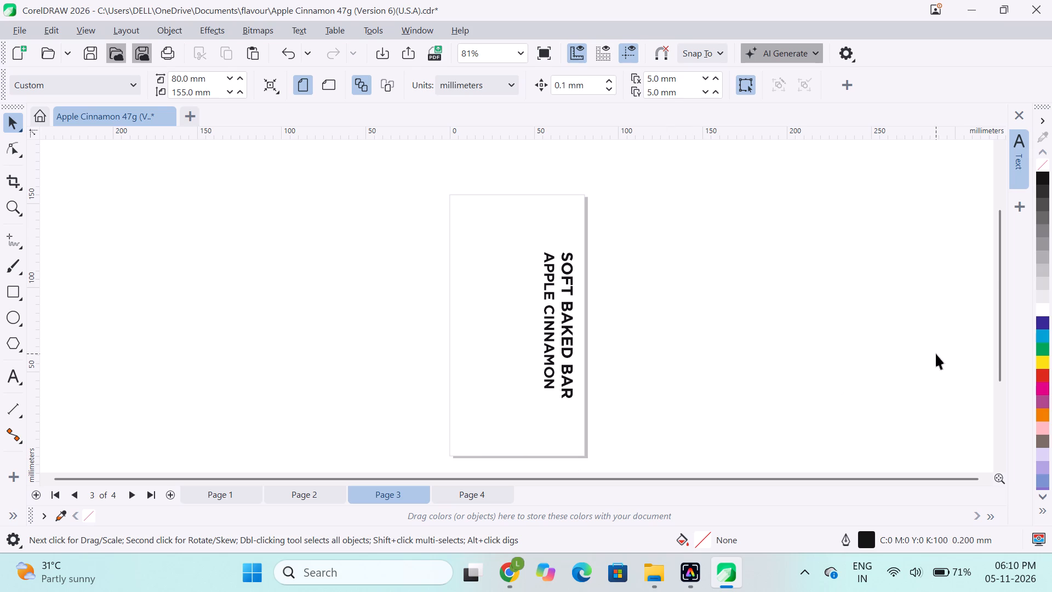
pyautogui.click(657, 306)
# Switch to the PLMA standee in Chrome and review page 2 from the headline to the key attributes, checking the product blocks' vertical lines.
pyautogui.click(504, 560)
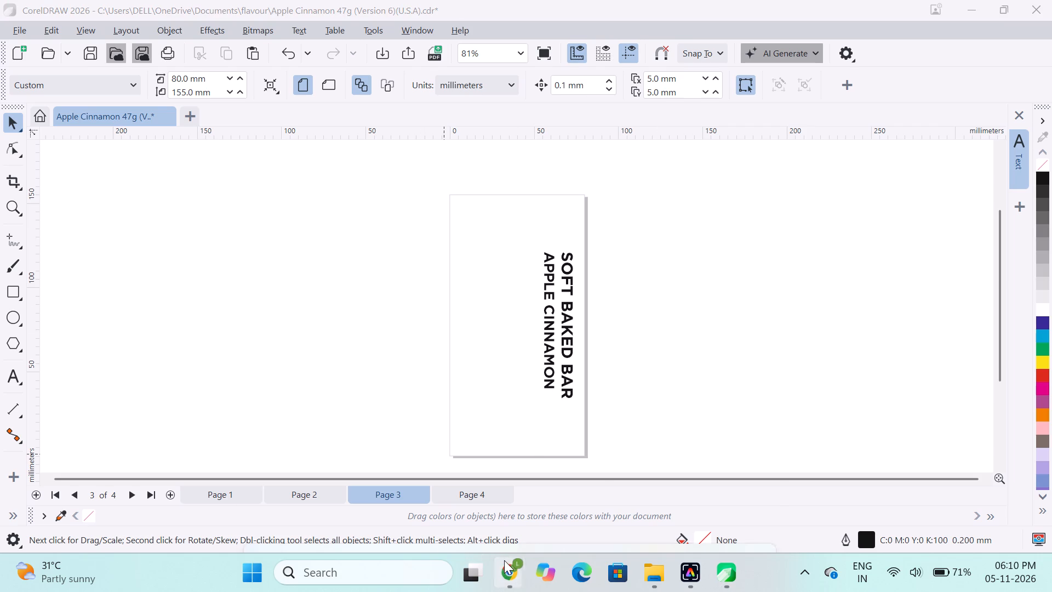
pyautogui.click(627, 477)
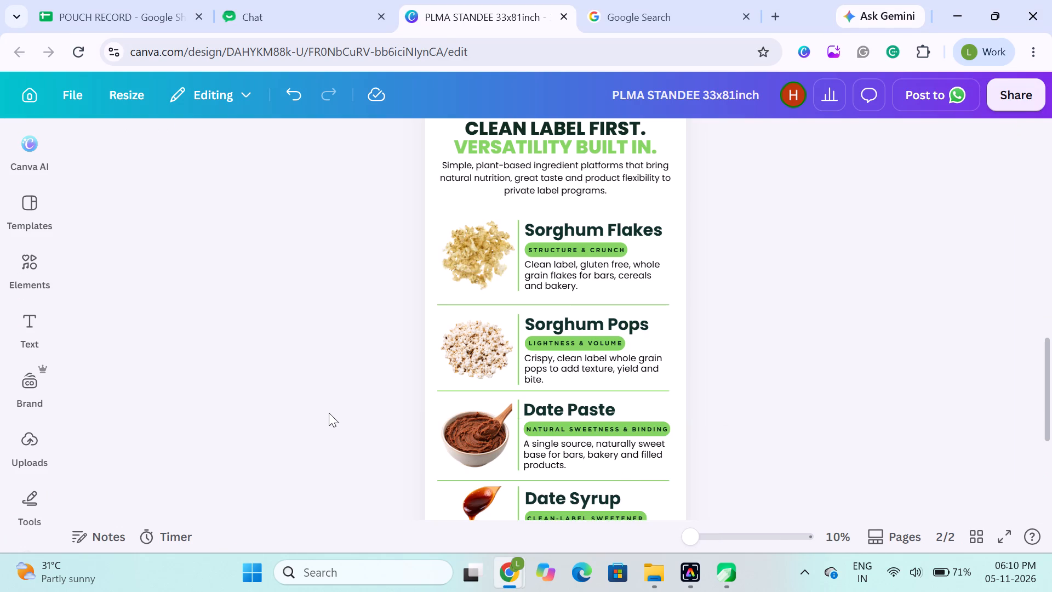
pyautogui.click(329, 413)
pyautogui.scroll(-1, 329, 413)
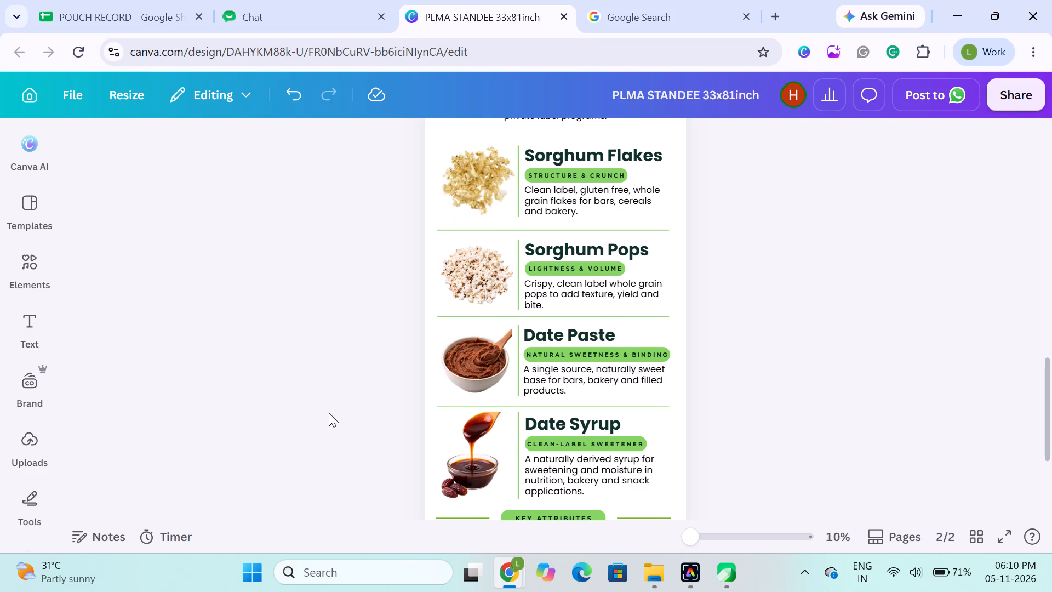
pyautogui.scroll(-1, 329, 413)
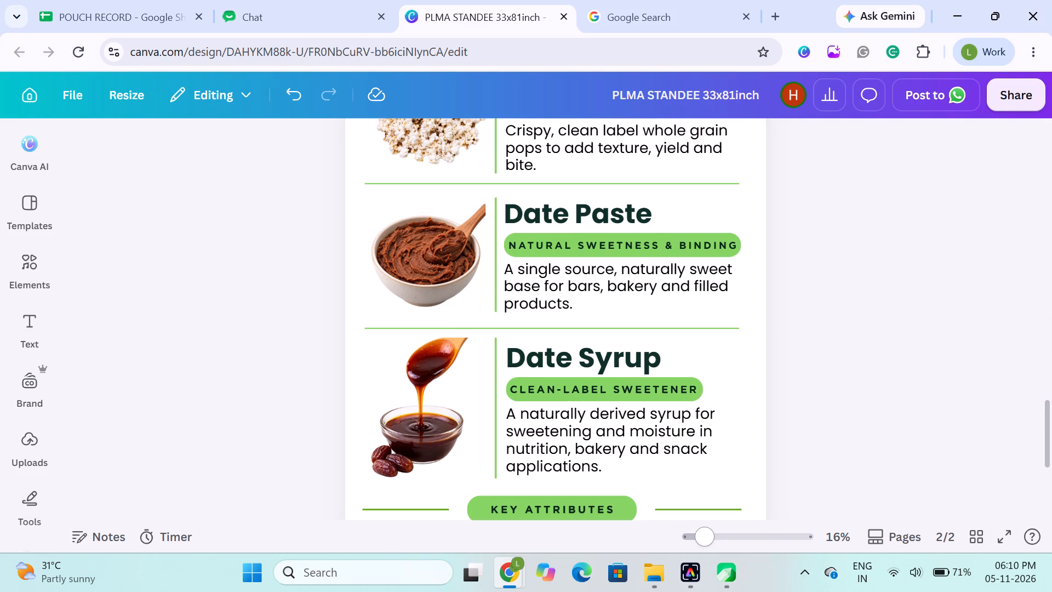
pyautogui.moveTo(708, 538); pyautogui.dragTo(675, 540)
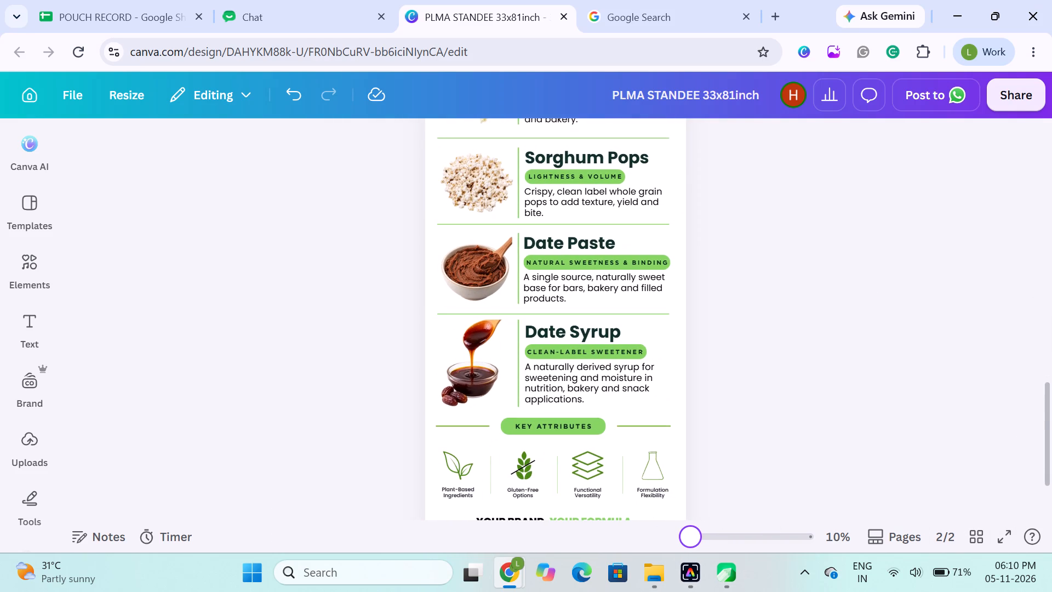
pyautogui.moveTo(675, 540); pyautogui.dragTo(661, 540)
pyautogui.scroll(2, 860, 369)
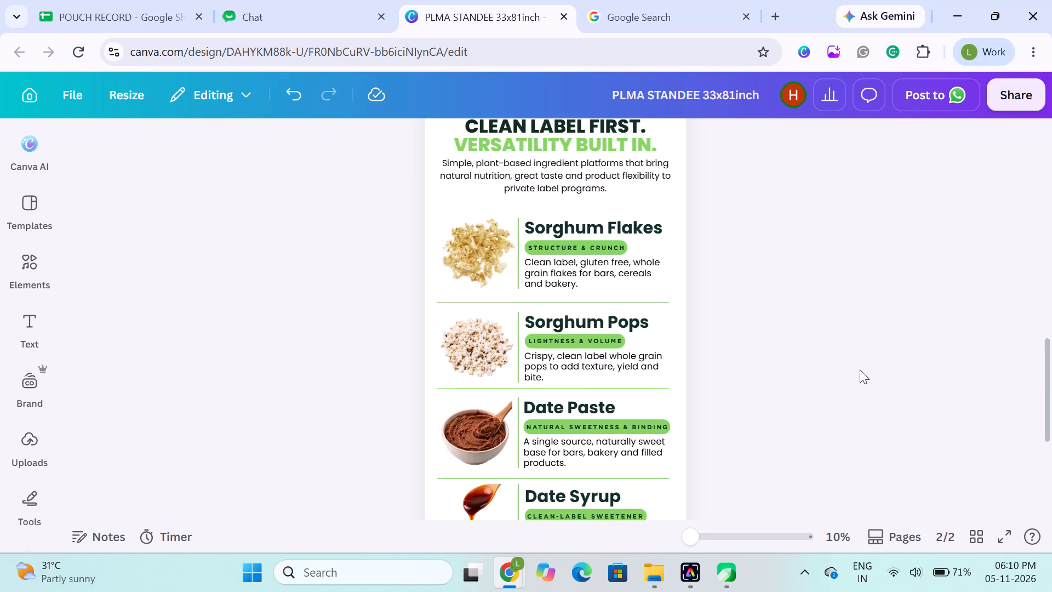
pyautogui.scroll(1, 860, 369)
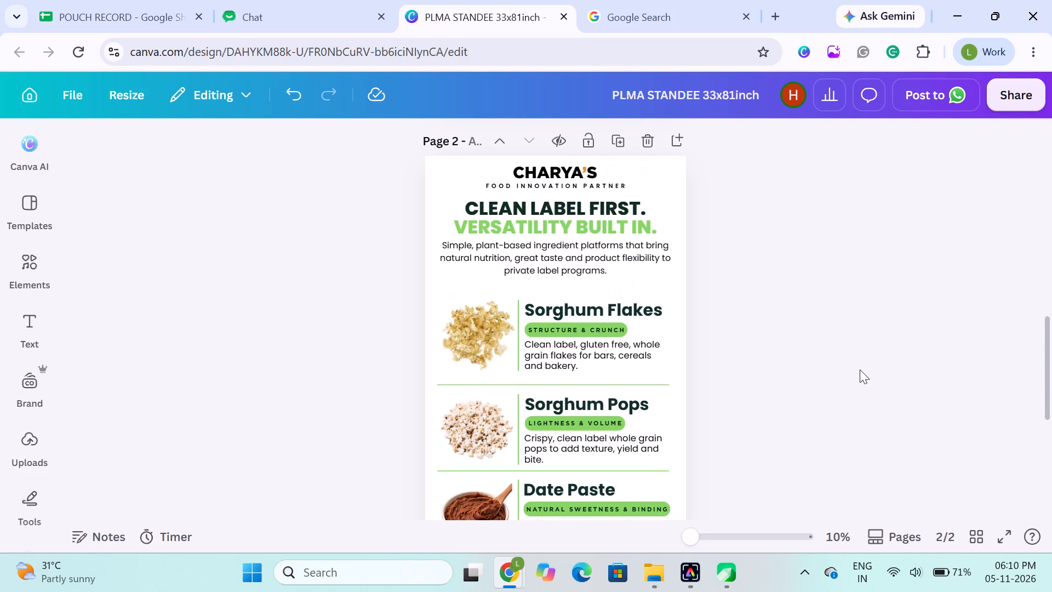
pyautogui.scroll(-1, 860, 369)
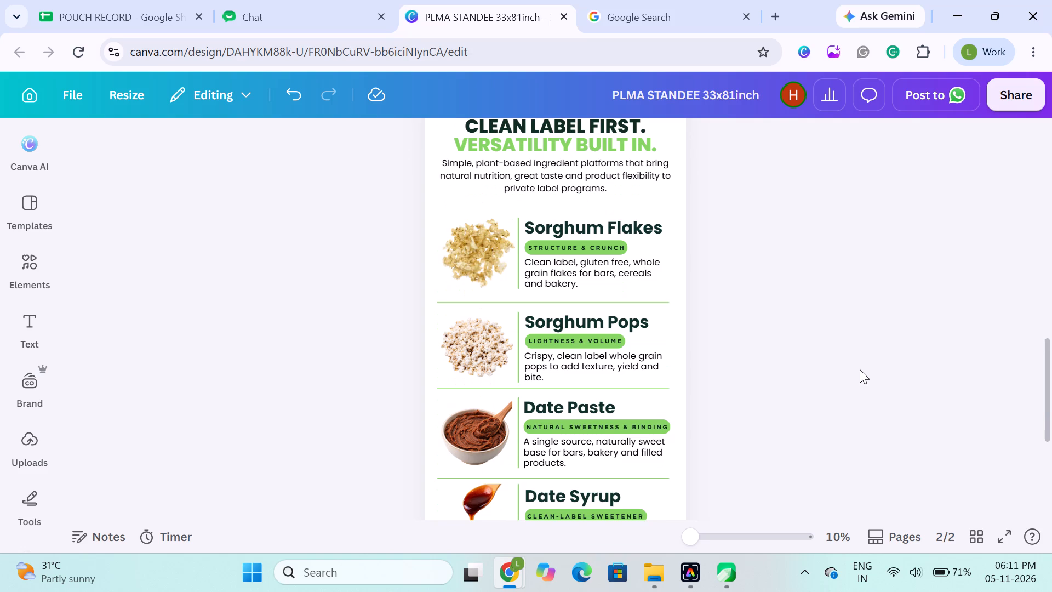
pyautogui.scroll(-1, 860, 369)
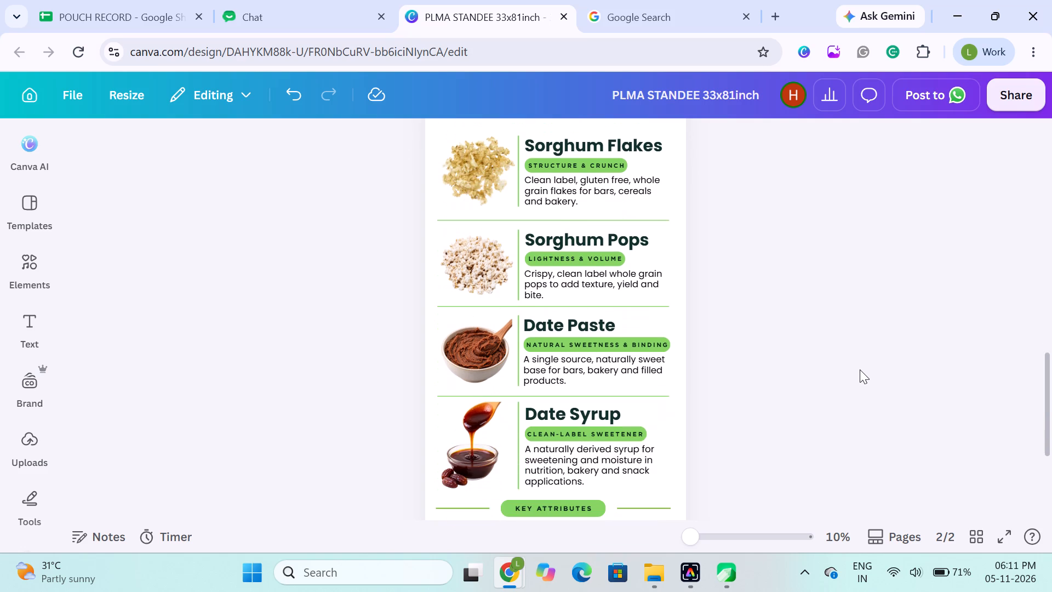
pyautogui.scroll(-2, 860, 369)
pyautogui.scroll(1, 860, 369)
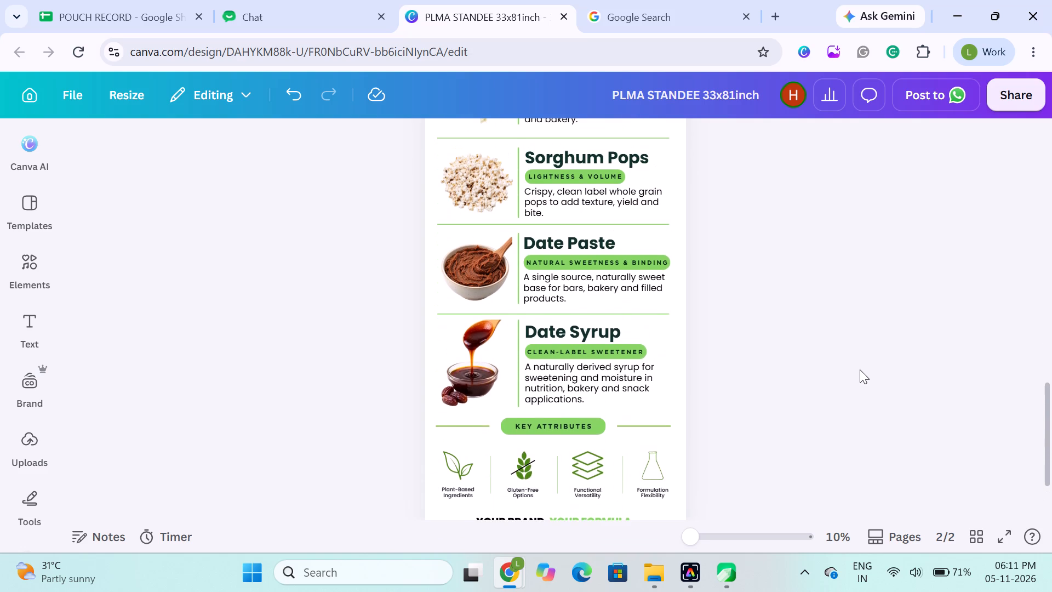
# Shorten the Date Syrup block's vertical line from its lower end to a length of about 10.8, keeping it at 90°.
pyautogui.click(519, 394)
pyautogui.click(519, 394)
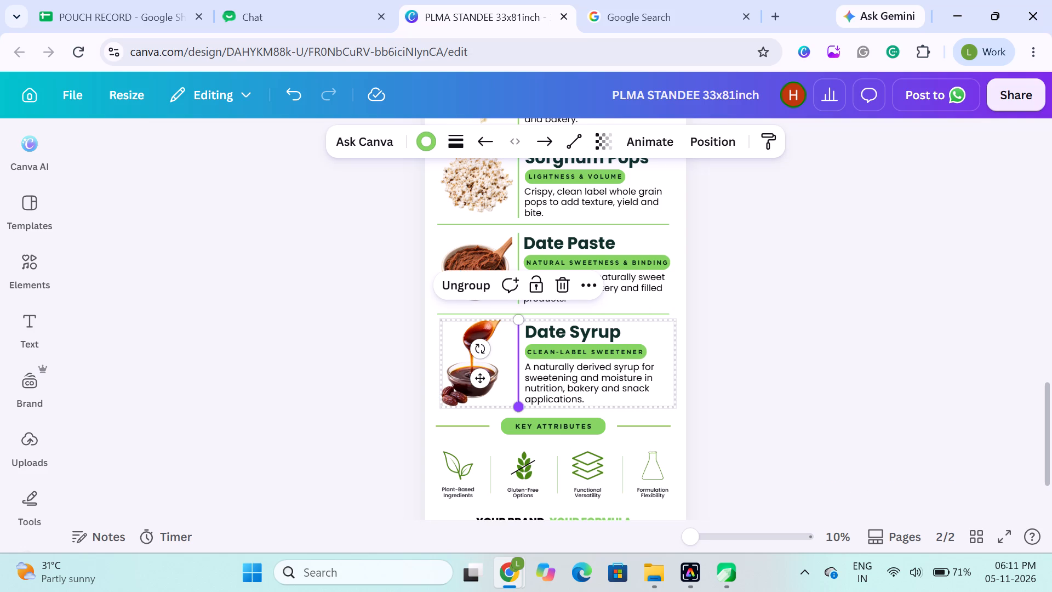
pyautogui.moveTo(522, 407); pyautogui.dragTo(519, 402)
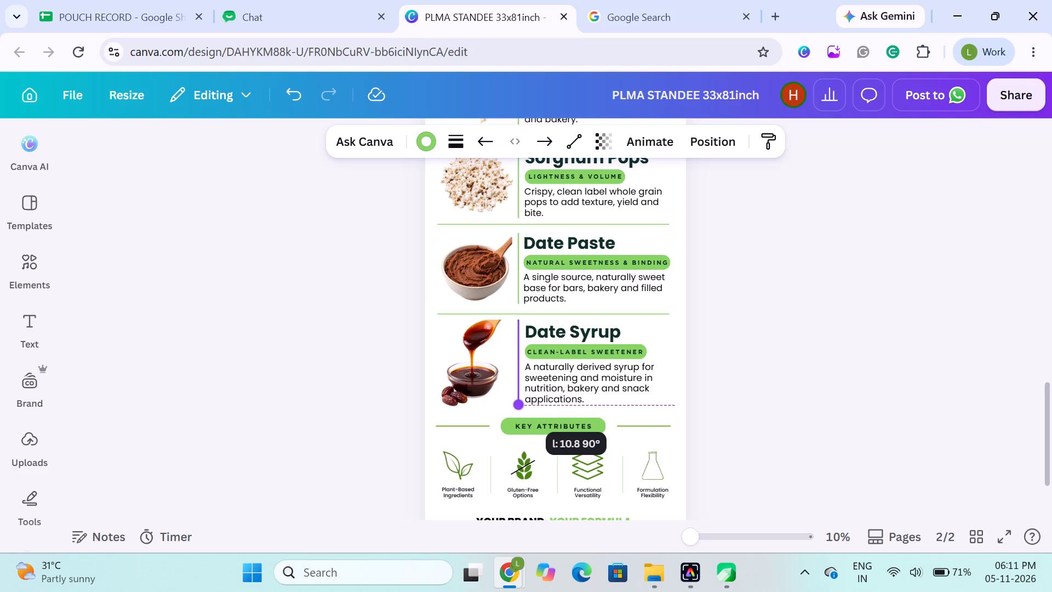
pyautogui.moveTo(519, 402); pyautogui.dragTo(521, 395)
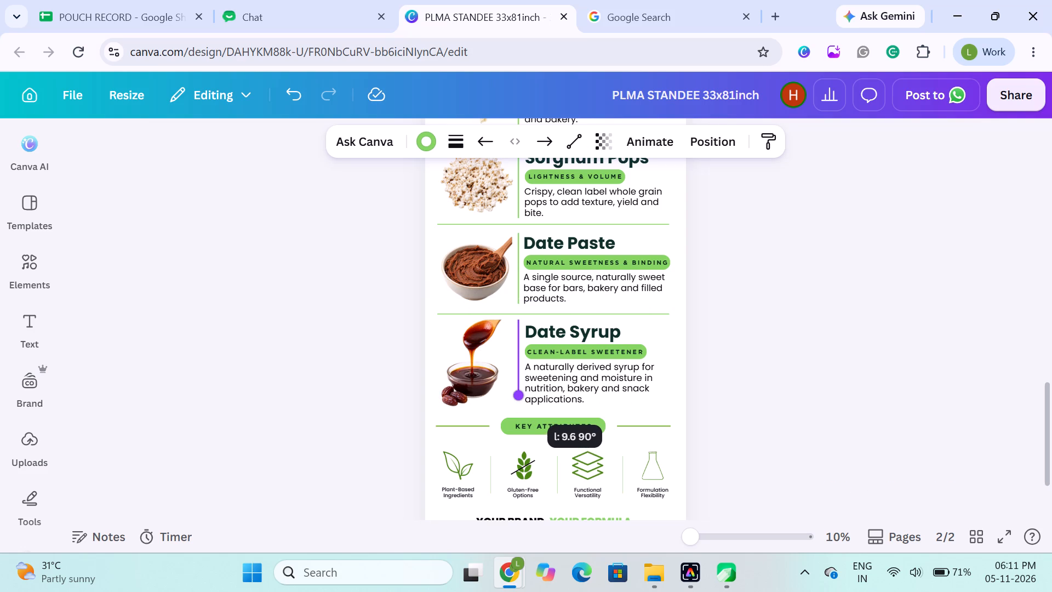
pyautogui.moveTo(521, 395); pyautogui.dragTo(521, 401)
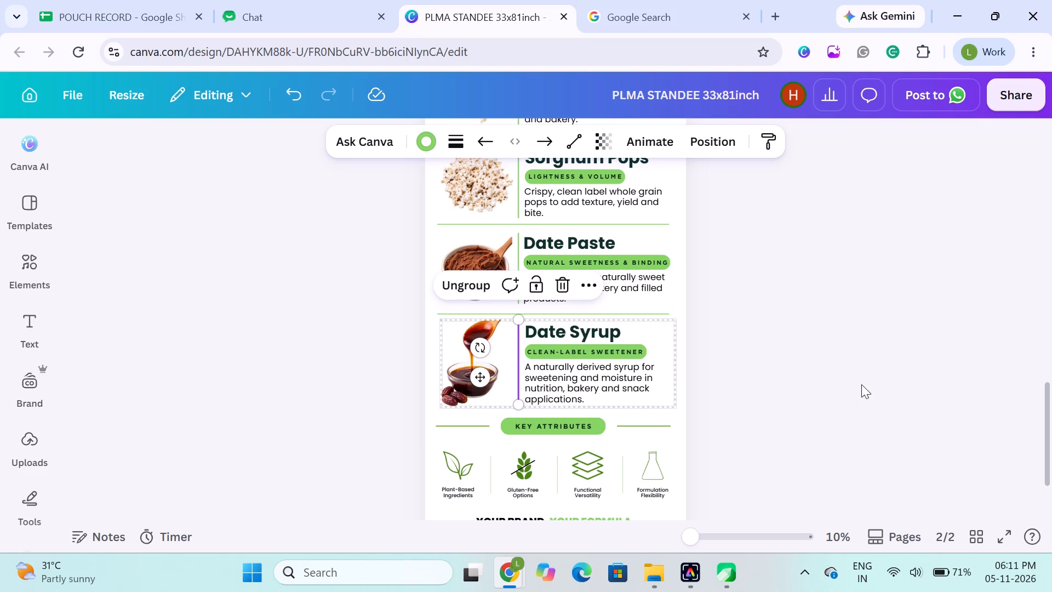
pyautogui.keyDown('shift'); pyautogui.click(864, 384); pyautogui.keyUp('shift')
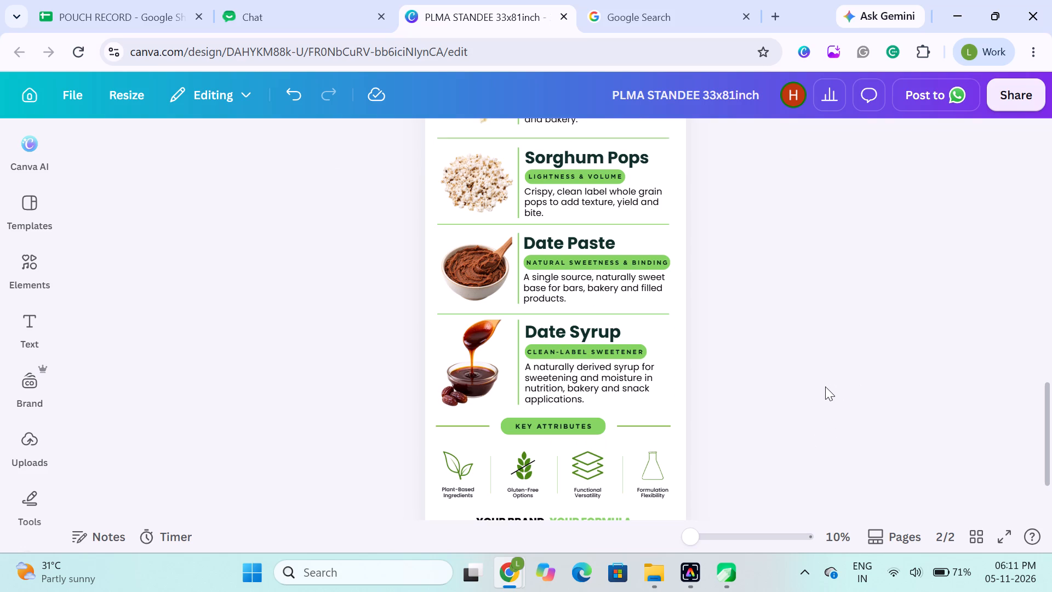
# Fine-tune the upper end of the Date Syrup block's vertical line beside the heading, keeping the line vertical.
pyautogui.click(523, 339)
pyautogui.click(516, 329)
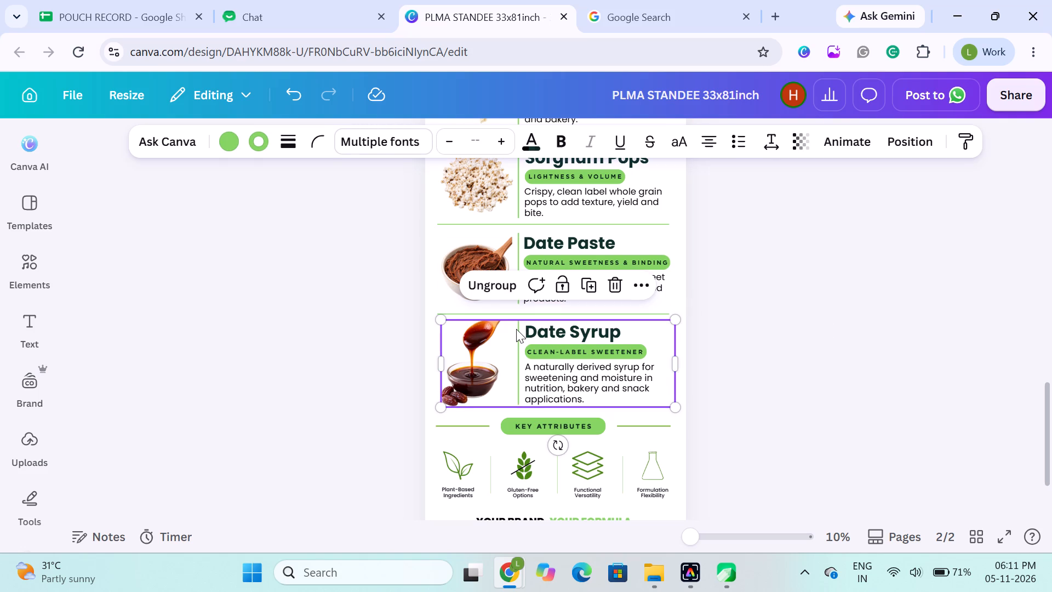
pyautogui.keyDown('shift'); pyautogui.moveTo(521, 321); pyautogui.dragTo(522, 324); pyautogui.keyUp('shift')
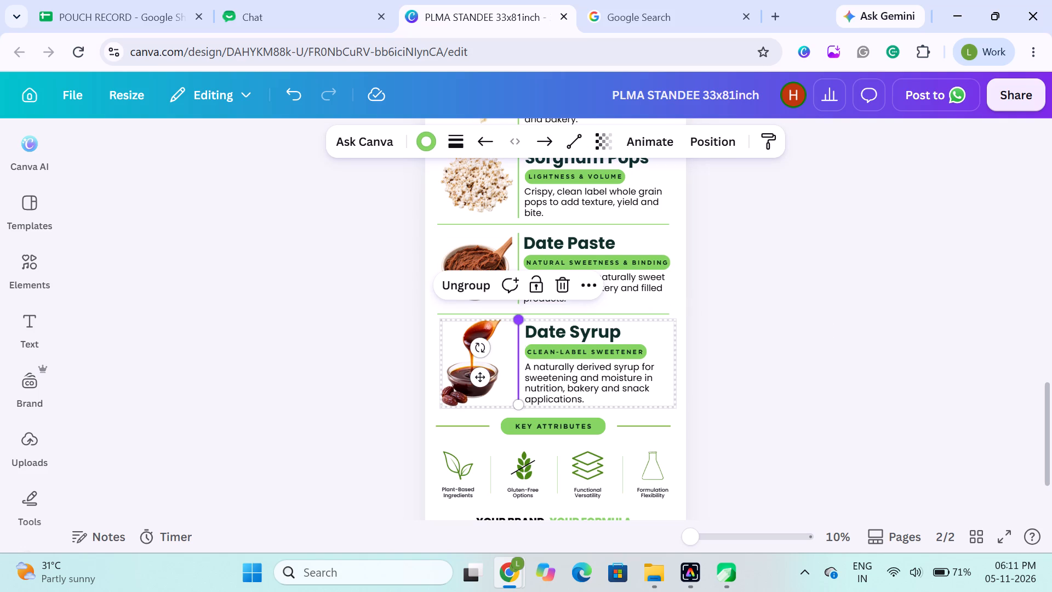
pyautogui.keyDown('shift'); pyautogui.moveTo(522, 324); pyautogui.dragTo(522, 328); pyautogui.keyUp('shift')
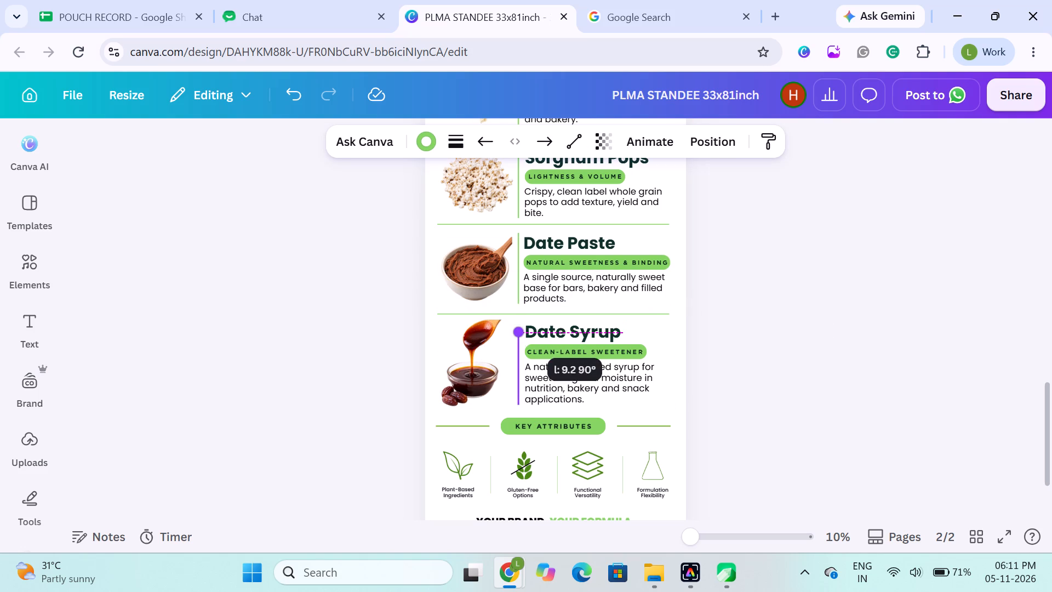
pyautogui.keyDown('shift'); pyautogui.moveTo(522, 328); pyautogui.dragTo(522, 327); pyautogui.keyUp('shift')
pyautogui.click(399, 338)
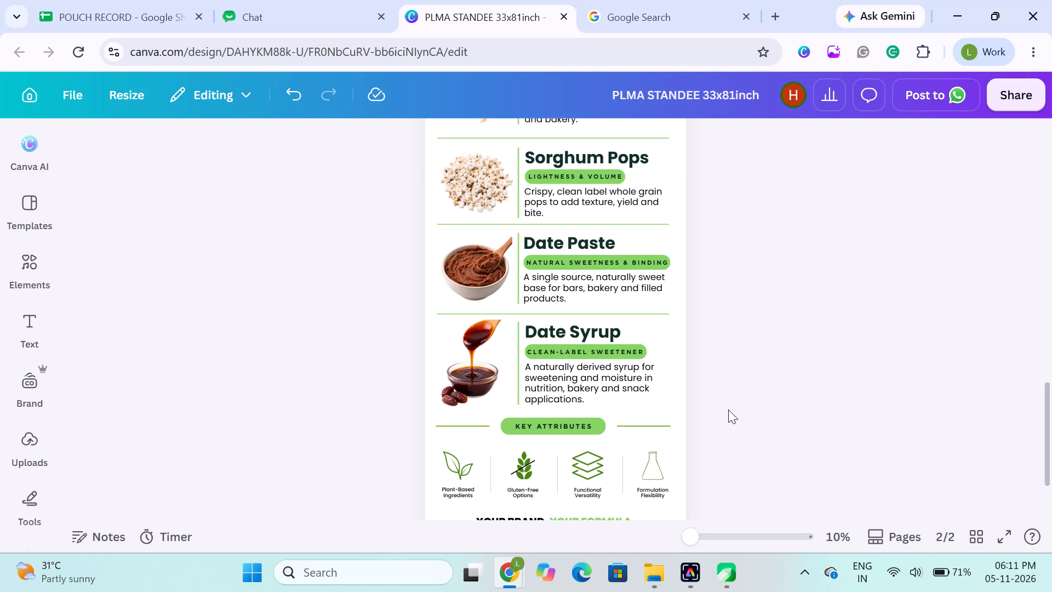